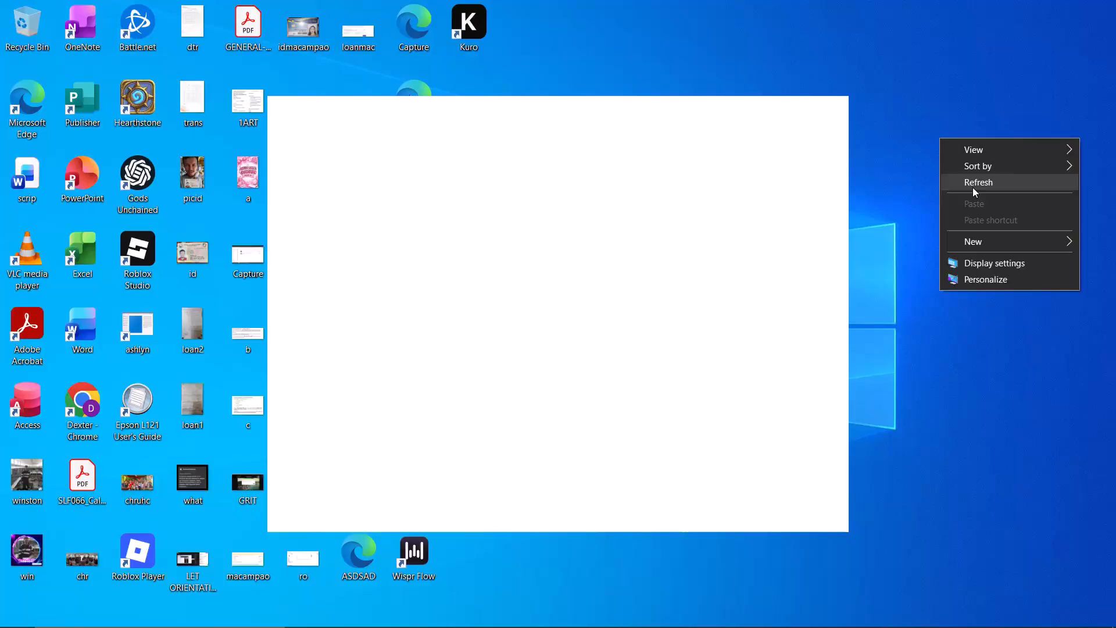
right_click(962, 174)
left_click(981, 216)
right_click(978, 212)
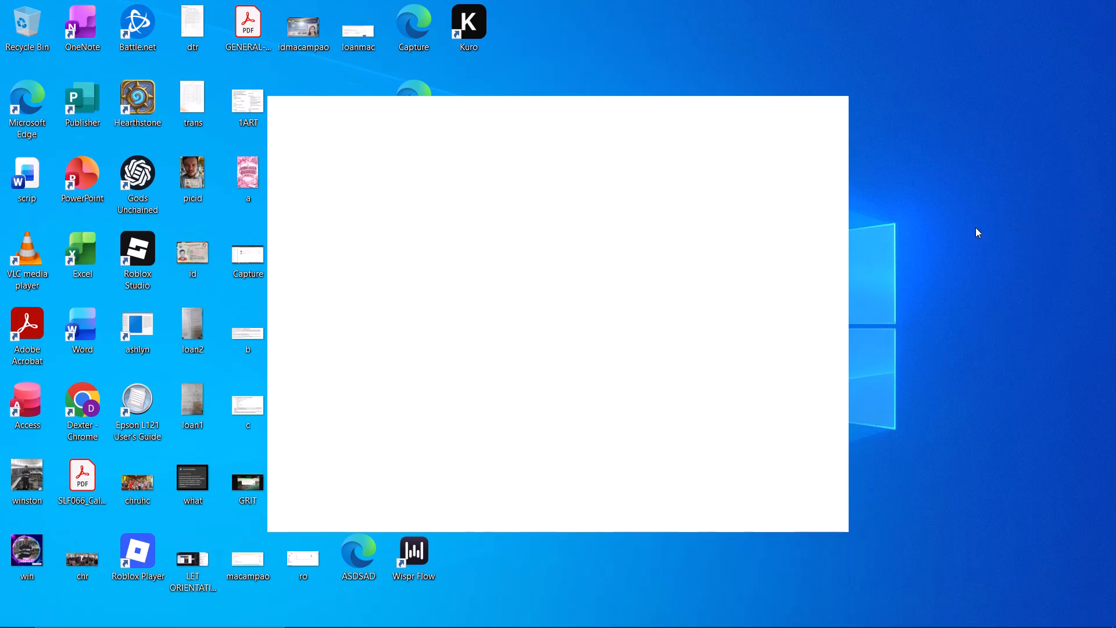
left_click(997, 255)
Switch from the desktop to another open window.
key("alt+Tab")
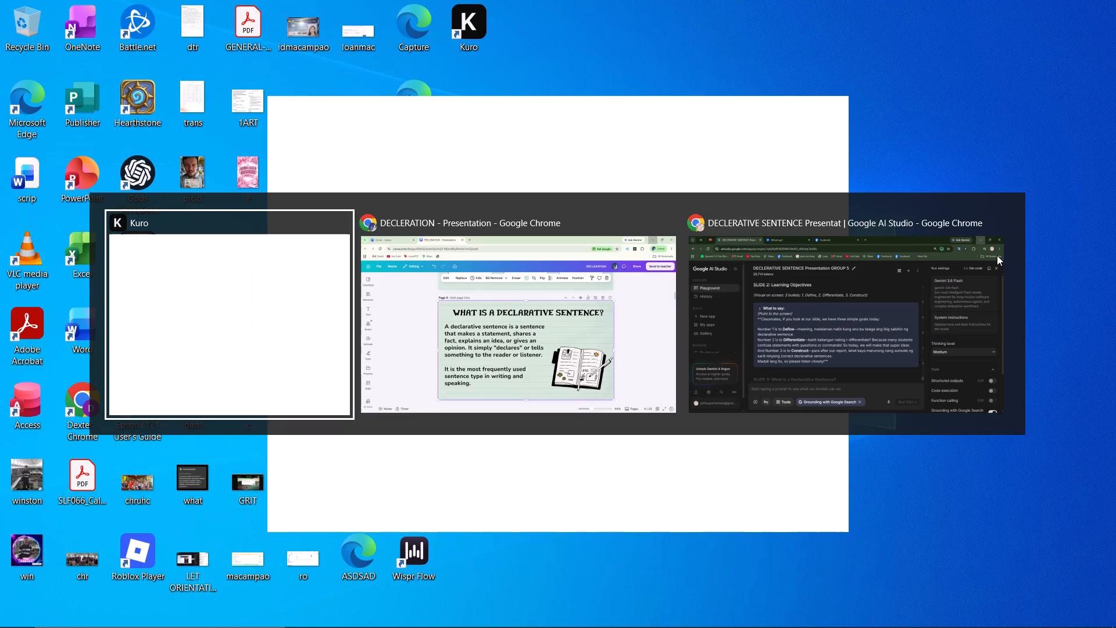
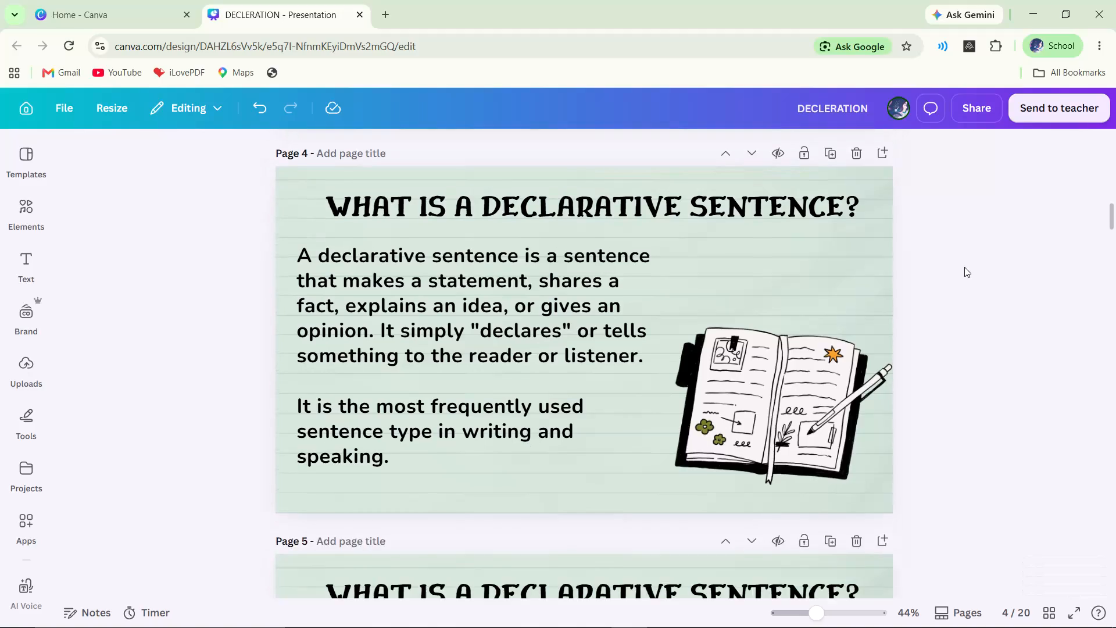
Review the declarative sentence presentation's slides from page 4 through the contrast matrix on page 20.
scroll(964, 267, "down", 5)
scroll(965, 266, "up", 1)
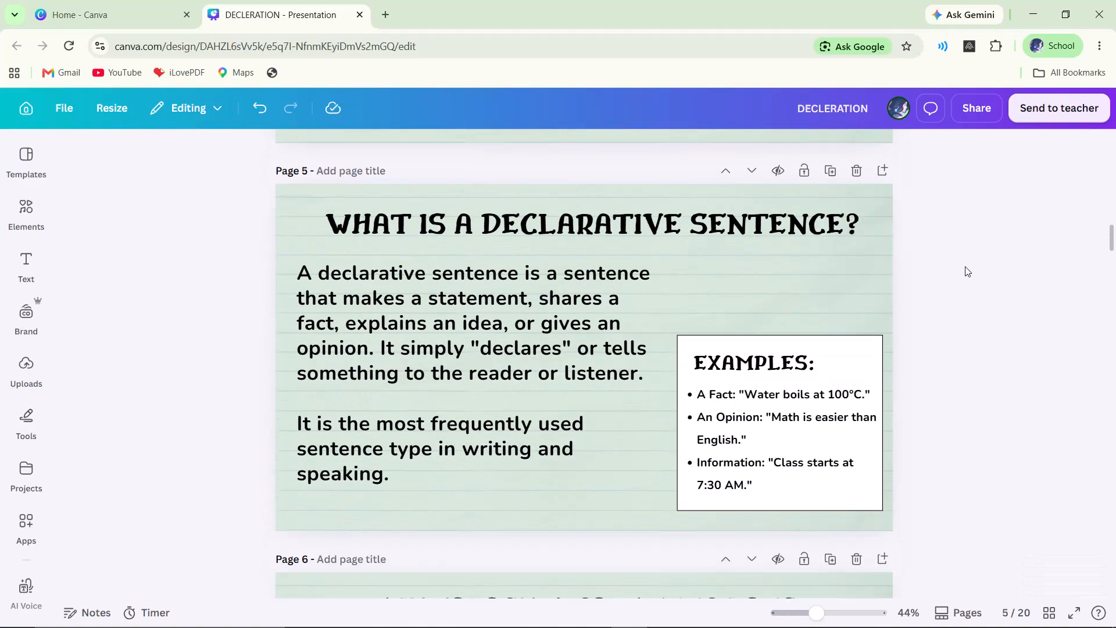
scroll(965, 266, "up", 4)
scroll(965, 266, "down", 3)
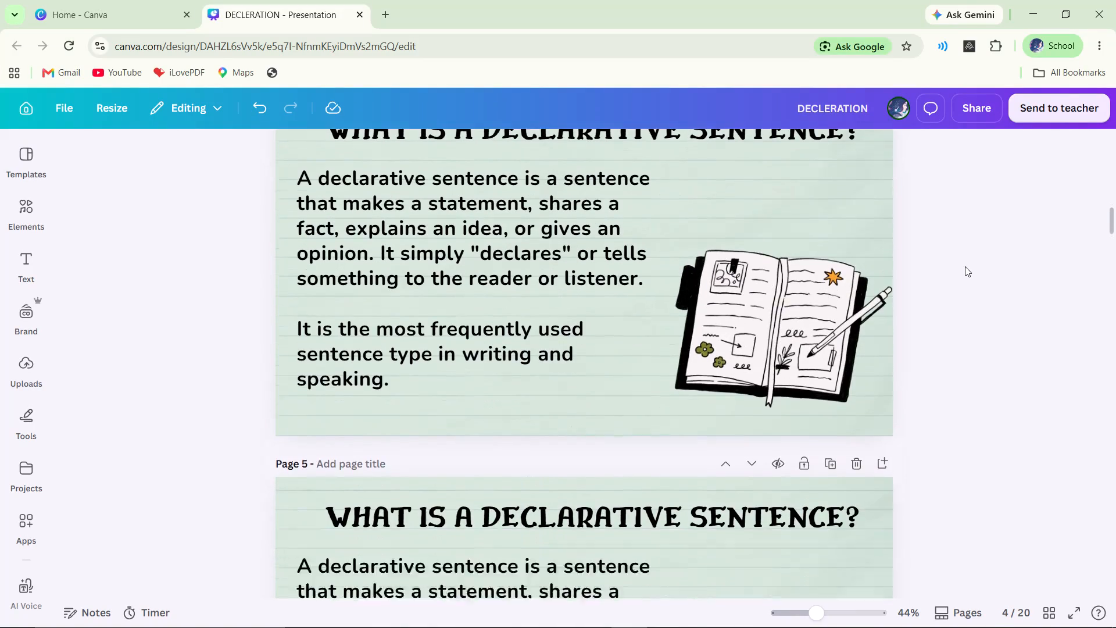
scroll(965, 266, "down", 14)
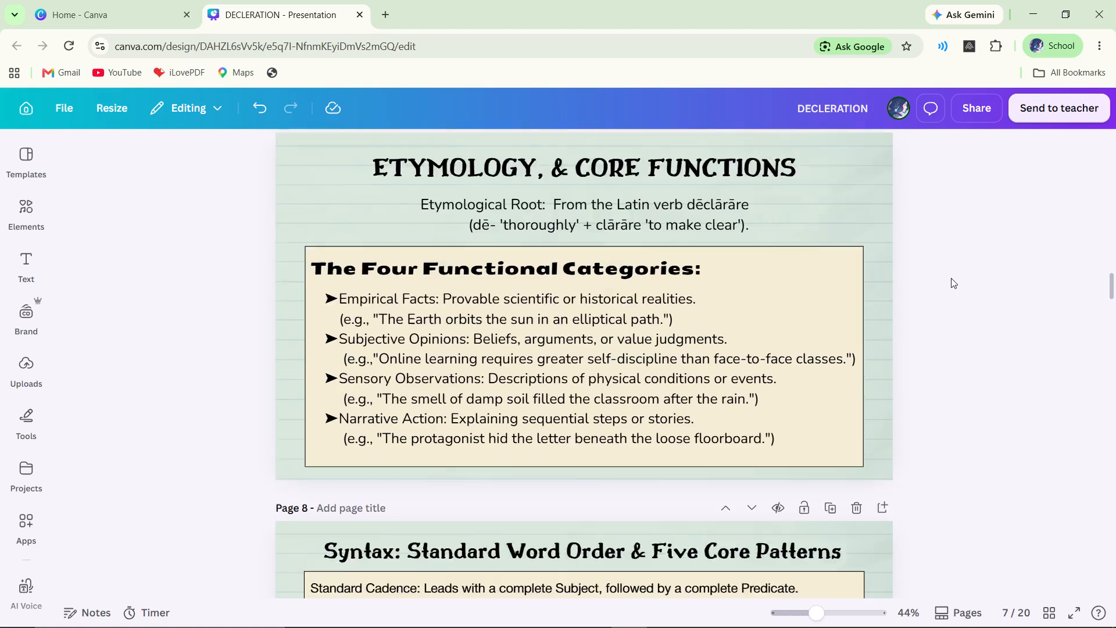
scroll(951, 278, "down", 3)
scroll(1033, 298, "down", 2)
left_click_drag(1115, 314, 1115, 338)
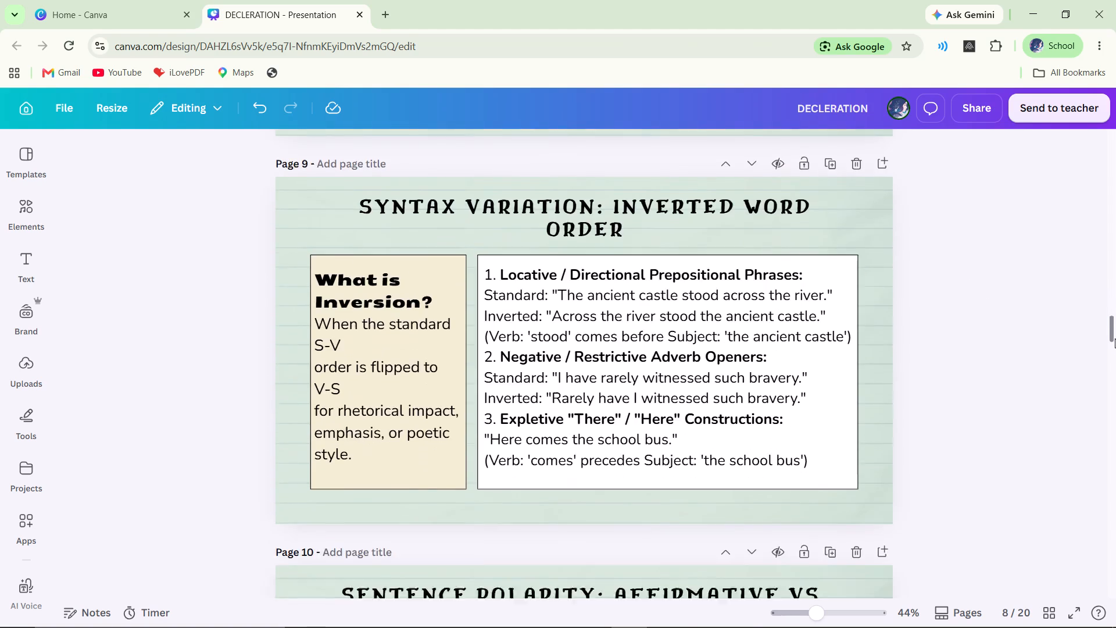
left_click_drag(1115, 338, 1115, 425)
left_click(1046, 393)
scroll(1046, 393, "down", 3)
left_click(975, 388)
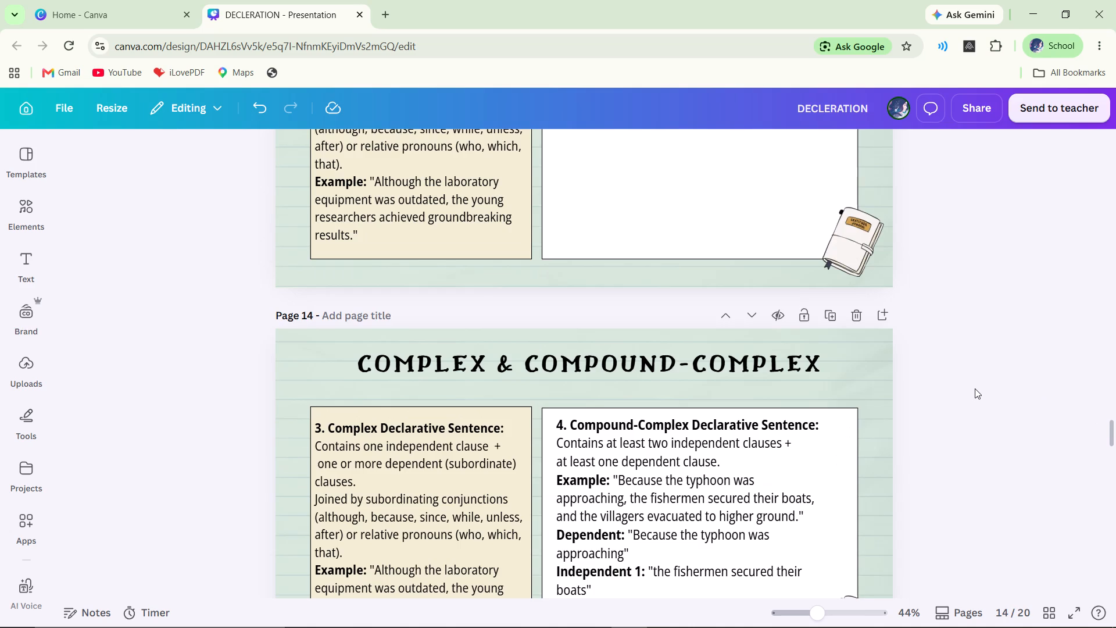
scroll(975, 388, "down", 15)
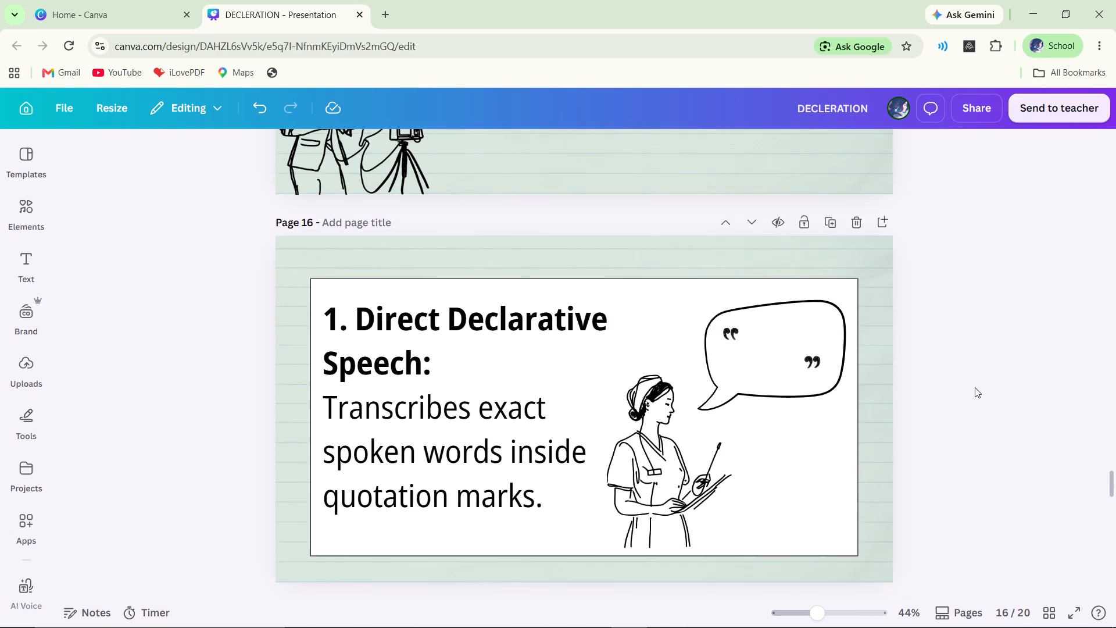
scroll(974, 383, "down", 12)
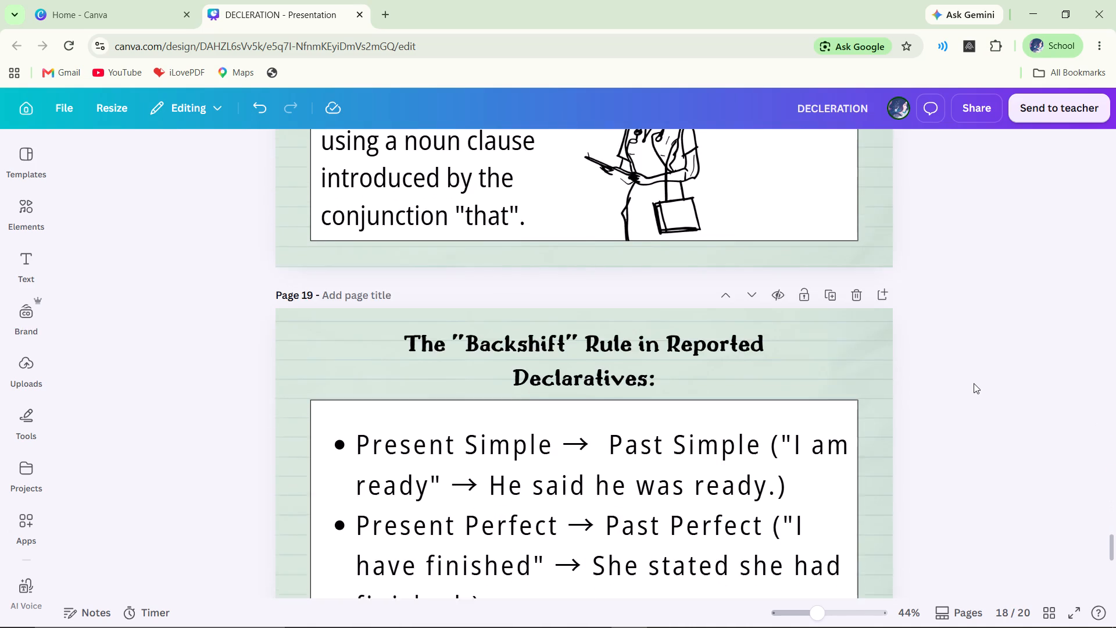
scroll(974, 383, "down", 10)
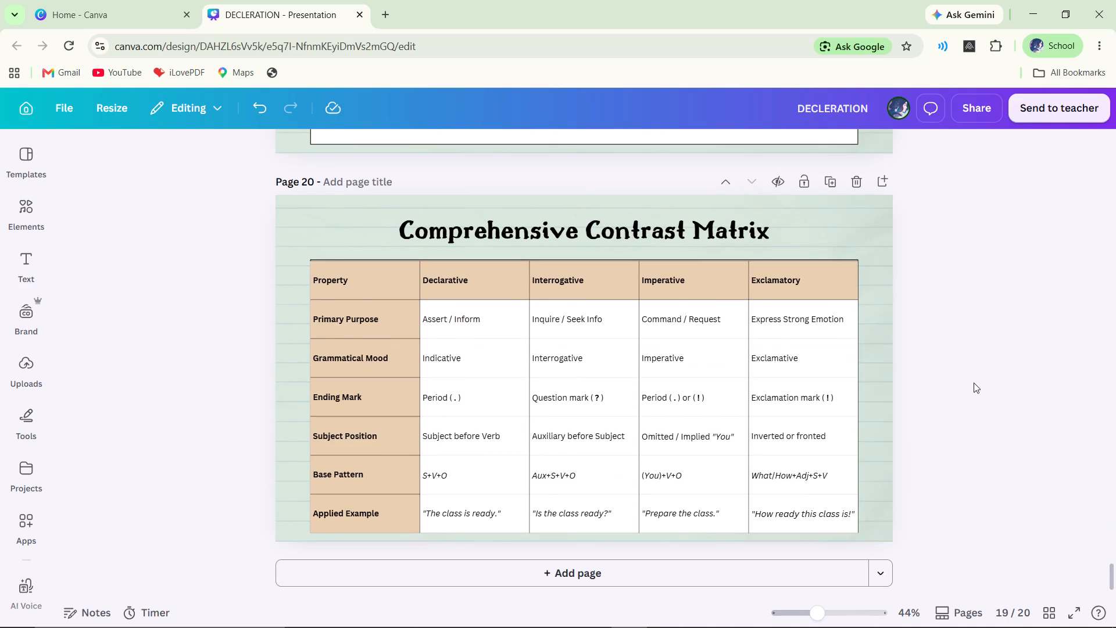
Add a blank page after the Comprehensive Contrast Matrix slide.
left_click(735, 573)
left_click(1031, 394)
scroll(1022, 402, "up", 1)
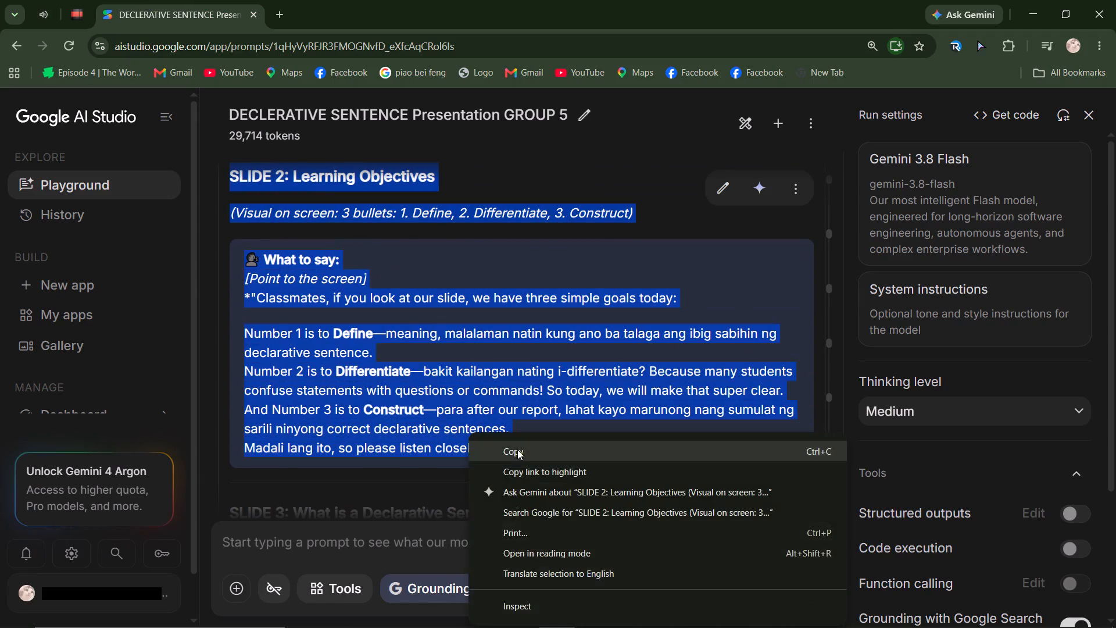
left_click(517, 449)
left_click(71, 0)
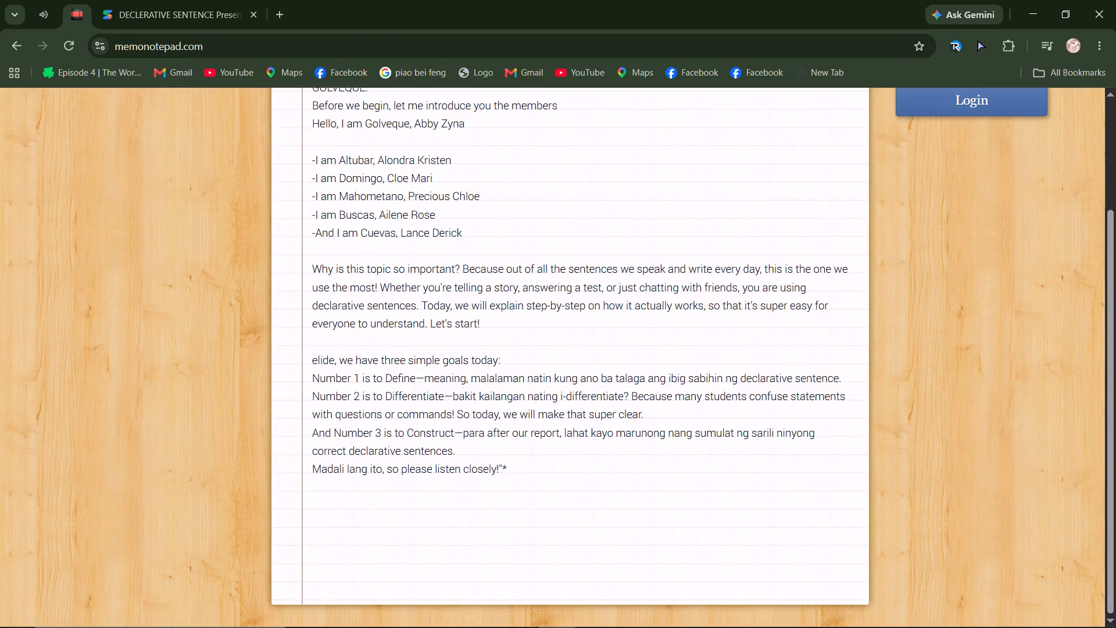
left_click_drag(314, 354, 525, 476)
right_click(420, 423)
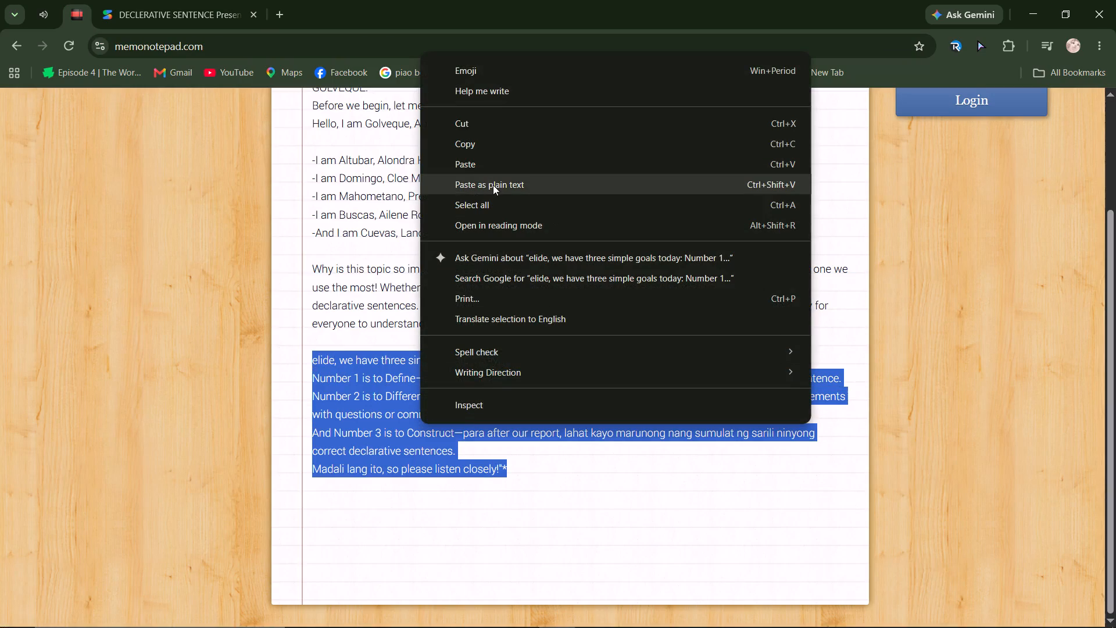
left_click(489, 164)
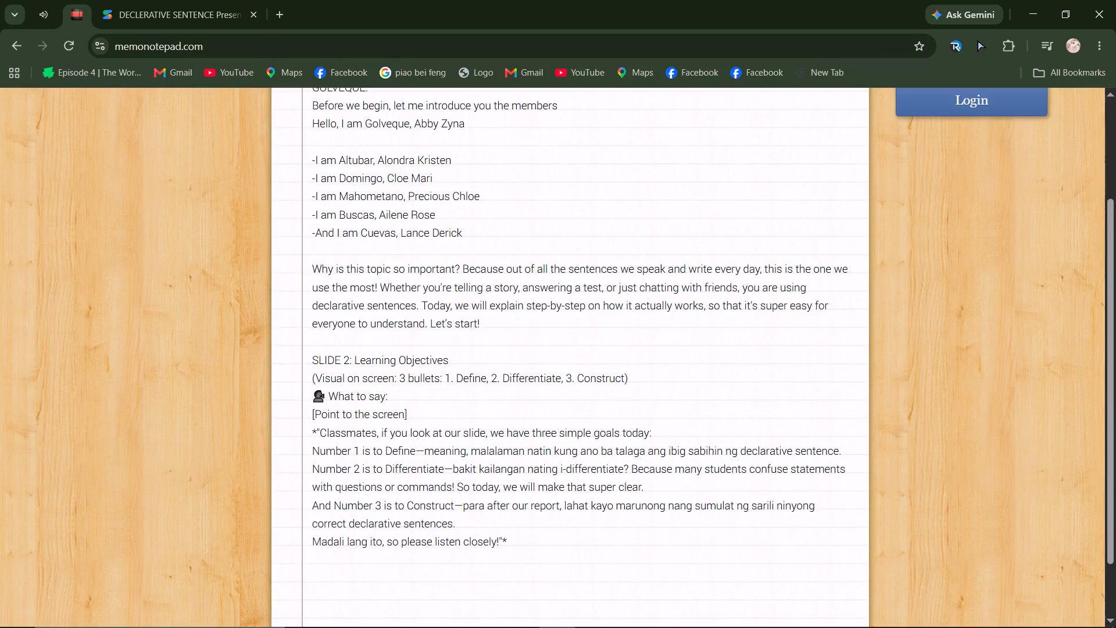
Delete the "(Visual on screen: 3 bullets: 1. Define, 2. Differentiate, 3. Construct)" line from the memo's Slide 2 section.
left_click_drag(657, 381, 459, 386)
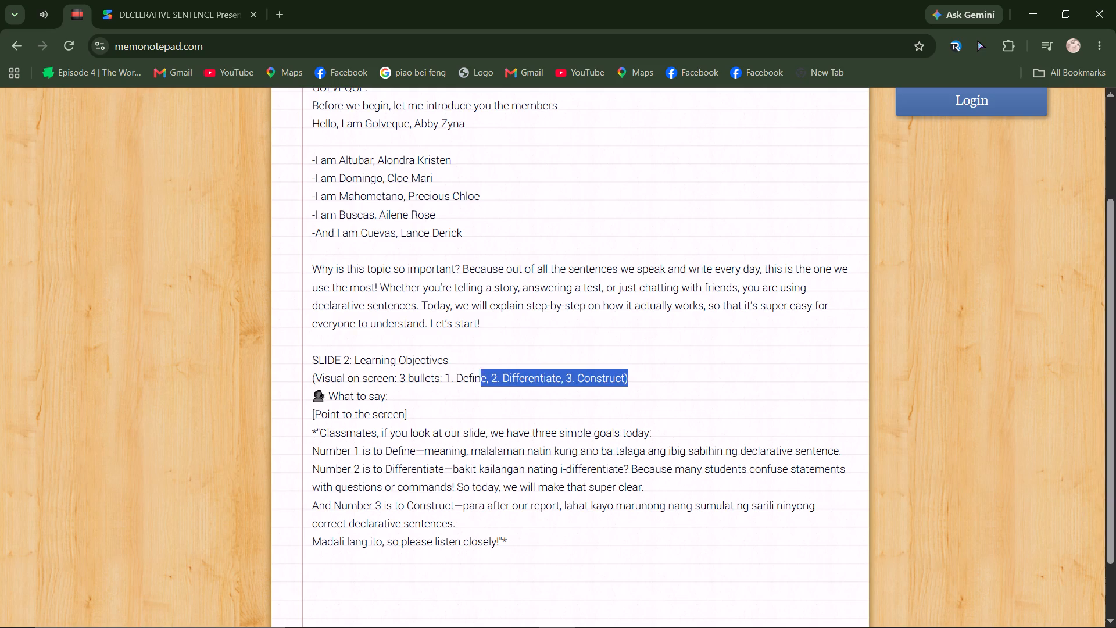
left_click_drag(459, 386, 312, 383)
double_click(312, 383)
left_click(671, 388)
left_click_drag(654, 376, 512, 376)
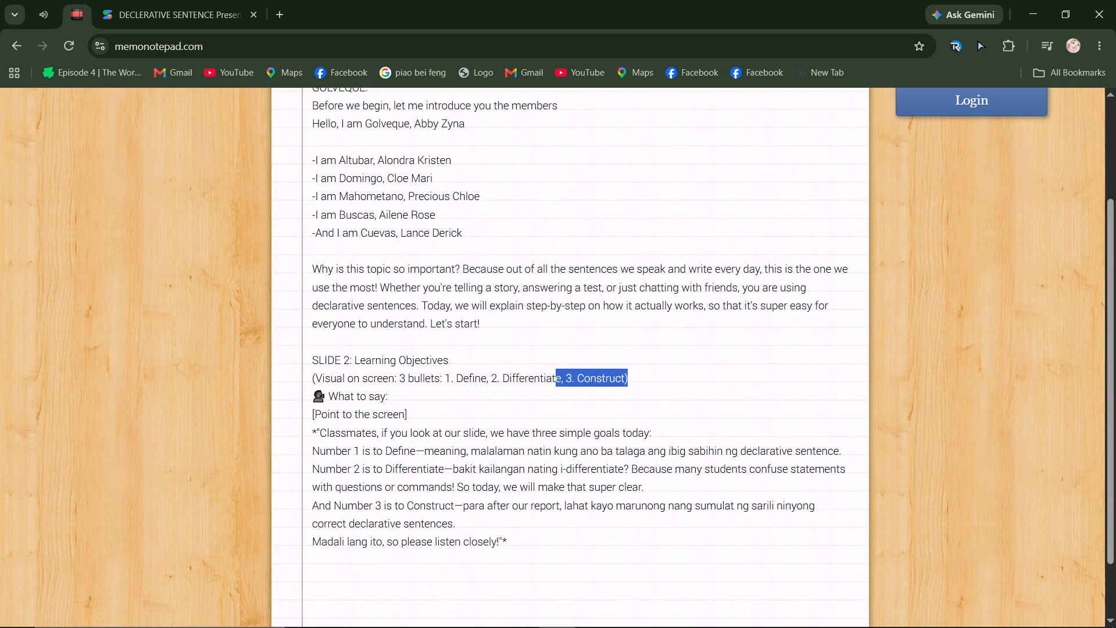
left_click_drag(512, 376, 317, 376)
triple_click(317, 376)
key("BackSpace")
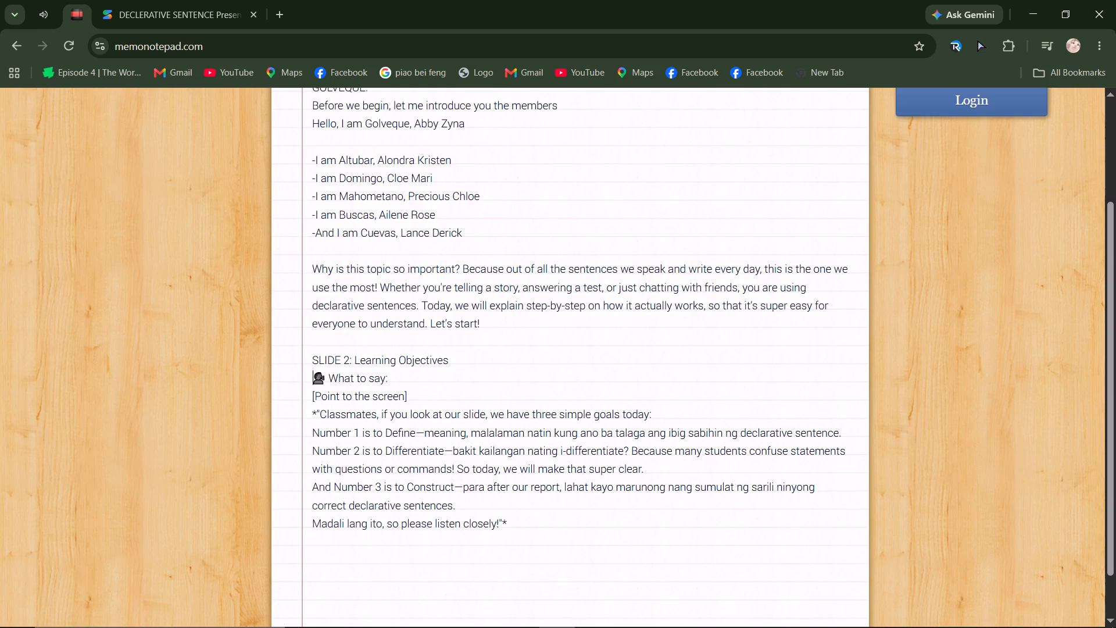
Delete the words "What to say" from the Slide 2 speaker line, keeping the speaker icon and colon.
left_click_drag(384, 379, 378, 377)
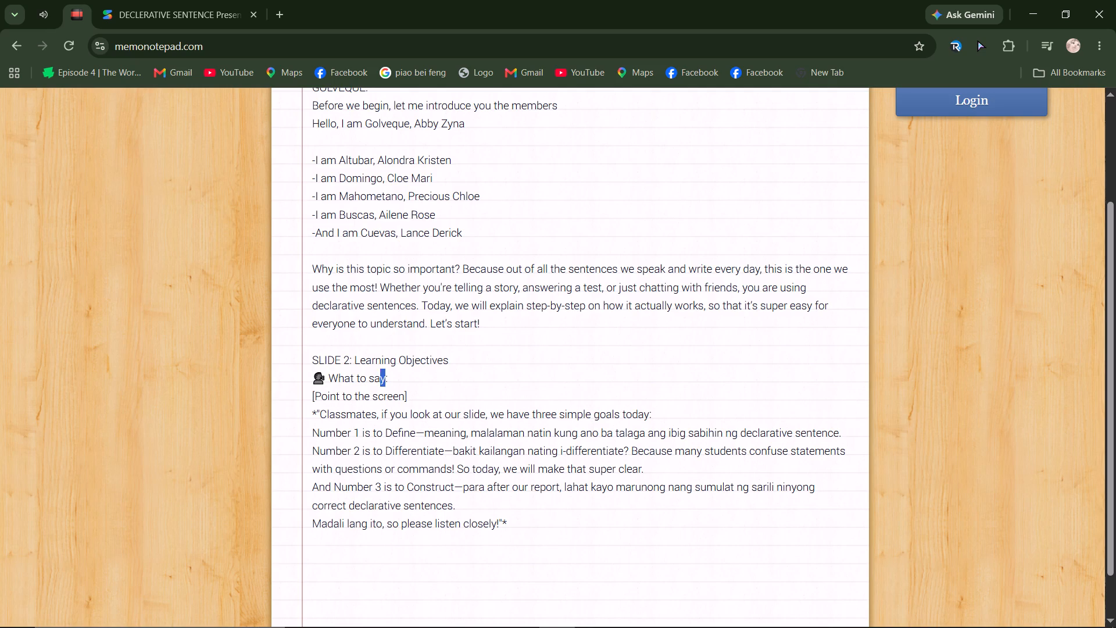
left_click_drag(378, 377, 328, 386)
left_click(328, 386)
left_click(386, 380)
key("BackSpace")
key("BackSpace")
key("BackSpace")
key("BackSpace")
key("BackSpace")
key("BackSpace")
key("BackSpace")
key("BackSpace")
key("BackSpace")
key("BackSpace")
key("BackSpace")
scroll(405, 317, "up", 1)
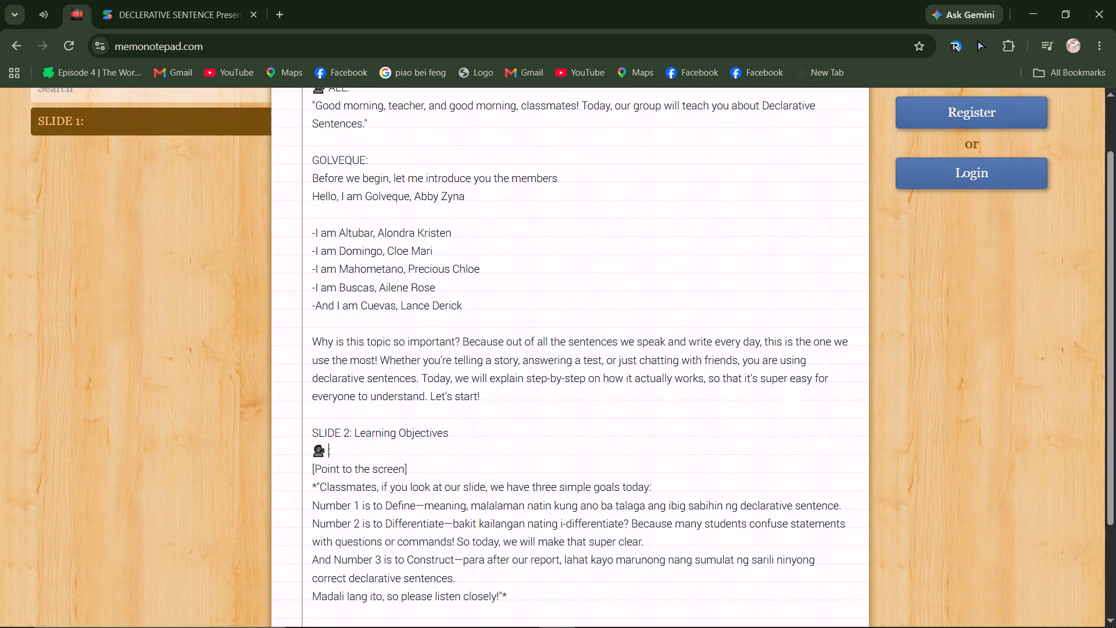
Insert an extra blank line before the memo's "Why is this topic so important?" paragraph.
left_click(400, 329)
key("Return")
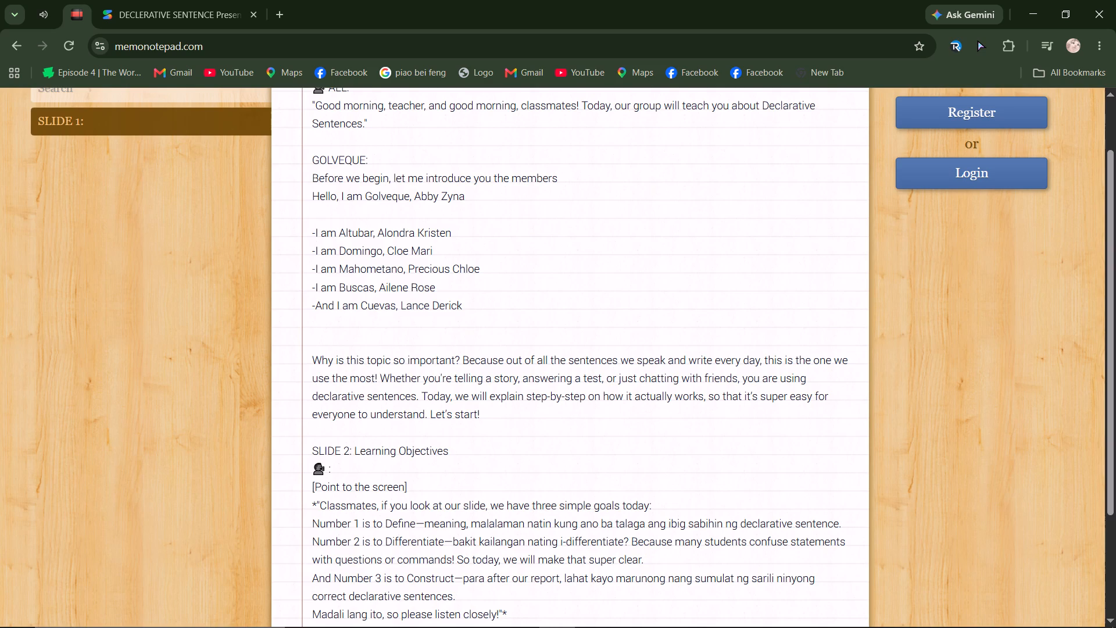
Delete the asterisk before the opening quotation mark of the Slide 2 script.
scroll(438, 383, "down", 1)
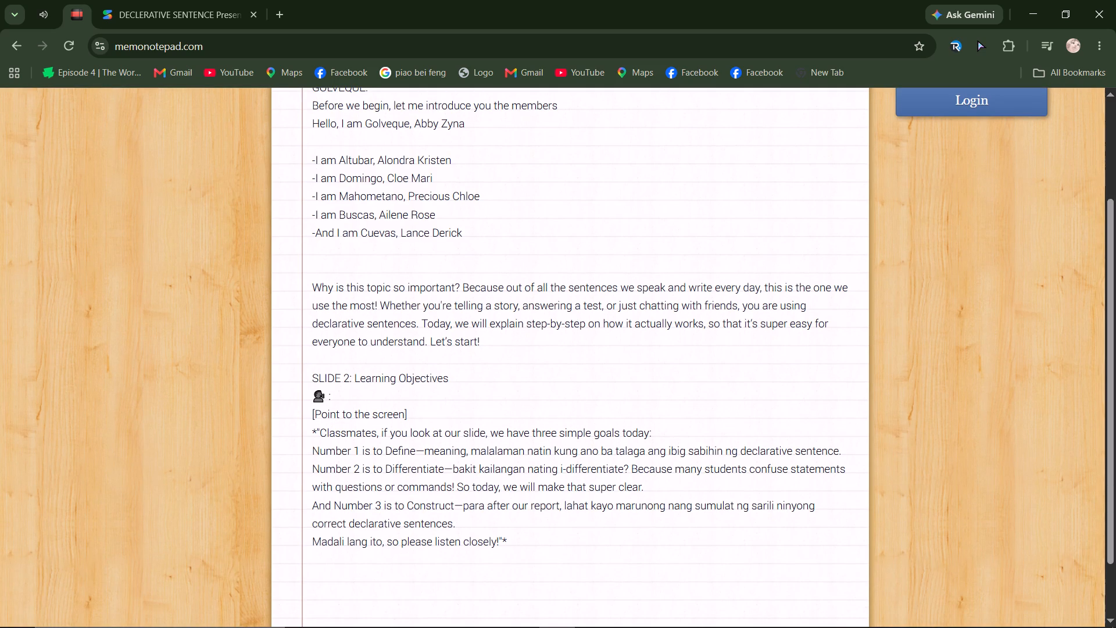
scroll(450, 350, "down", 1)
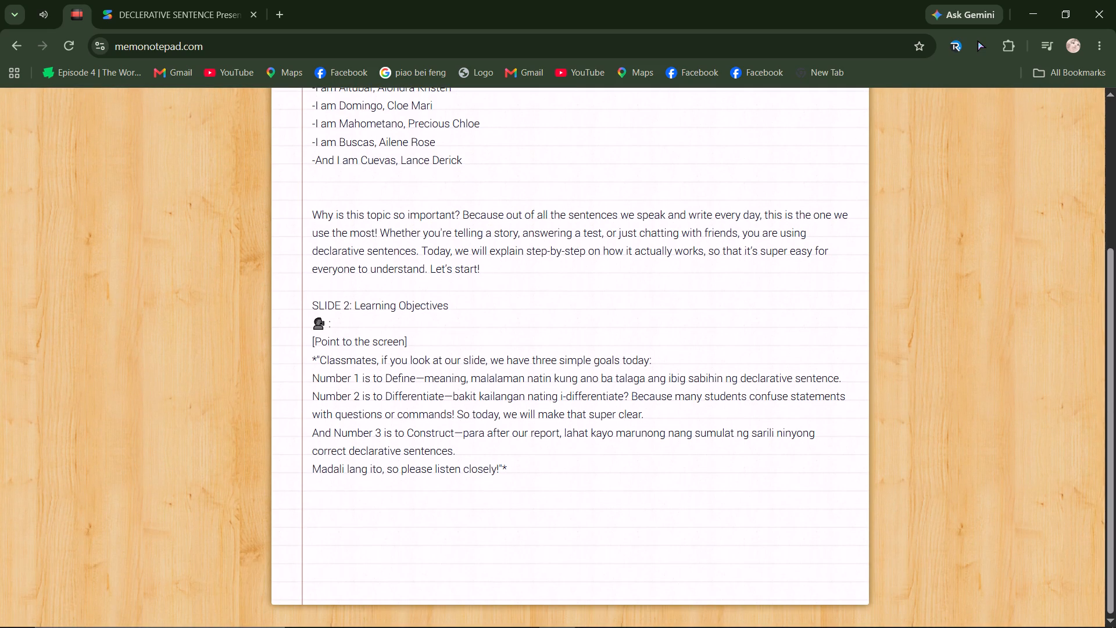
double_click(387, 326)
left_click(350, 322)
double_click(314, 358)
left_click(316, 362)
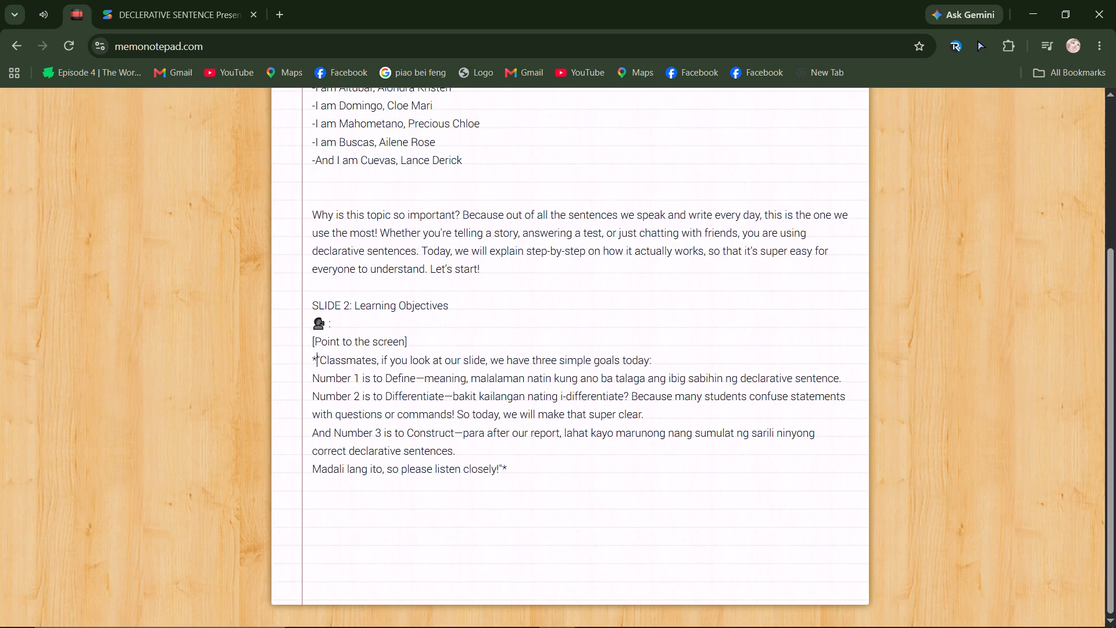
key("BackSpace")
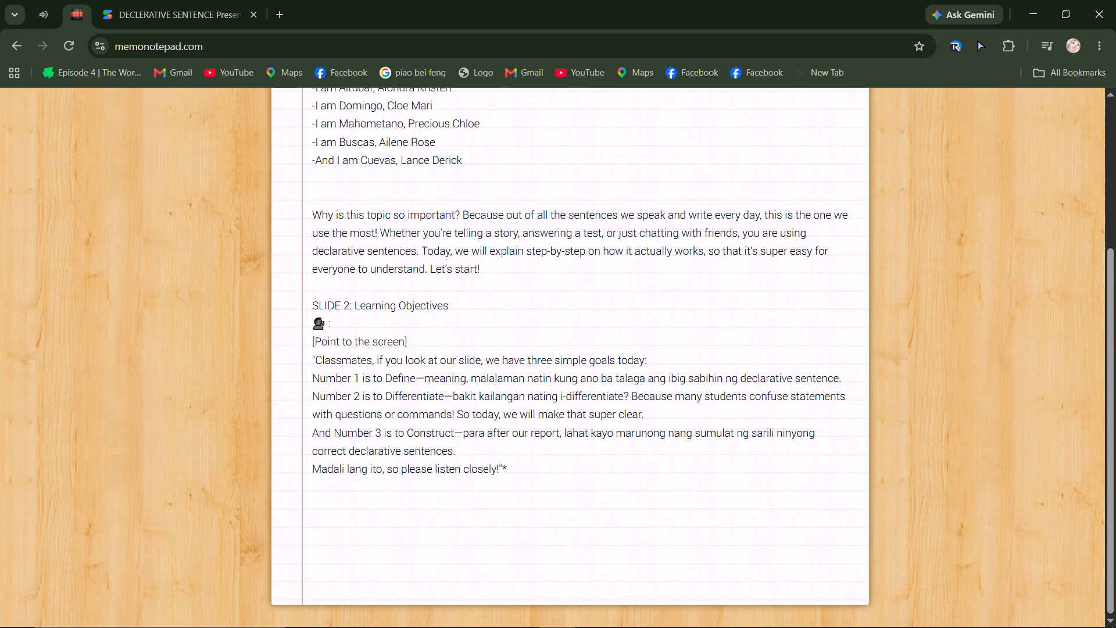
Remove "Classmates," from the Slide 2 opening line so it starts with a capitalised "If you look at our slide".
left_click(370, 357)
left_click(378, 360)
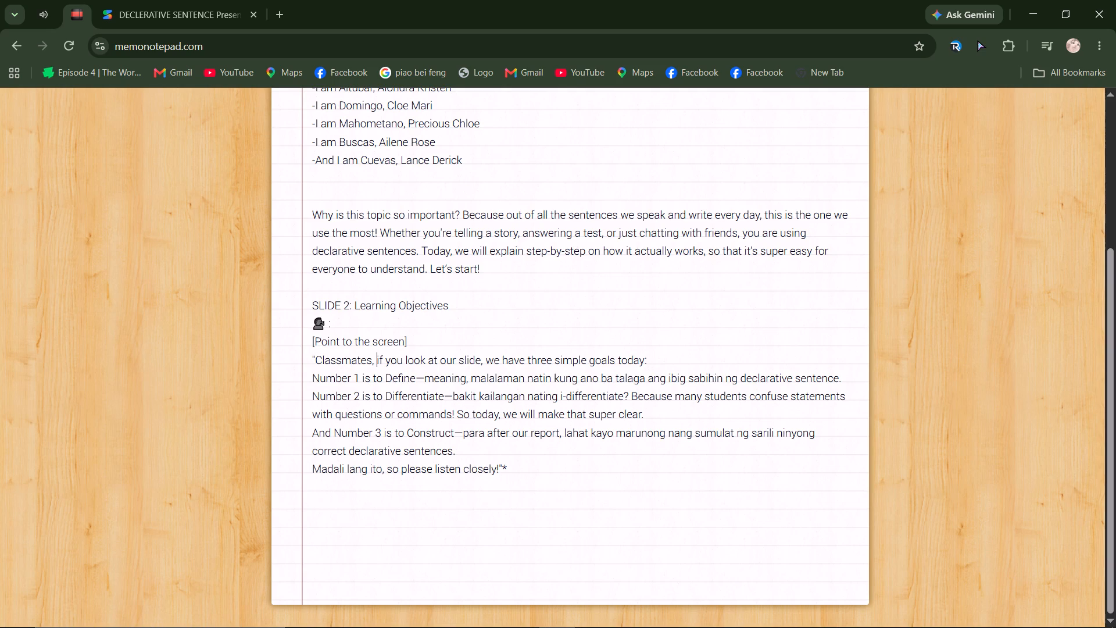
double_click(378, 361)
left_click(382, 365)
left_click(378, 362)
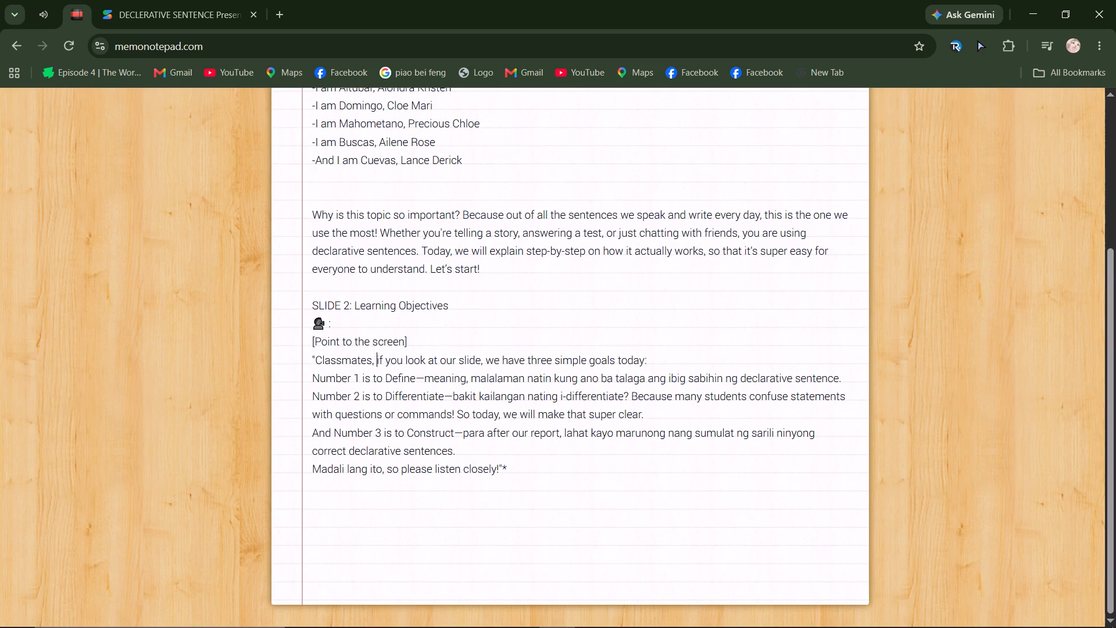
left_click(380, 361)
key("BackSpace")
key("BackSpace")
key("BackSpace")
key("BackSpace")
key("BackSpace")
key("BackSpace")
key("BackSpace")
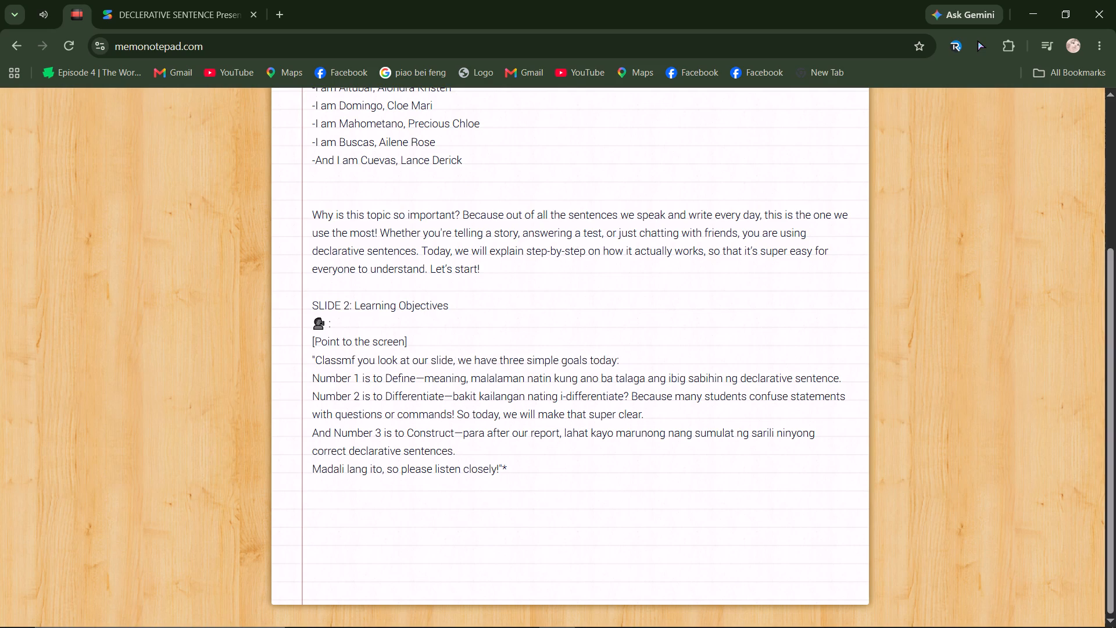
key("BackSpace")
key("BackSpace")
key("BackSpace")
key("BackSpace")
key("BackSpace")
key("BackSpace")
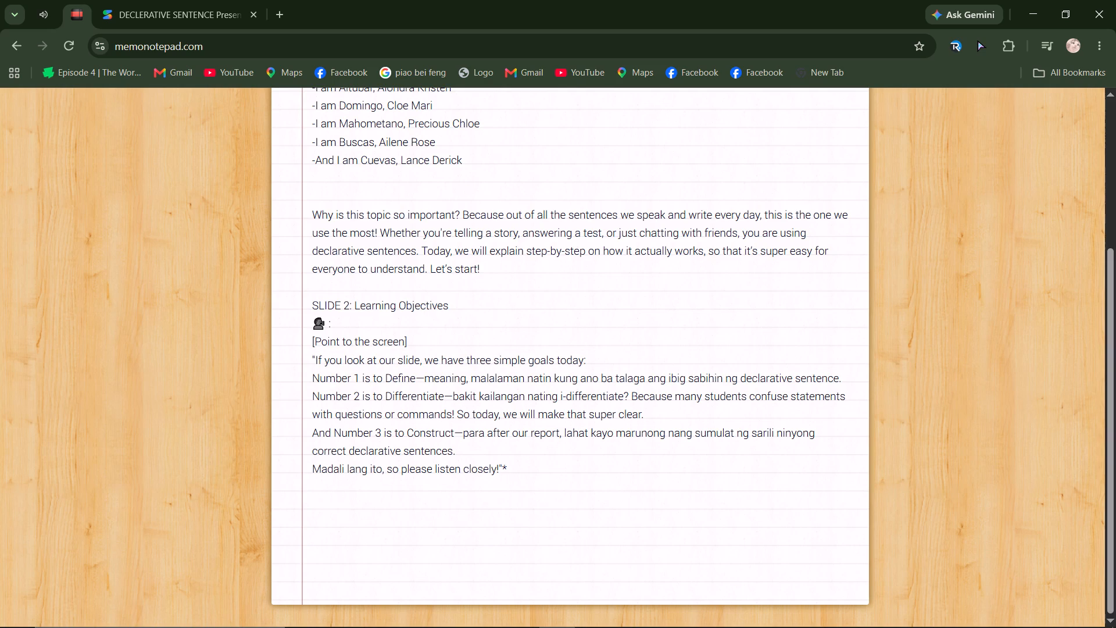
double_click(604, 357)
left_click(604, 357)
double_click(607, 358)
Label the Slide 2 speaker line "DOMINGO:" after the speaker icon, replacing the lone colon.
left_click(468, 322)
key("space")
key("d")
key("BackSpace")
key("BackSpace")
key("BackSpace")
key("BackSpace")
type("OMINGO:")
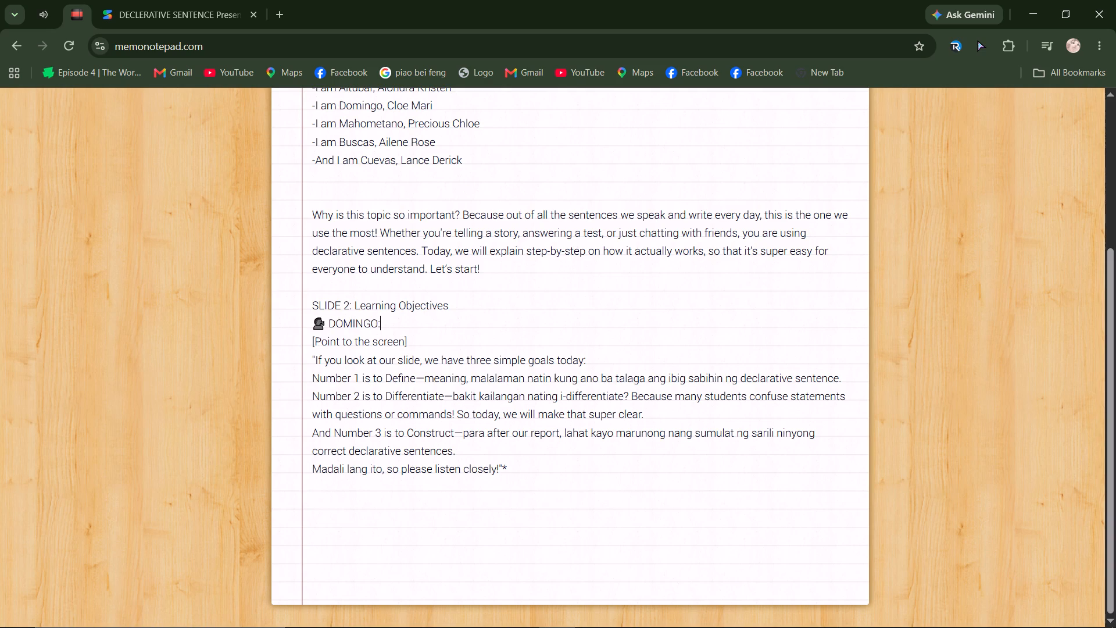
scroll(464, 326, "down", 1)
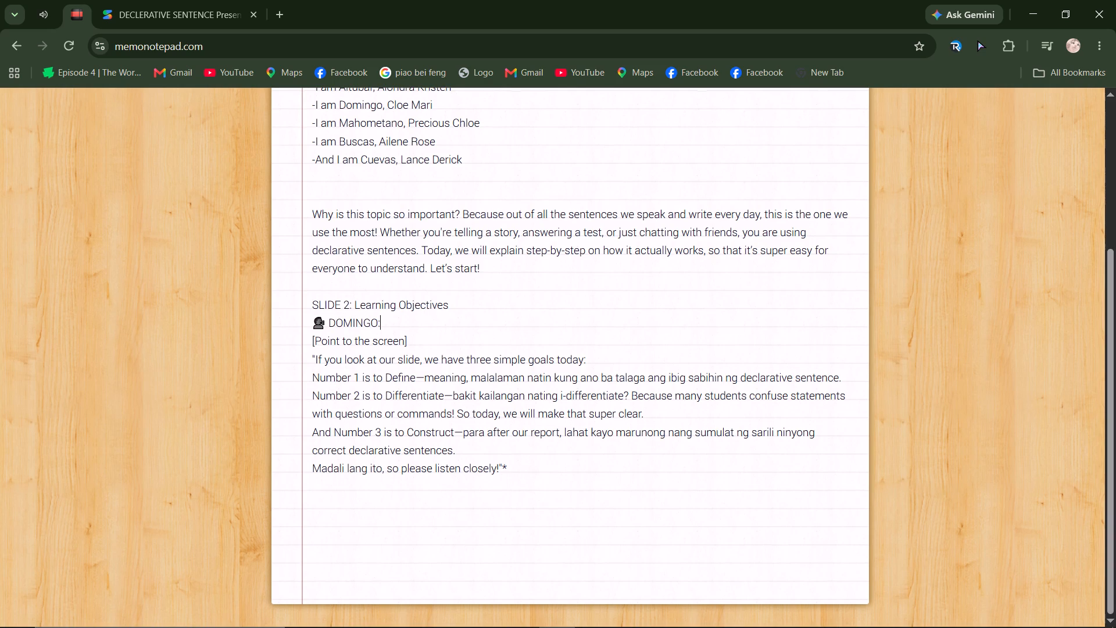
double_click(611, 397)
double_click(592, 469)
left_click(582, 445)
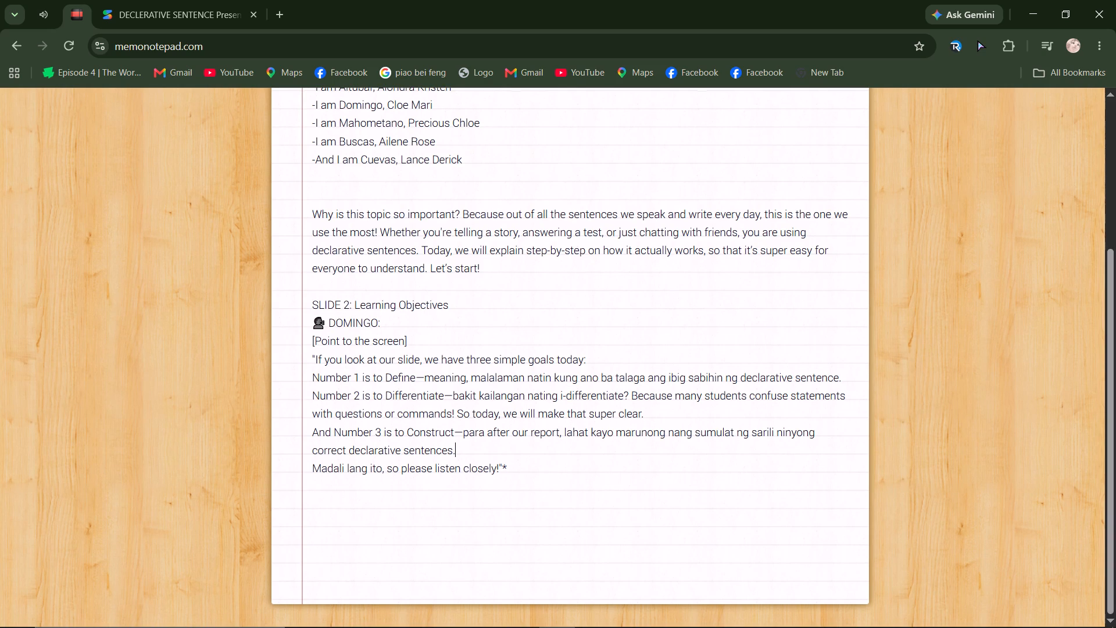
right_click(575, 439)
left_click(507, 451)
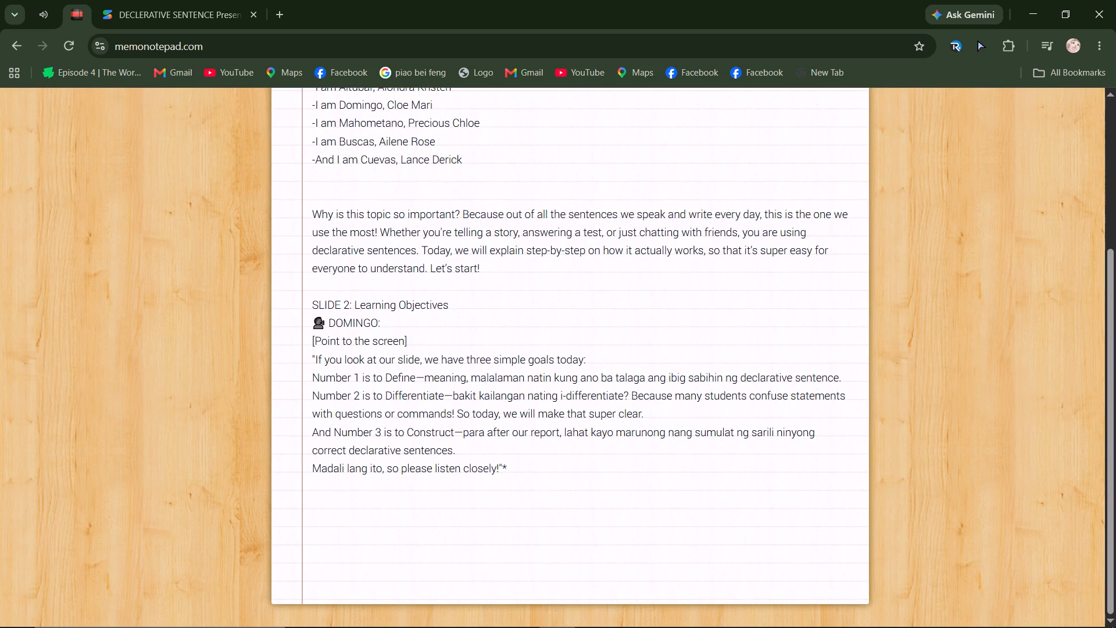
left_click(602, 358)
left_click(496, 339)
Add a line with a copied speaker icon and "ALTUBAR:" above the Number 1 goal, separated by a blank line from Domingo's part.
left_click(607, 354)
key("shift+Return")
key("shift+Return")
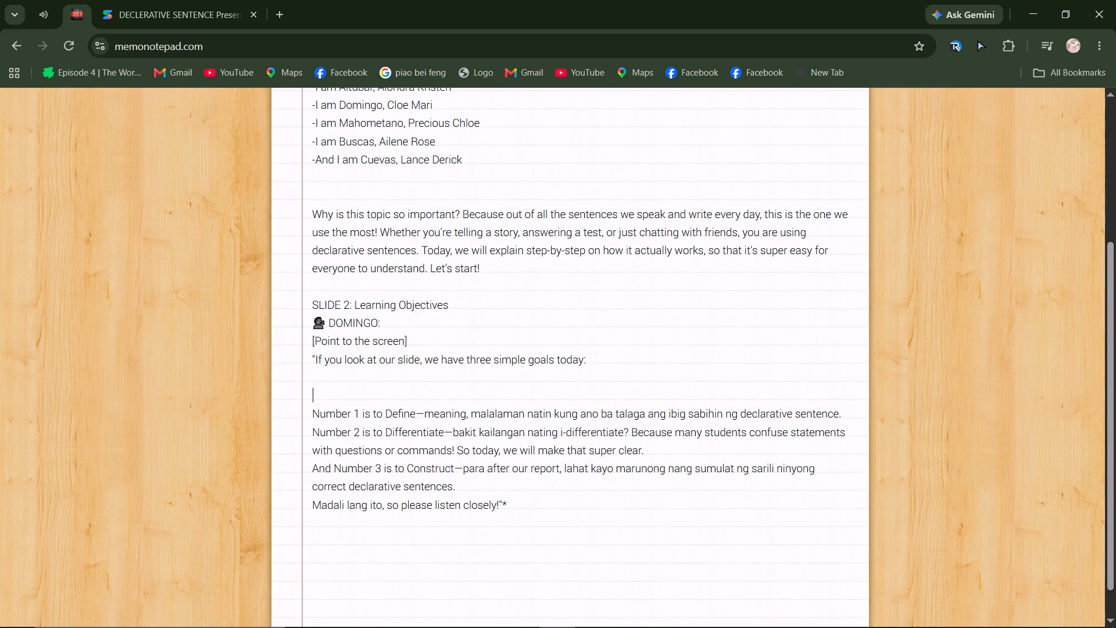
left_click_drag(328, 319, 327, 319)
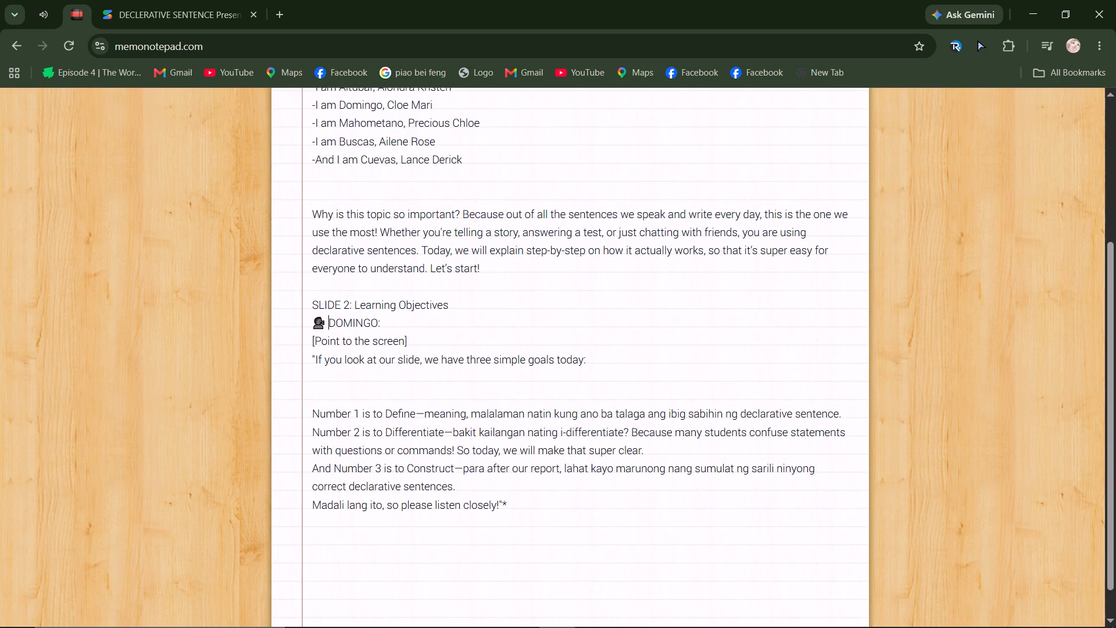
left_click_drag(327, 319, 314, 316)
key("ctrl+c")
left_click(314, 316, "ctrl")
left_click(330, 395)
key("ctrl+v")
type("altubar")
key("BackSpace")
key("BackSpace")
key("BackSpace")
key("BackSpace")
key("BackSpace")
key("BackSpace")
key("BackSpace")
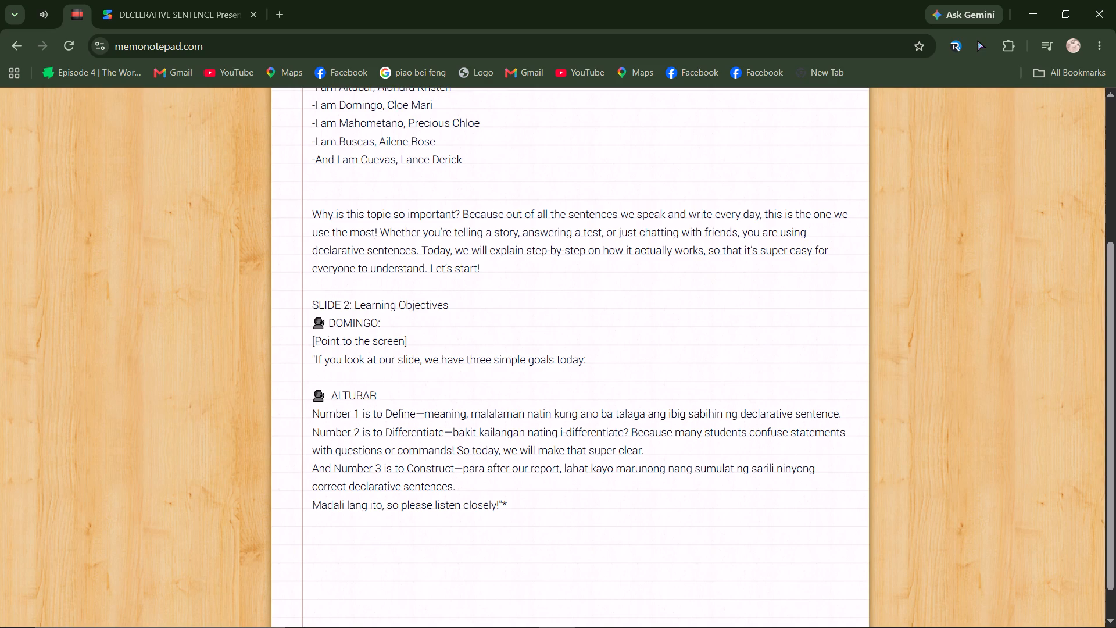
key("shift+colon")
scroll(352, 420, "down", 2)
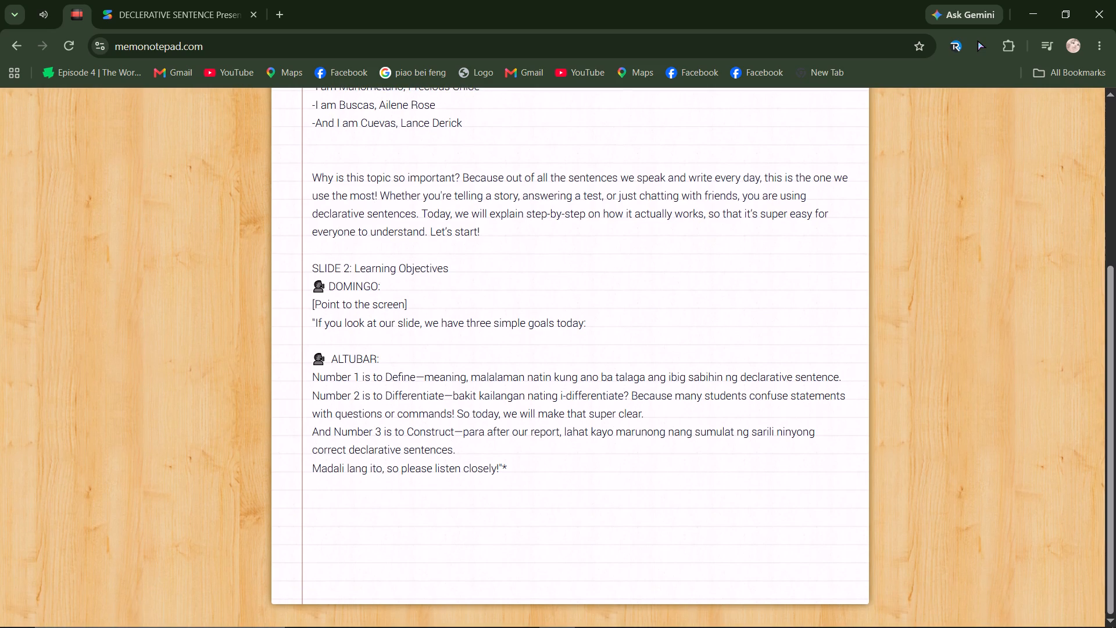
left_click(391, 359)
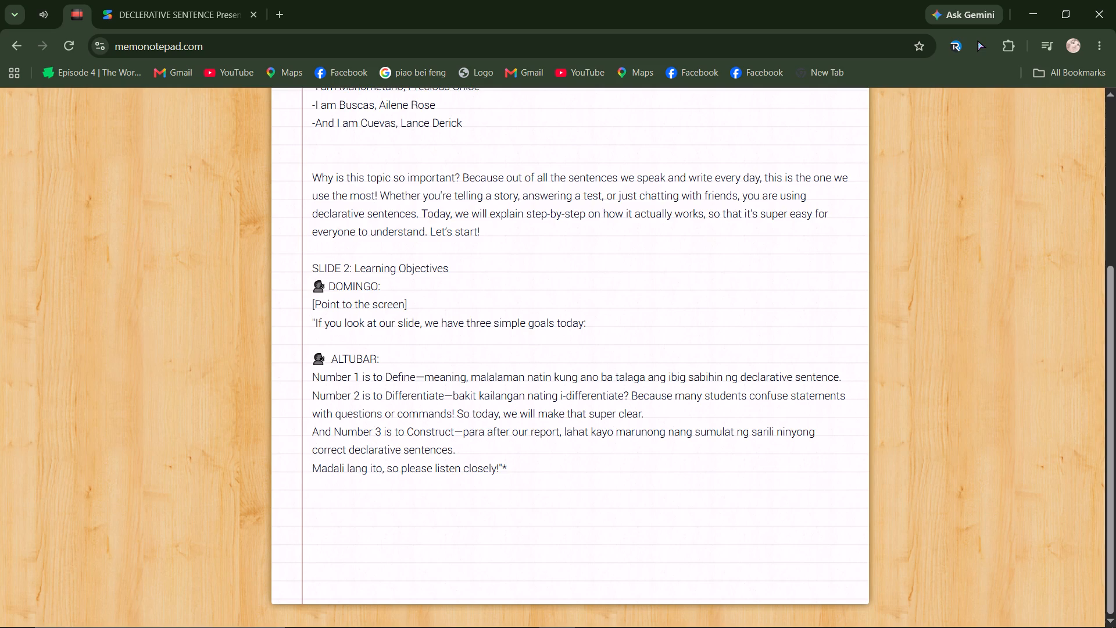
Switch to the DECLERATION presentation in Canva and go to its first page.
left_click(623, 618)
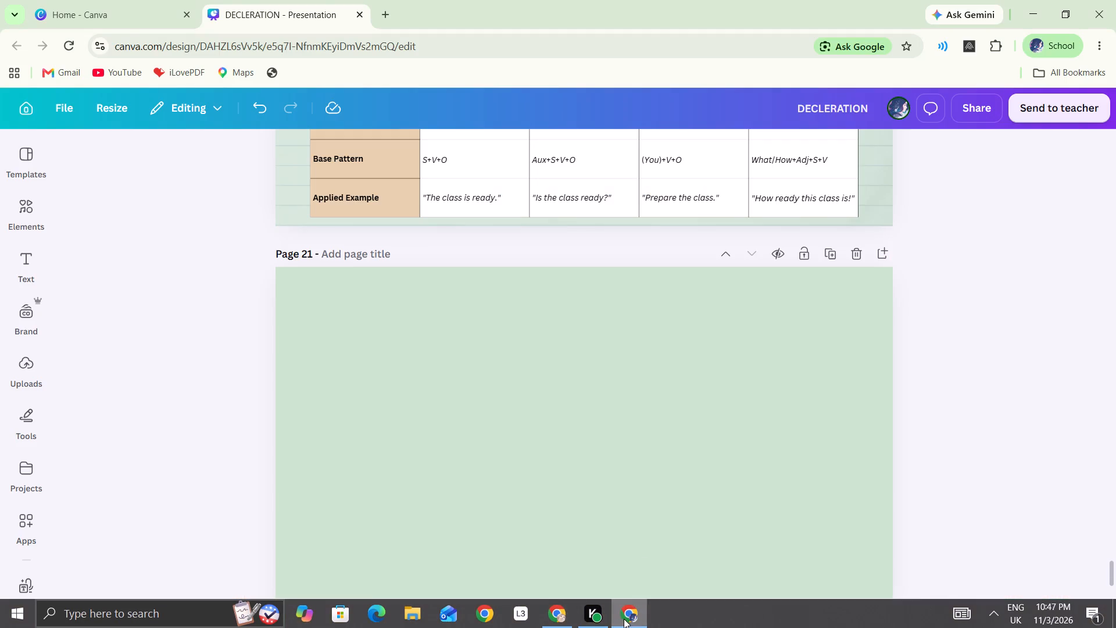
scroll(659, 490, "down", 1)
left_click(958, 429)
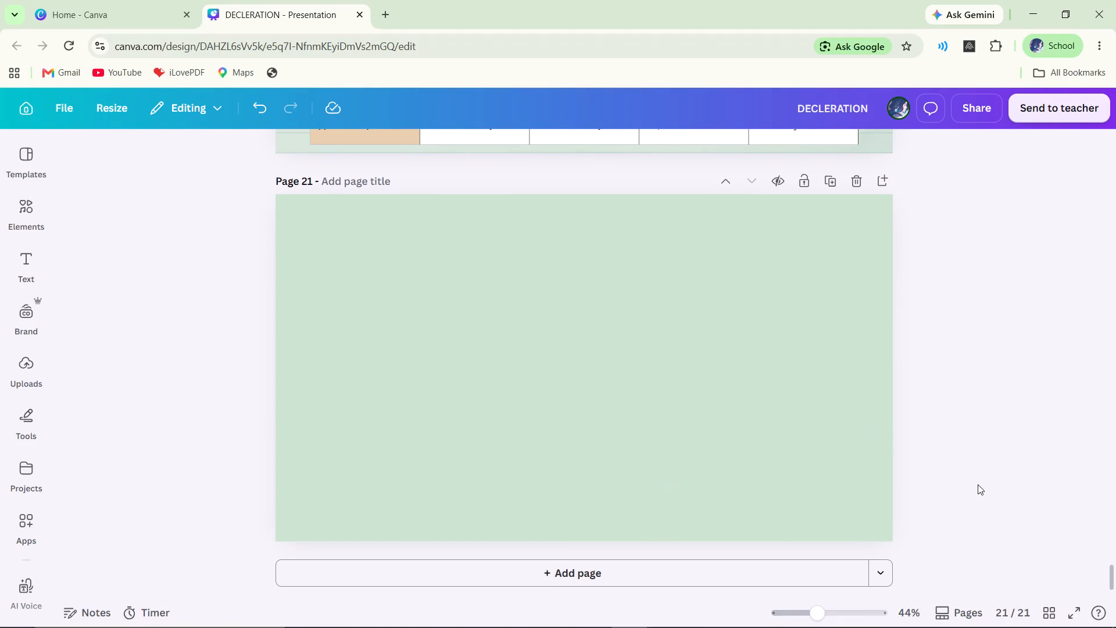
scroll(978, 484, "up", 20)
left_click_drag(1115, 503, 1115, 304)
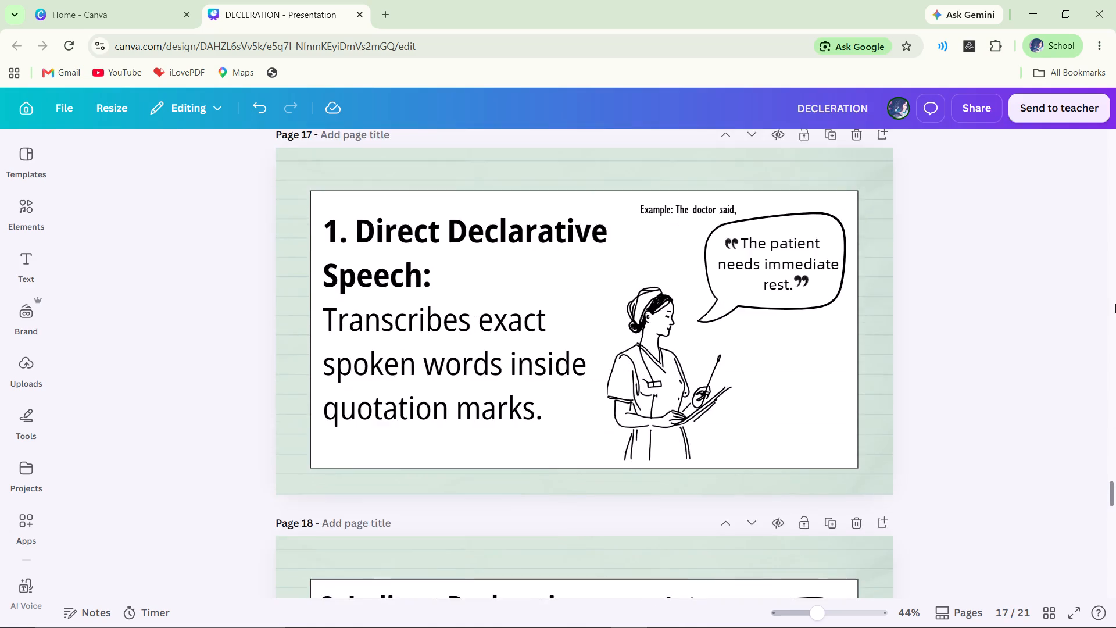
left_click_drag(1115, 304, 1115, 241)
left_click_drag(1115, 237, 1115, 152)
left_click(1115, 151)
left_click(1115, 131)
left_click(1007, 257)
scroll(1011, 263, "up", 1)
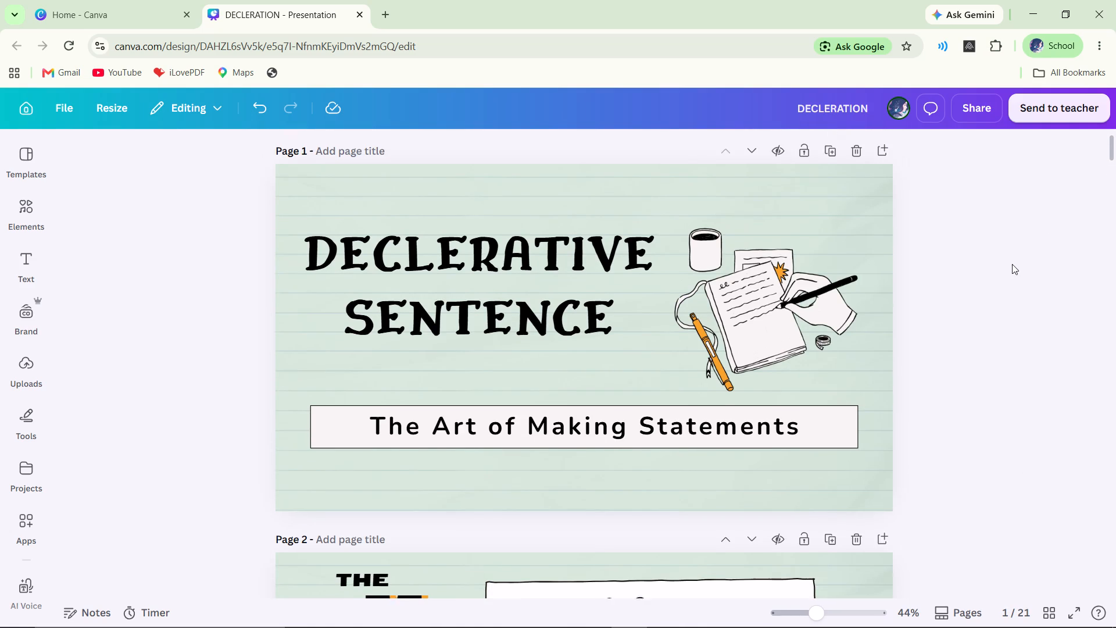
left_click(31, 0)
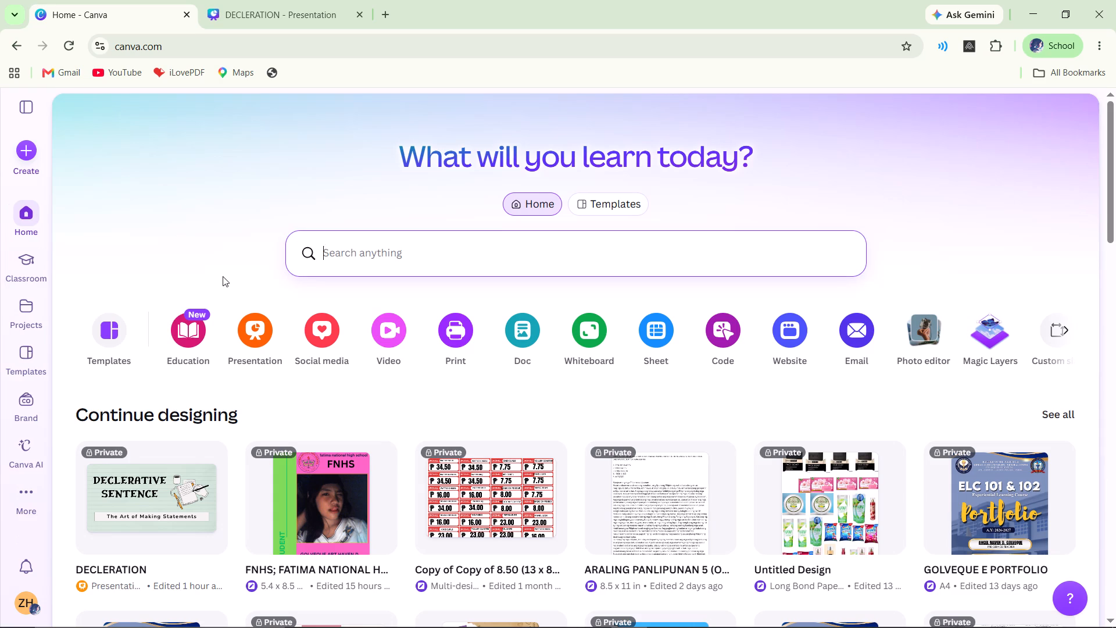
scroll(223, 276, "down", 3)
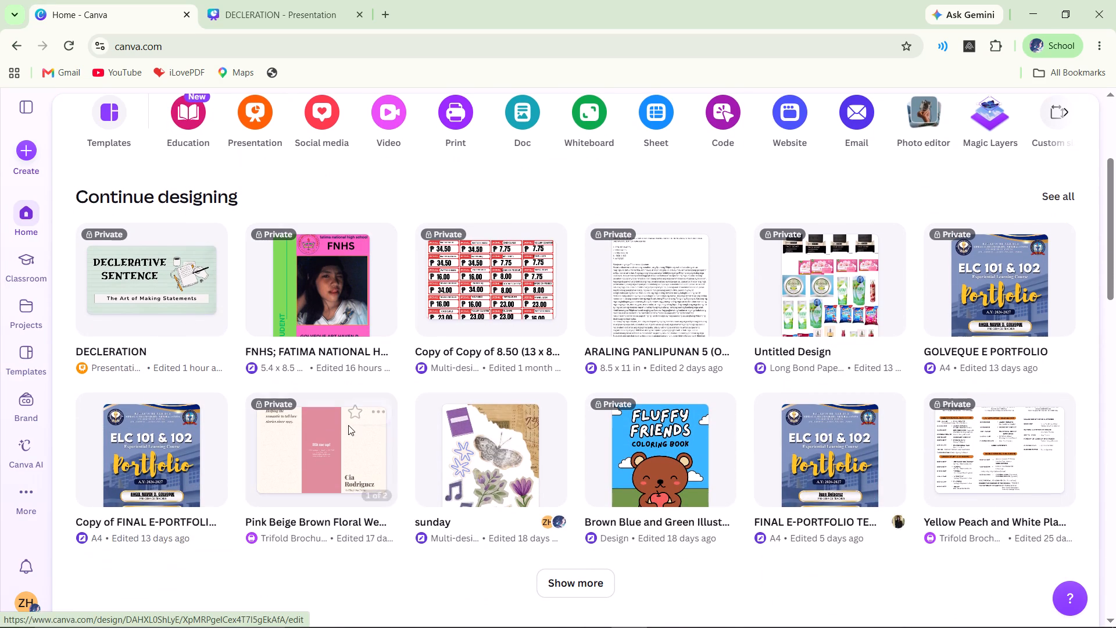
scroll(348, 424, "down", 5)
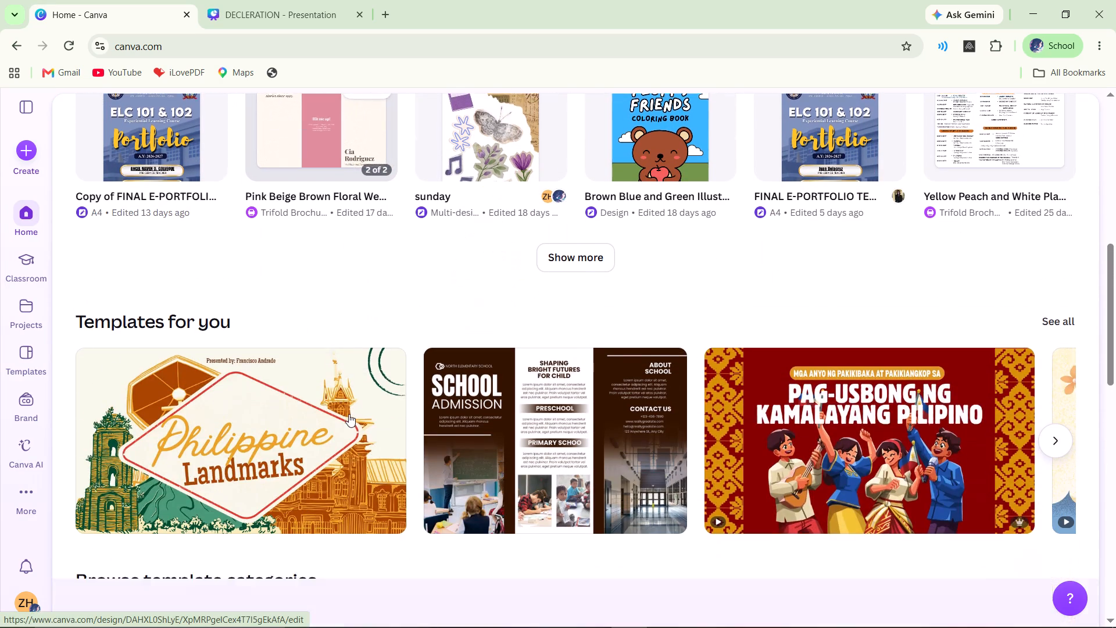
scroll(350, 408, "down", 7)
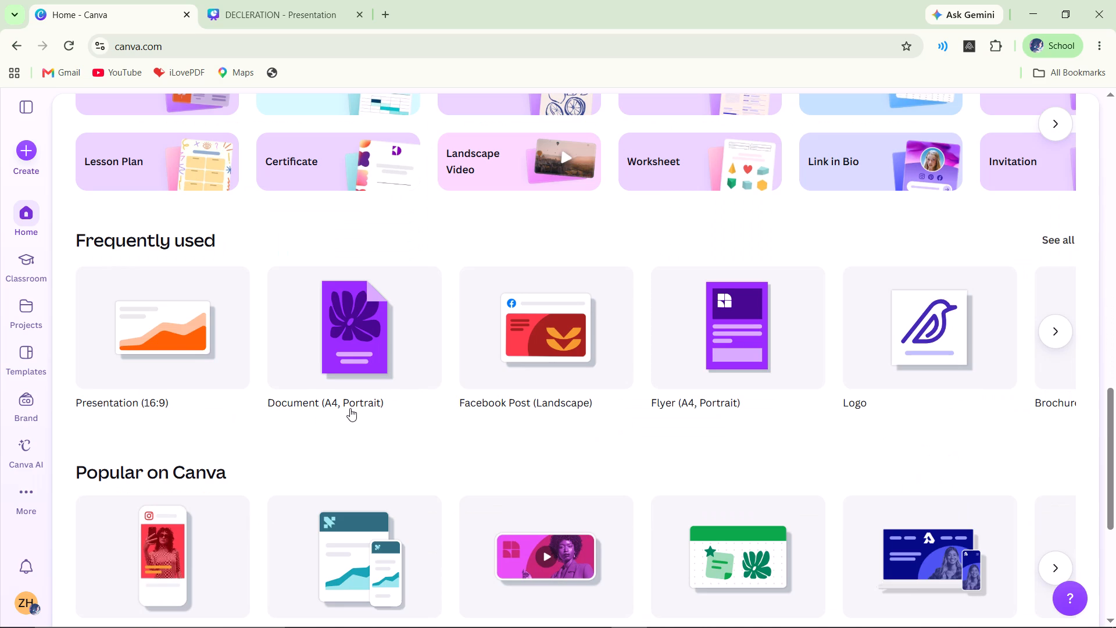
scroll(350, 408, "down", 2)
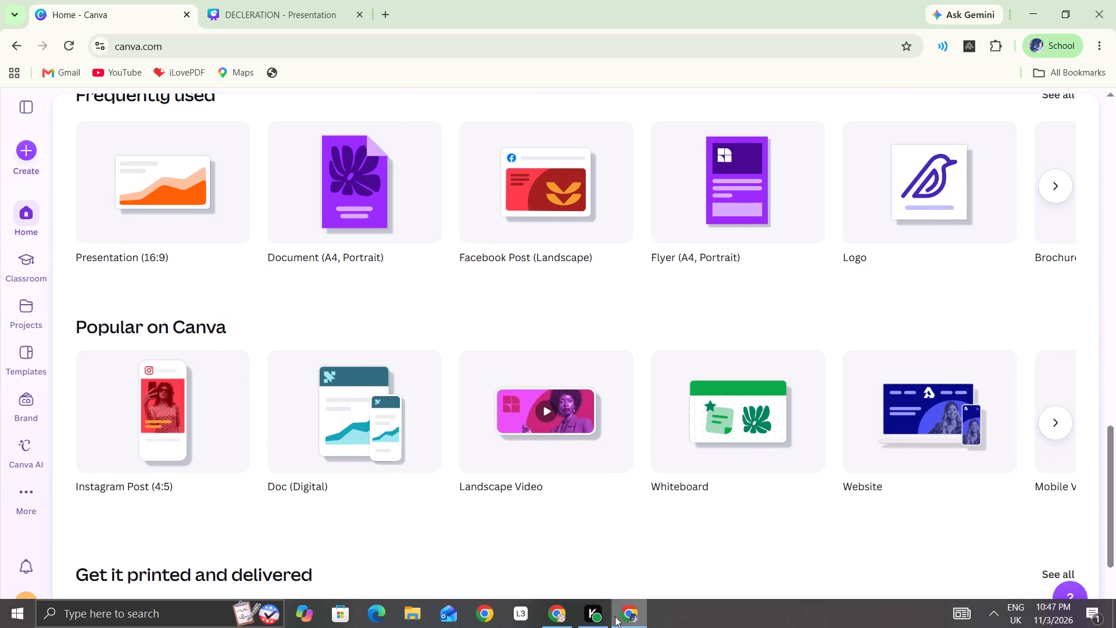
Switch back to the browser window with the memo script.
left_click(561, 622)
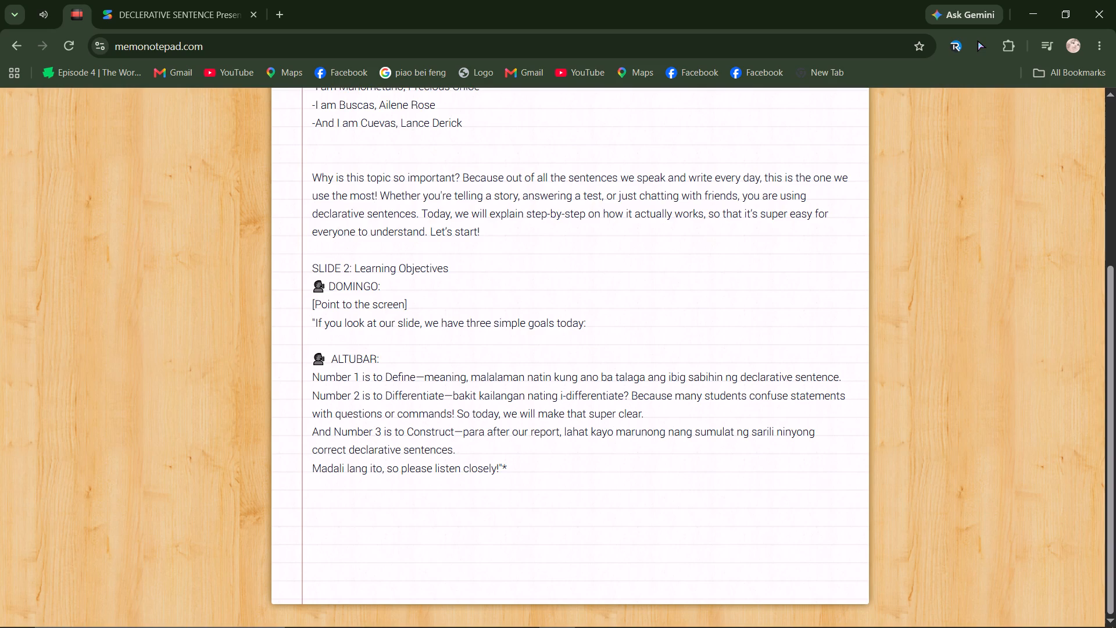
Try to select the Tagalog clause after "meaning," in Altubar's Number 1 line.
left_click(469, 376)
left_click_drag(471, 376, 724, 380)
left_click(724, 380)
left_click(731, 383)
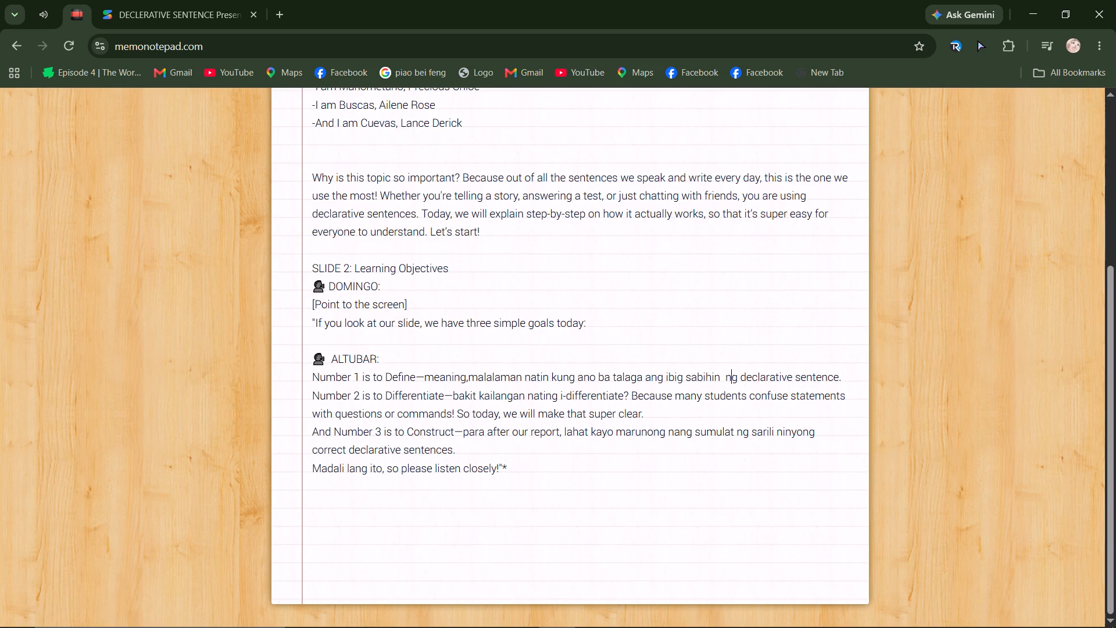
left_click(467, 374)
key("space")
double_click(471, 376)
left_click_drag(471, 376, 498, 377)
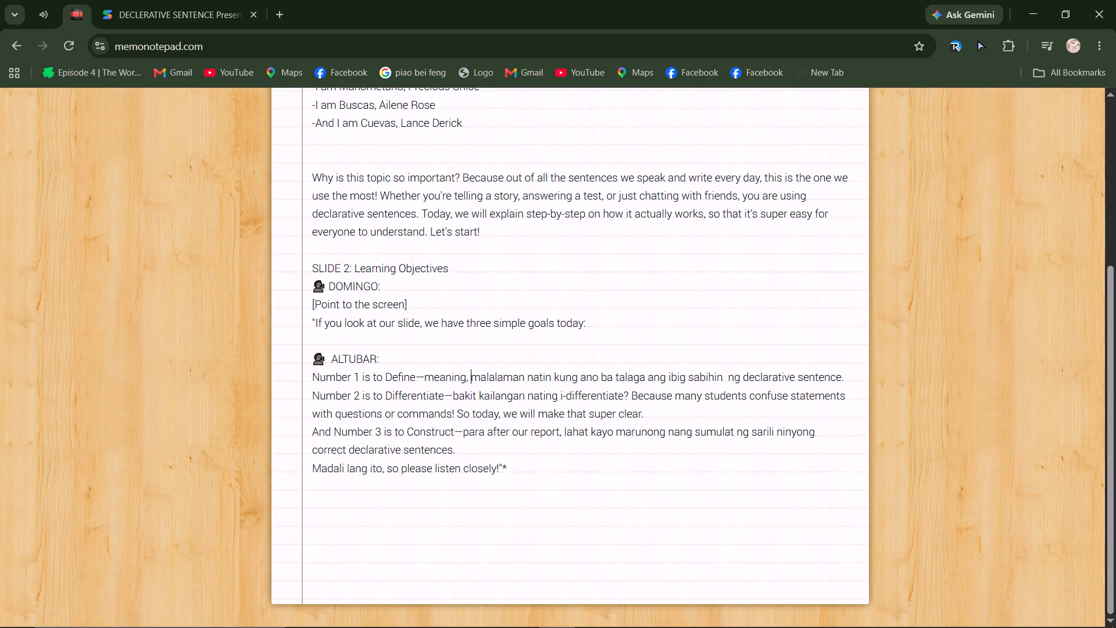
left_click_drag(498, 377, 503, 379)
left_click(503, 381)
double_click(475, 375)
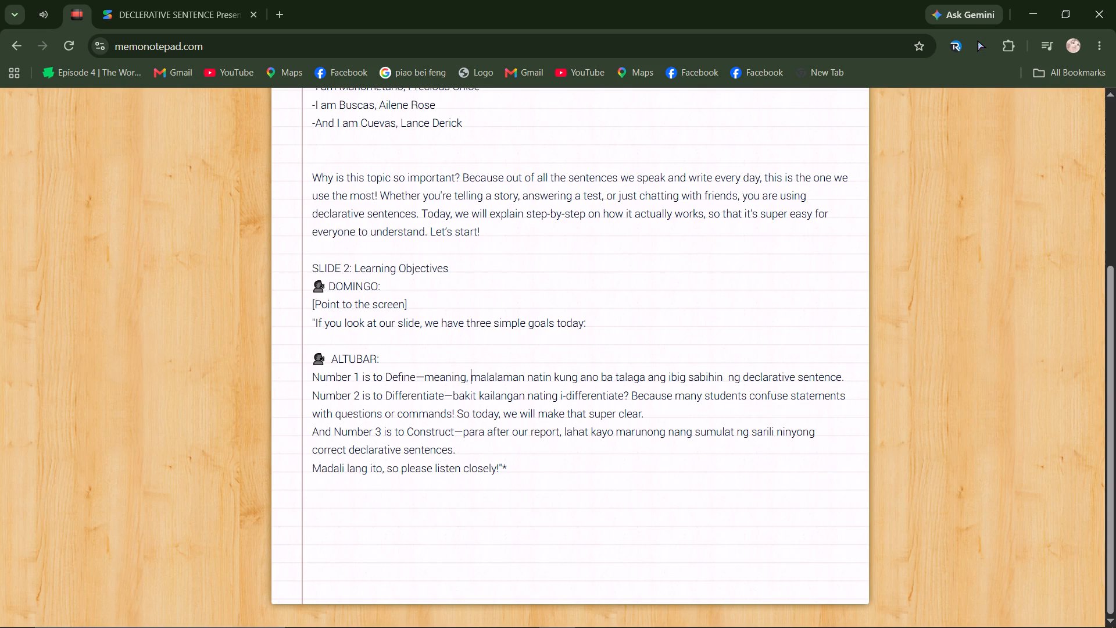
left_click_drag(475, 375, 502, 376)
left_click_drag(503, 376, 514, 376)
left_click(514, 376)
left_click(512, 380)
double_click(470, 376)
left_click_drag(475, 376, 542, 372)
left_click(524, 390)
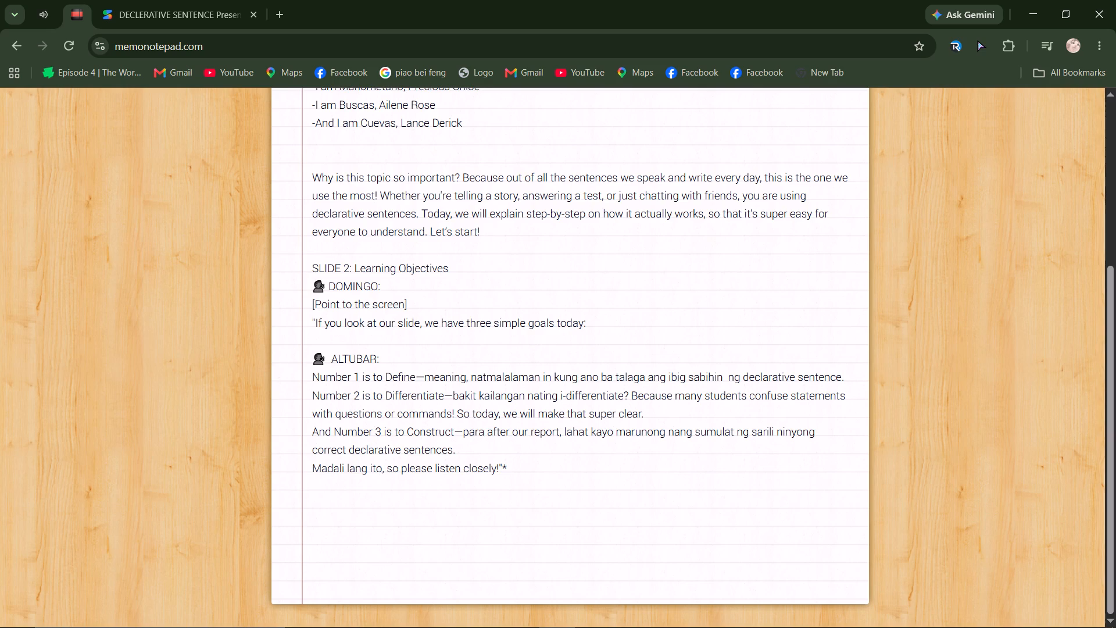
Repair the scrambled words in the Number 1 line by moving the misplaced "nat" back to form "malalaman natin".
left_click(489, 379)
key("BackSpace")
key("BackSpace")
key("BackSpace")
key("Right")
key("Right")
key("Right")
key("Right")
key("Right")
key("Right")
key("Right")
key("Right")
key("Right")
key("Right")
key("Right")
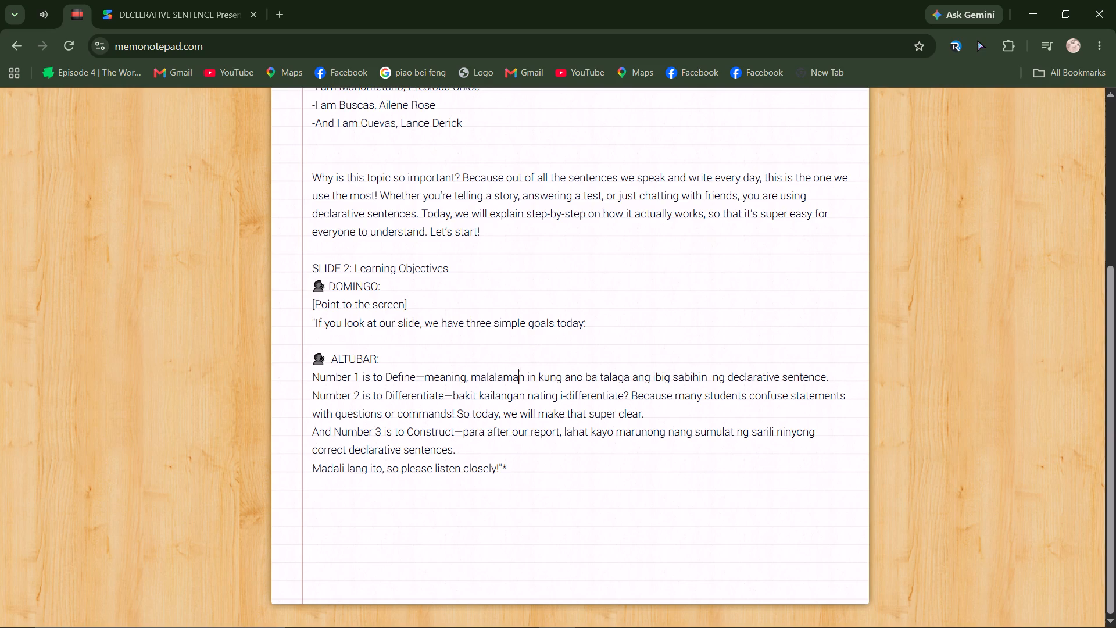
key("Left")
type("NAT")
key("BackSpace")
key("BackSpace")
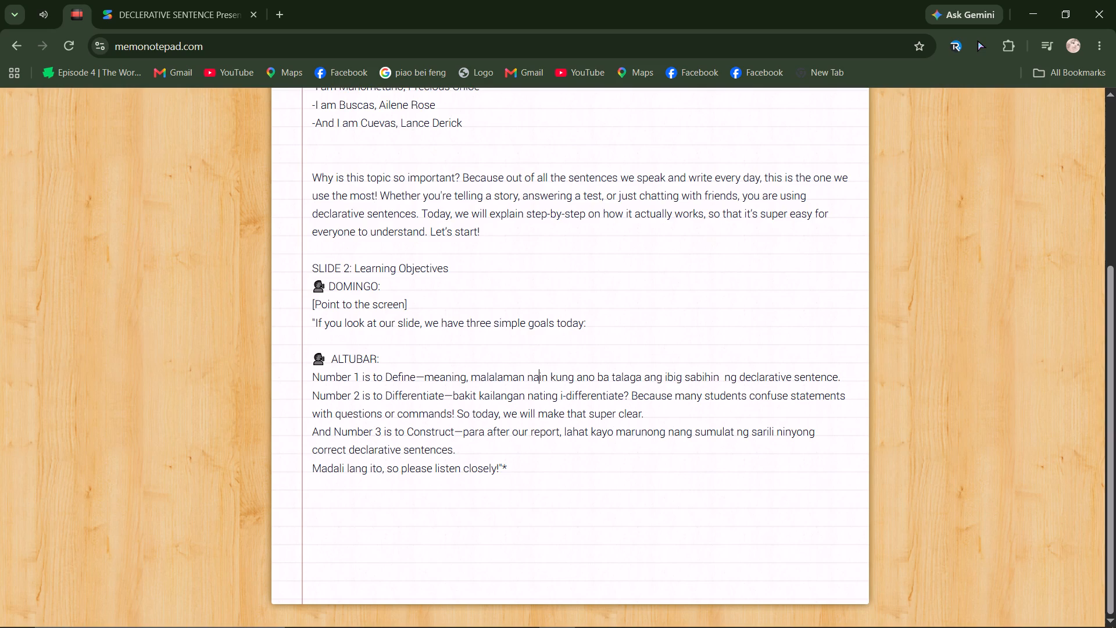
Copy the Tagalog clause from "malalaman natin" to "declarative sentence." in the Number 1 line.
double_click(471, 380)
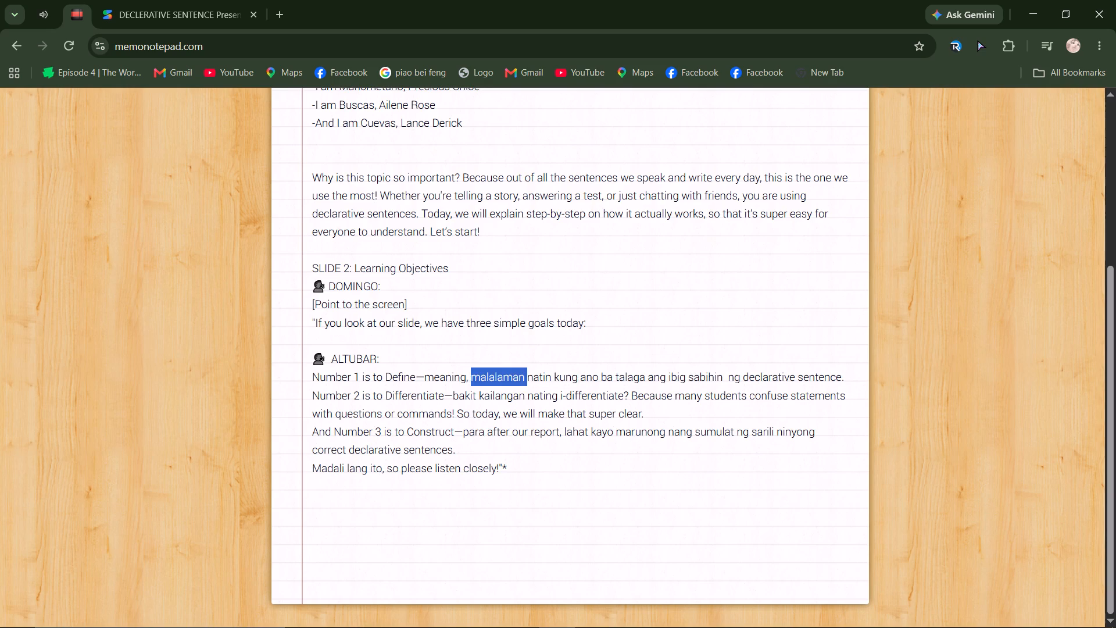
left_click(470, 387)
left_click(473, 380)
left_click_drag(473, 380, 488, 380)
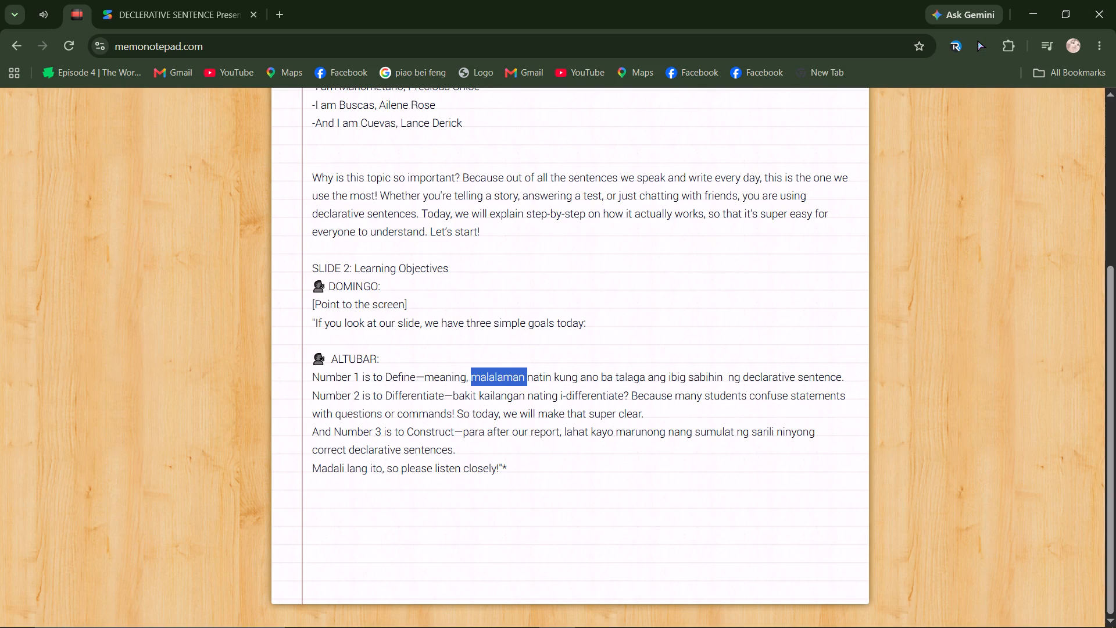
left_click_drag(488, 380, 489, 380)
left_click(489, 380)
left_click(474, 380)
double_click(470, 379)
double_click(471, 378)
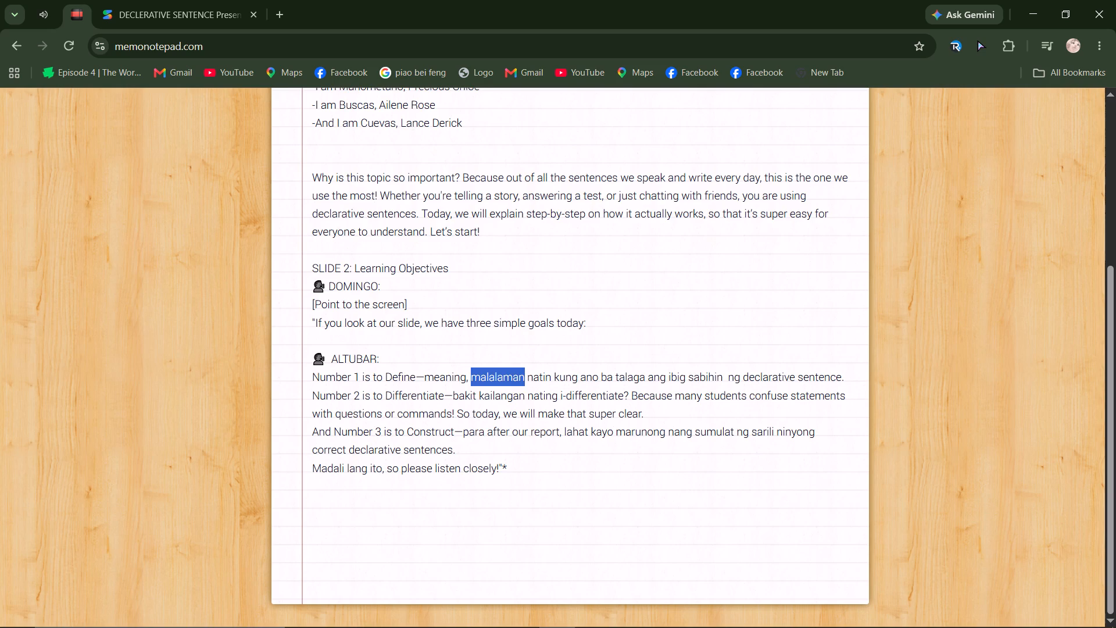
left_click(475, 376)
left_click_drag(472, 378, 668, 383)
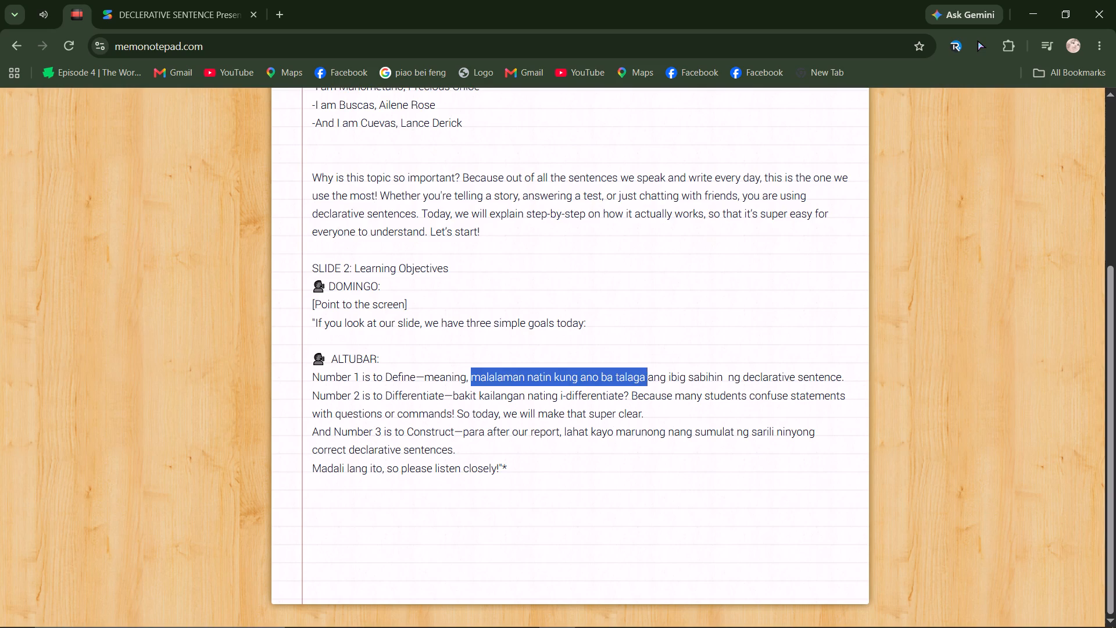
left_click_drag(668, 383, 861, 383)
key("ctrl+c")
key("ctrl+c")
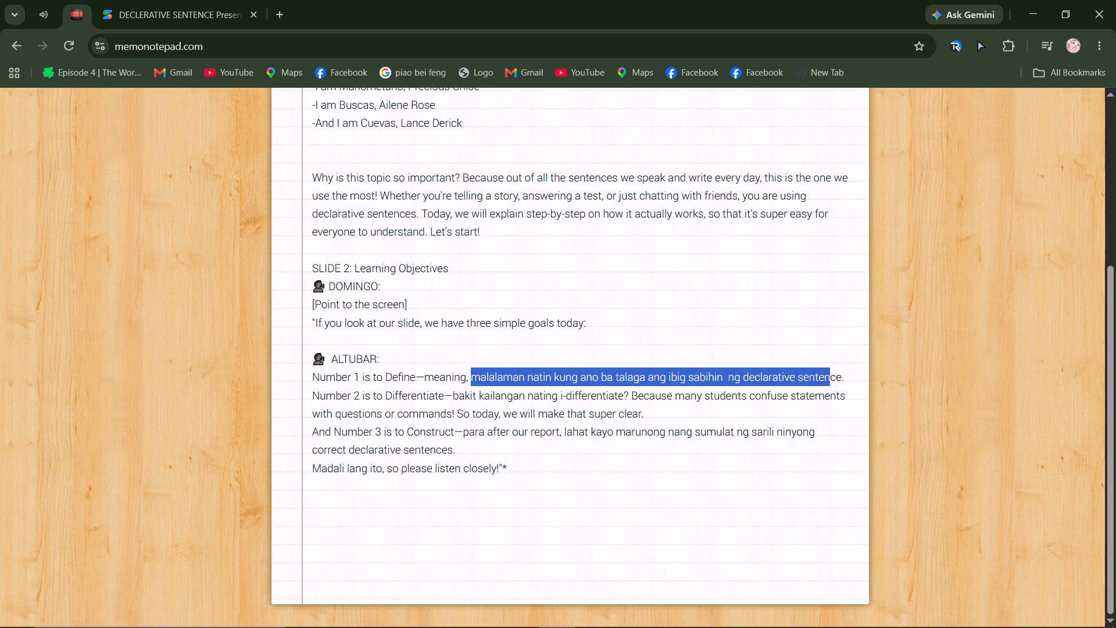
Search the web in a new tab for "translate tagalog to english".
left_click(284, 12)
type("trna")
key("BackSpace")
key("BackSpace")
type("ans")
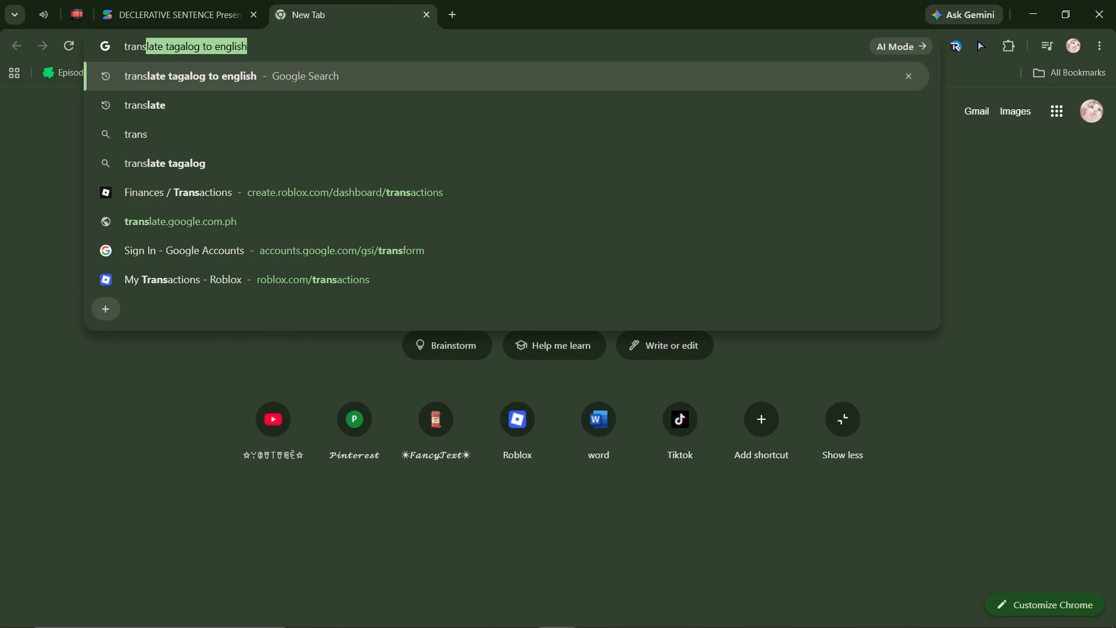
key("Return")
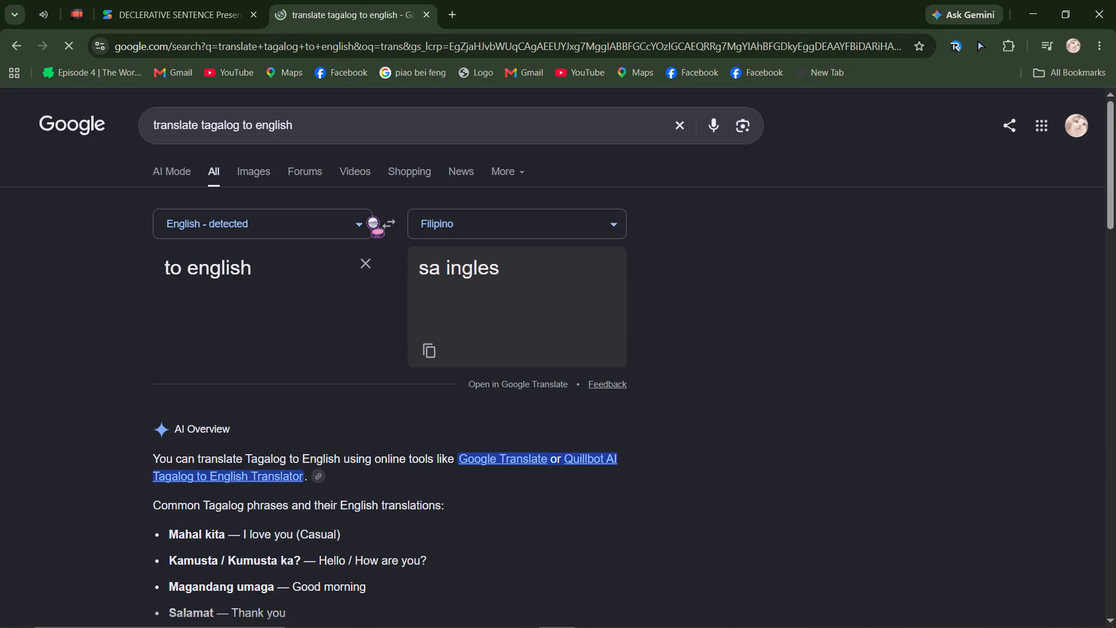
Clear the translator's sample text and set it to translate from Filipino to English.
left_click(380, 226)
left_click(327, 212)
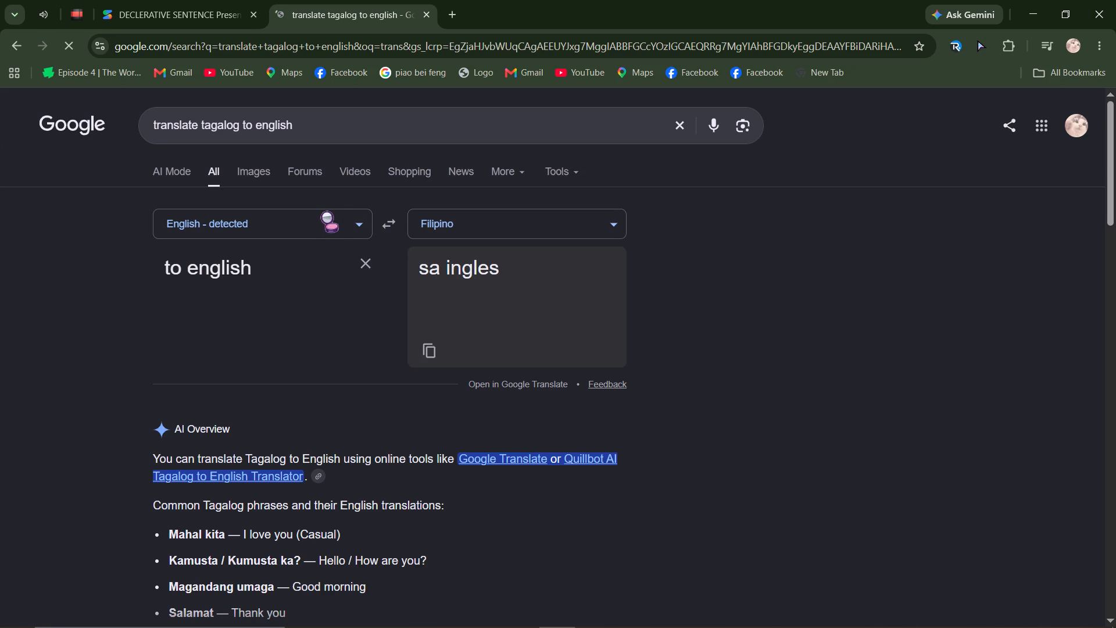
left_click(313, 220)
left_click(359, 258)
scroll(364, 268, "down", 2)
scroll(364, 267, "up", 2)
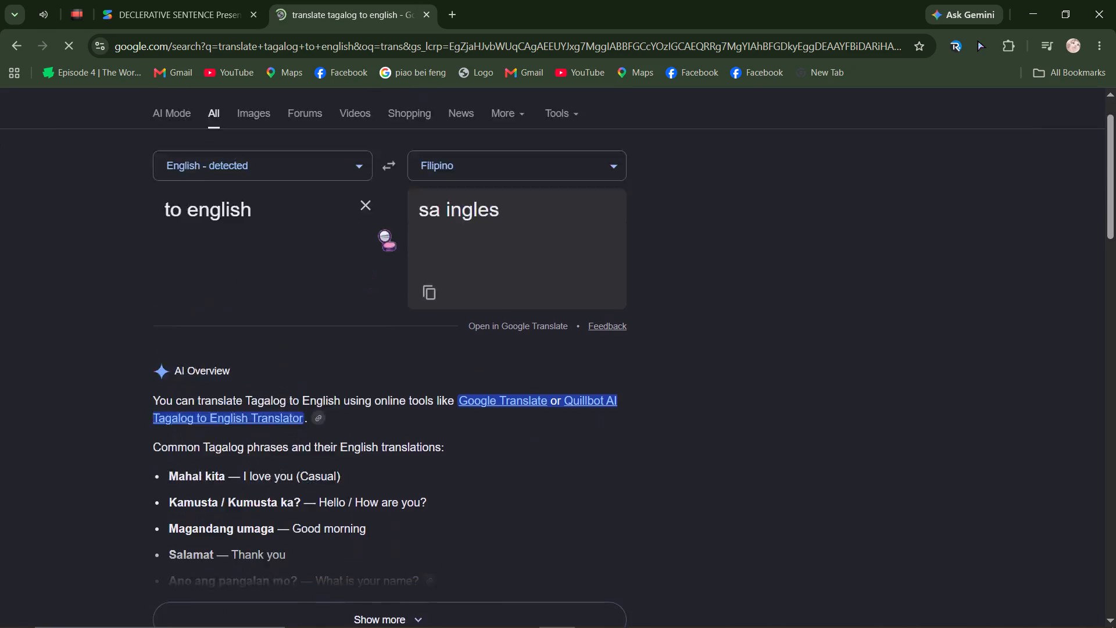
left_click(434, 295)
left_click(264, 266)
left_click(380, 222)
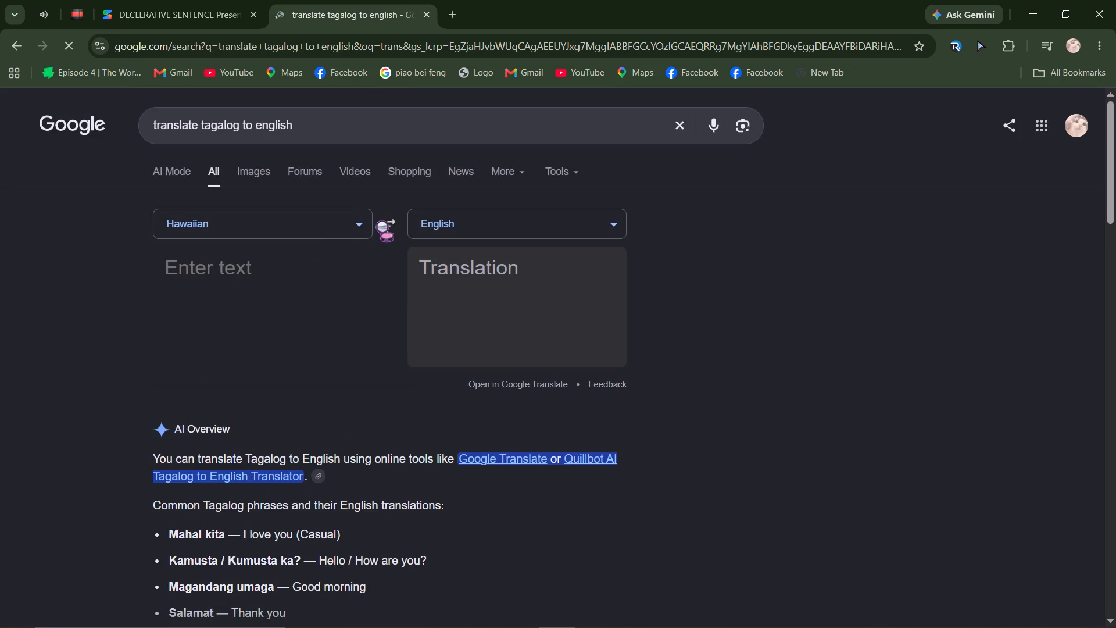
left_click(426, 218)
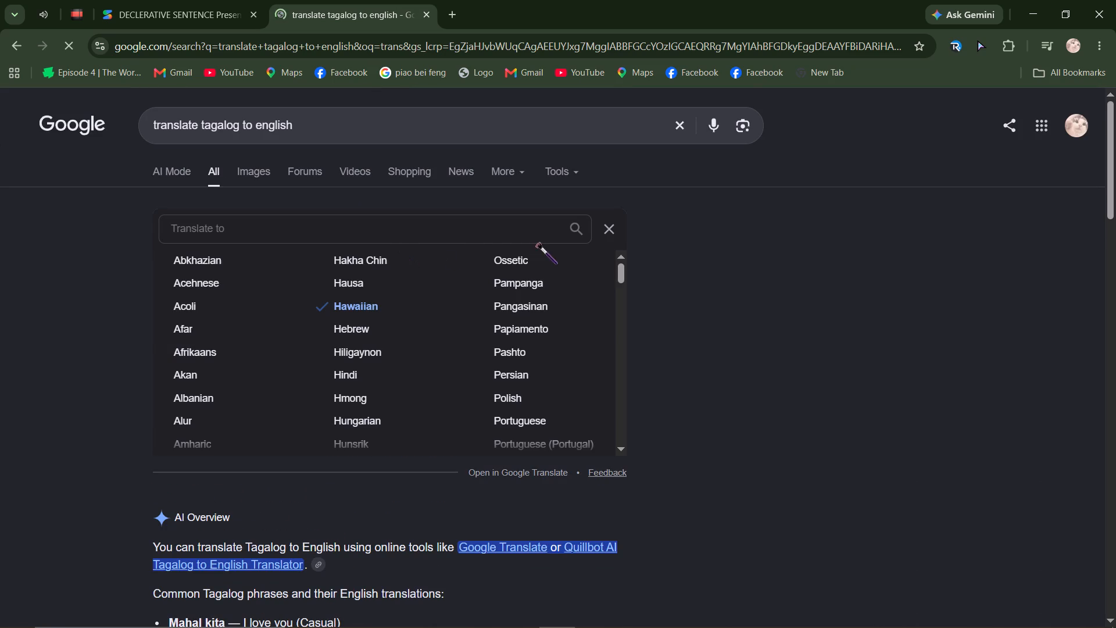
key("f")
left_click(232, 313)
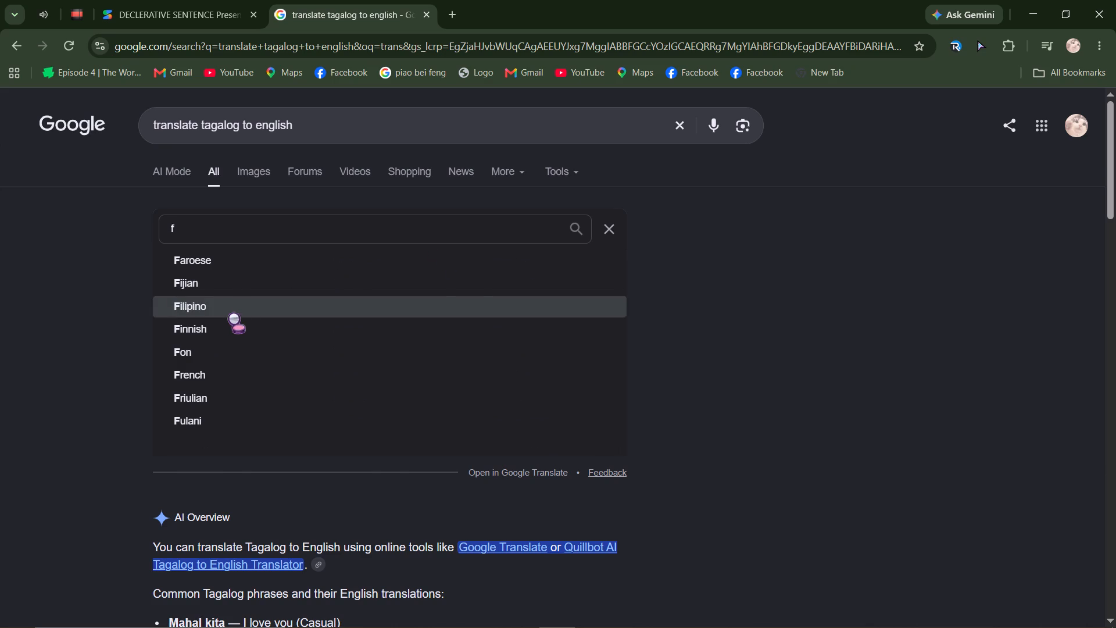
left_click(394, 226)
Translate the copied Tagalog clause and copy its full English translation.
left_click(314, 254)
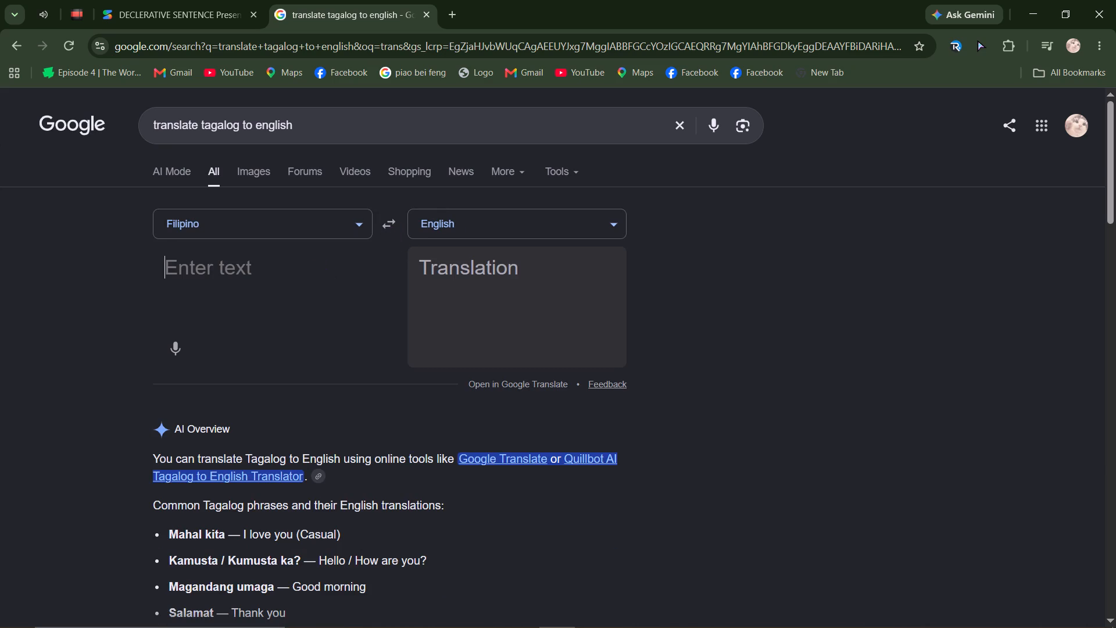
key("ctrl+v")
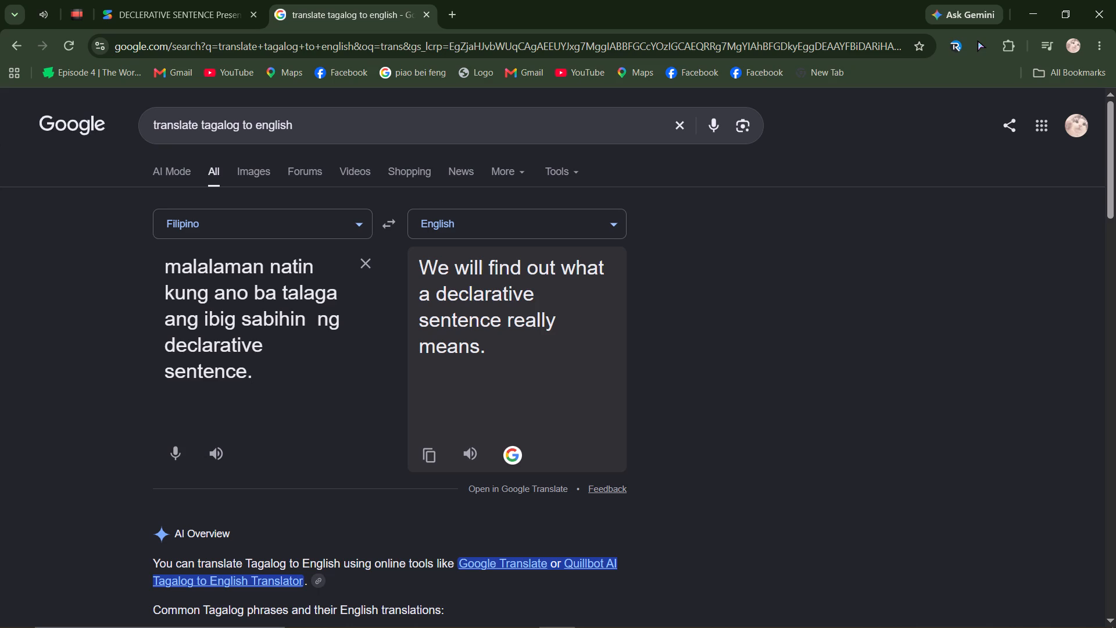
left_click(492, 350)
left_click(486, 351)
left_click(475, 345)
left_click_drag(426, 269, 507, 356)
key("ctrl+c")
left_click(507, 356, "ctrl")
left_click(201, 8)
left_click(74, 3)
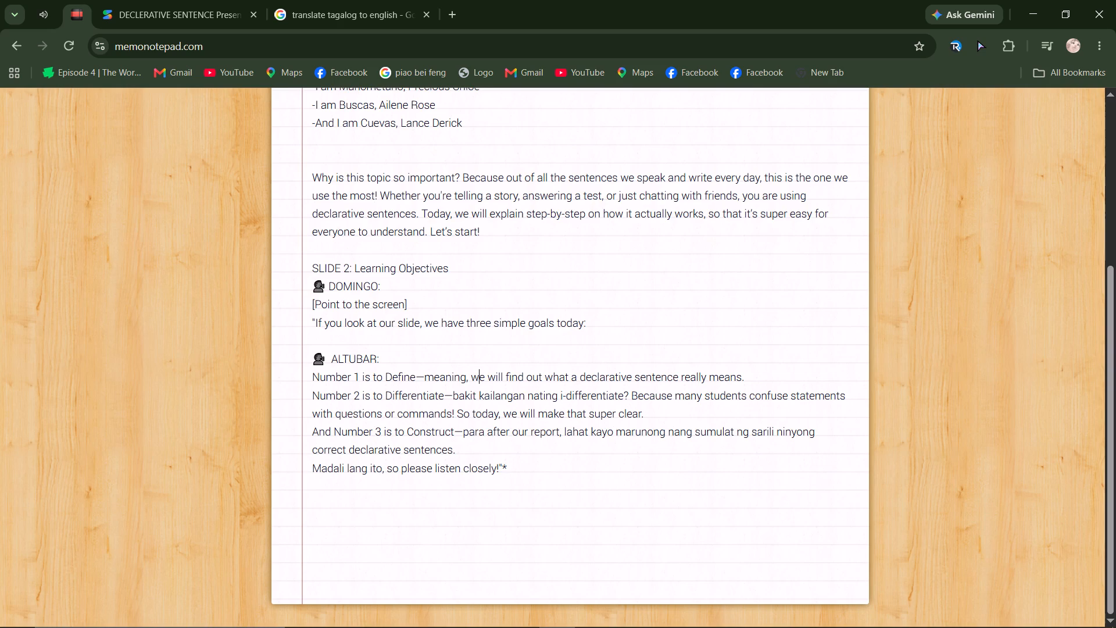
Translate the Number 2 text from "bakit kailangan" through "super clear." into English and copy the full translation.
left_click_drag(454, 393, 656, 416)
key("ctrl+c")
key("ctrl+c")
left_click(656, 416, "ctrl")
left_click(325, 0)
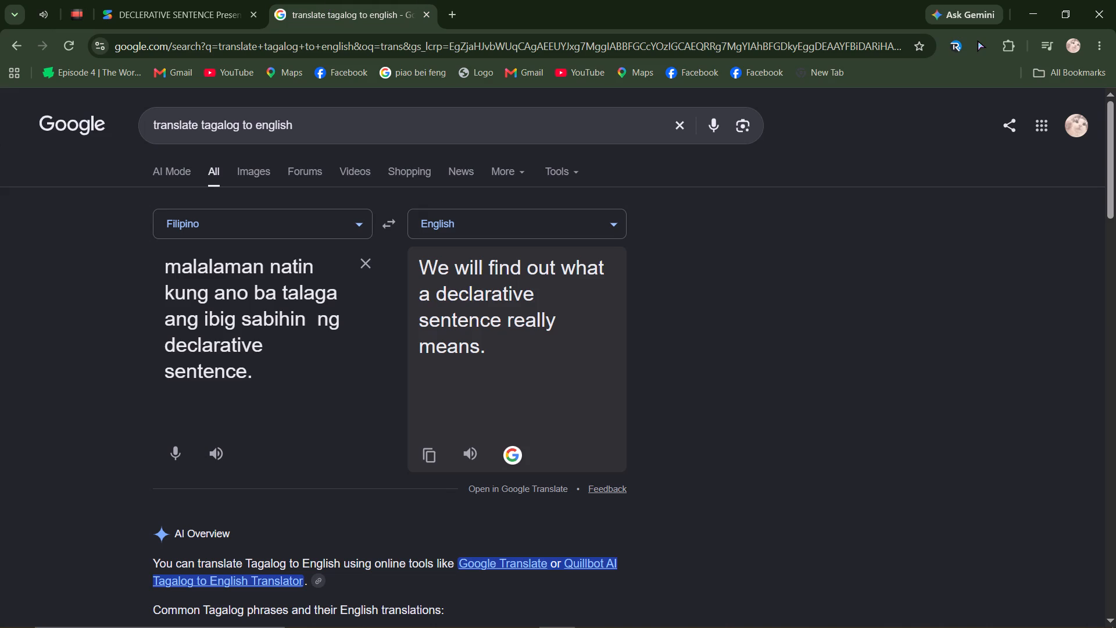
left_click(371, 259)
key("ctrl+v")
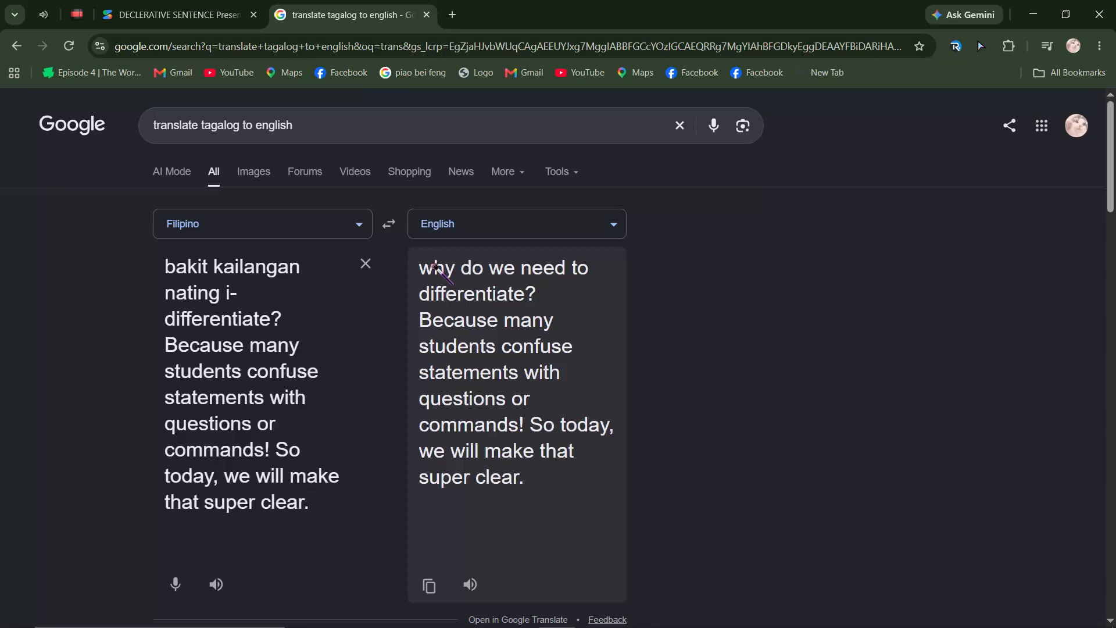
left_click_drag(424, 266, 564, 444)
left_click_drag(565, 449, 565, 479)
left_click(546, 482)
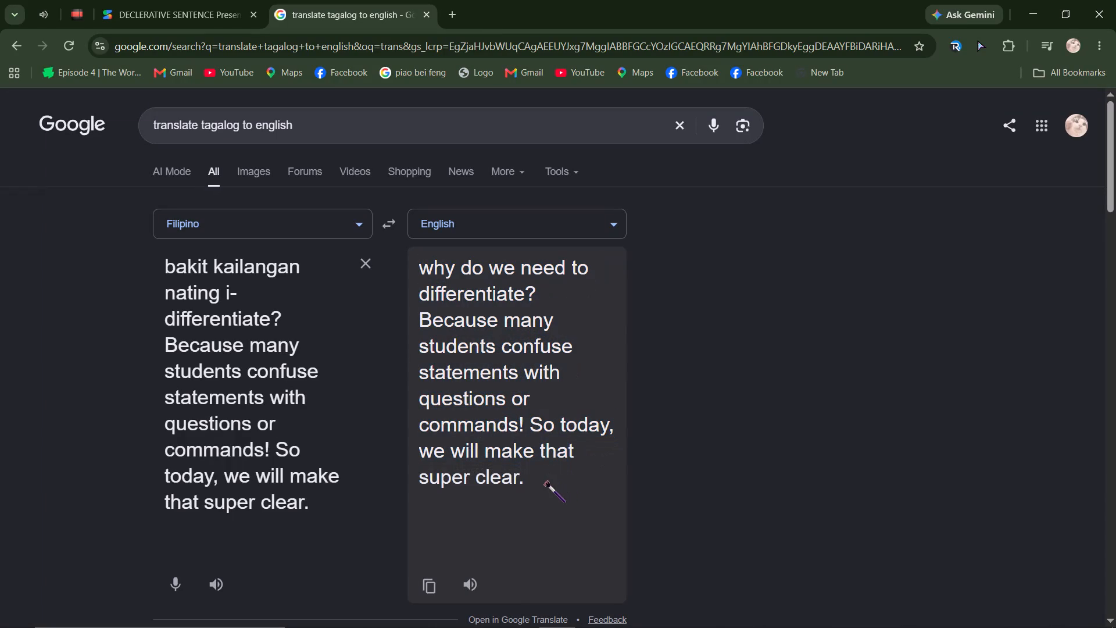
left_click_drag(545, 482, 416, 262)
key("ctrl+c")
key("ctrl+c")
Replace the memo's Number 2 text after "Differentiate—" with the copied English translation, leaving no extra blank line below it.
left_click(163, 0)
left_click(72, 8)
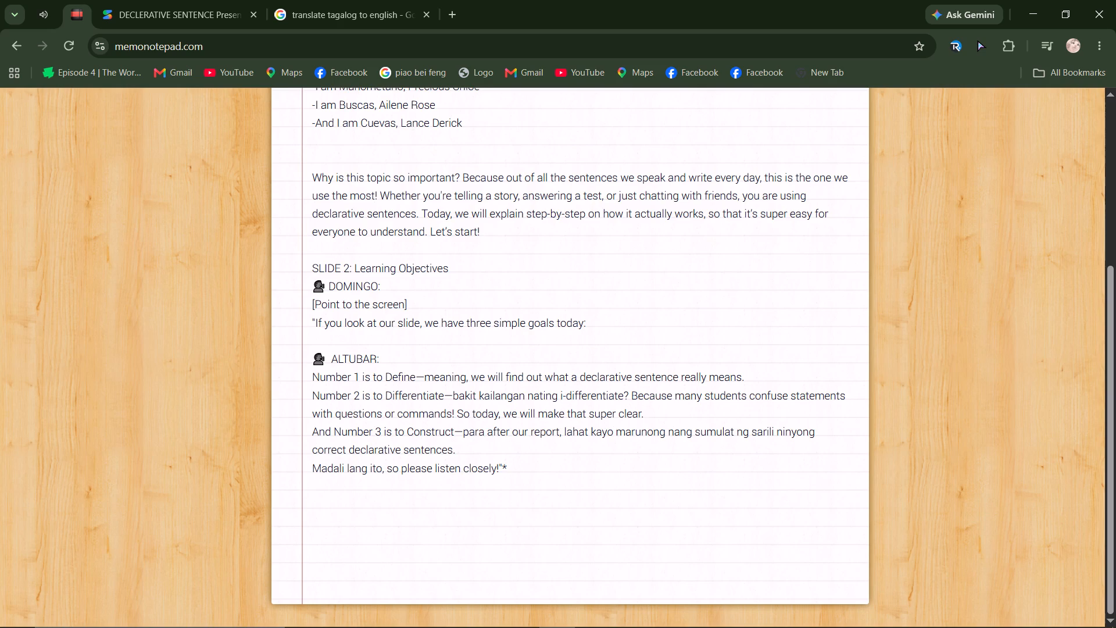
left_click_drag(453, 393, 529, 394)
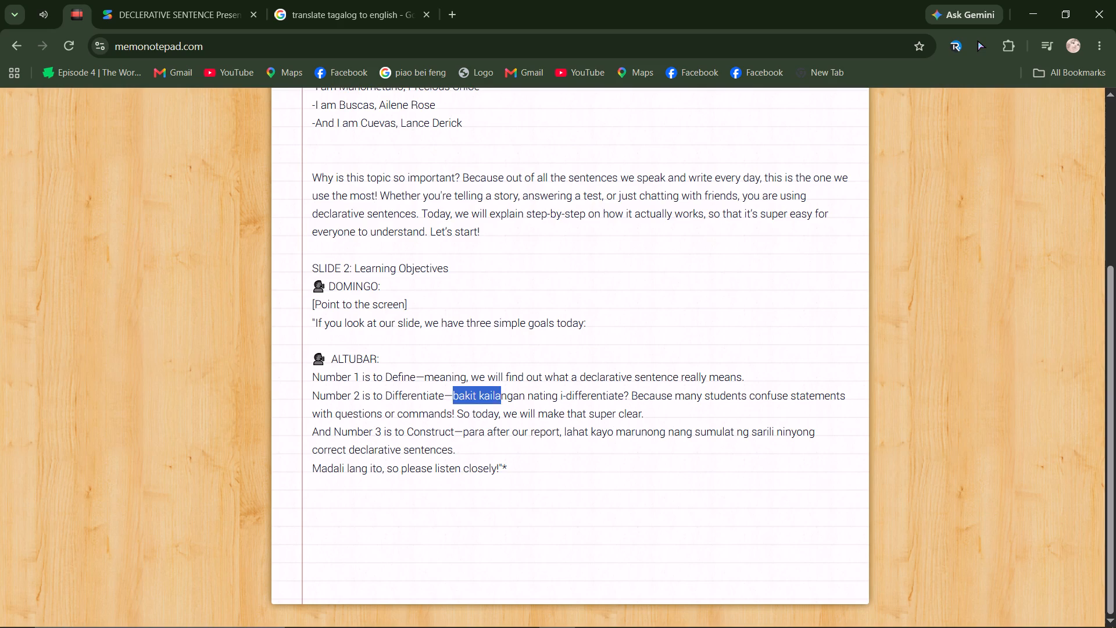
left_click_drag(529, 394, 650, 418)
key("ctrl+v")
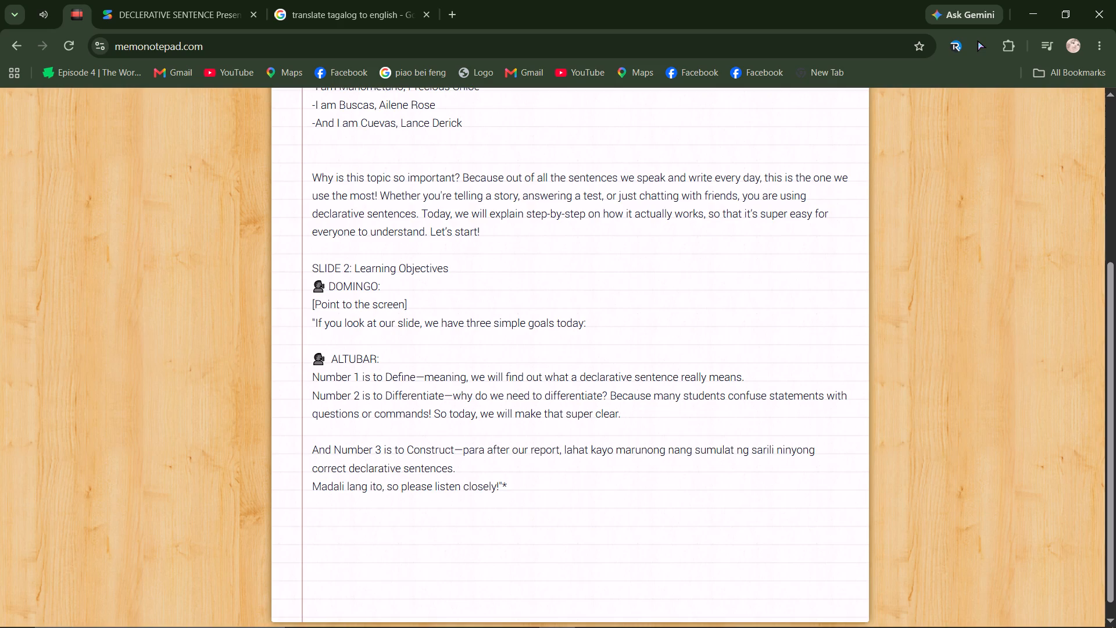
key("BackSpace")
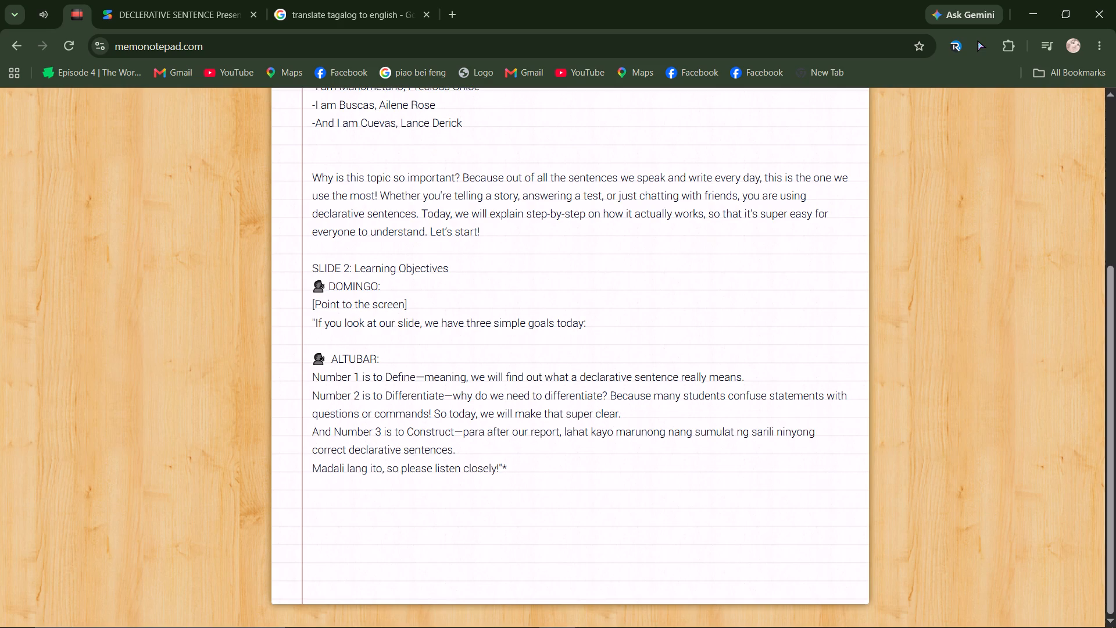
Translate the Number 3 clause from "para after our report" through "declarative sentences." into English and copy the full translation.
left_click_drag(463, 433, 514, 449)
key("ctrl+c")
key("ctrl+c")
left_click(303, 0)
left_click(361, 263)
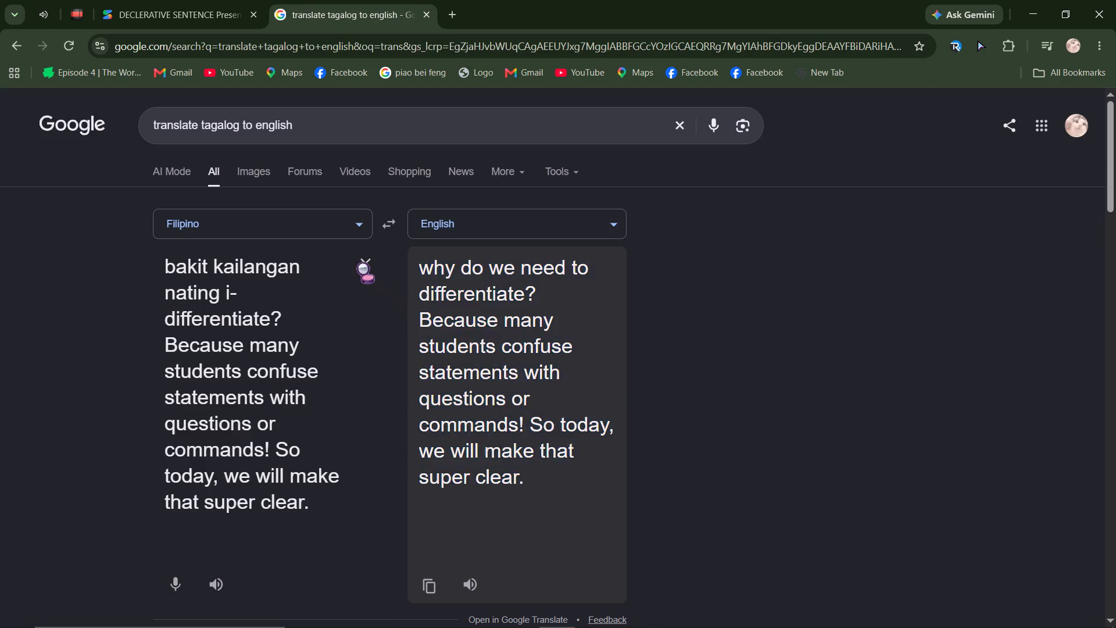
key("ctrl+v")
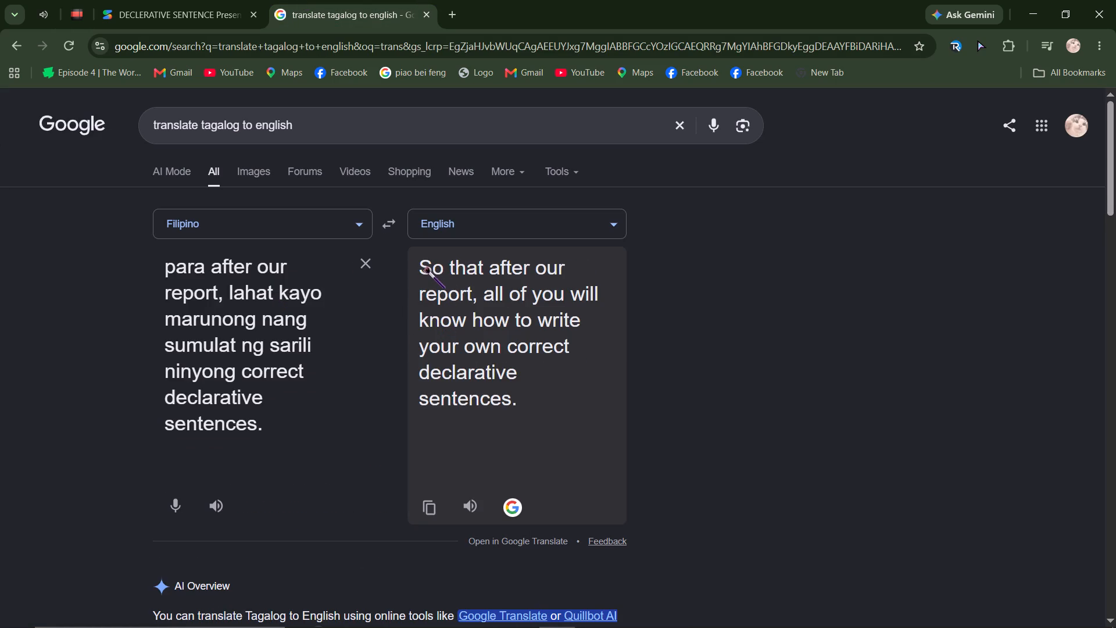
left_click_drag(421, 266, 435, 276)
left_click_drag(439, 279, 530, 401)
double_click(532, 402)
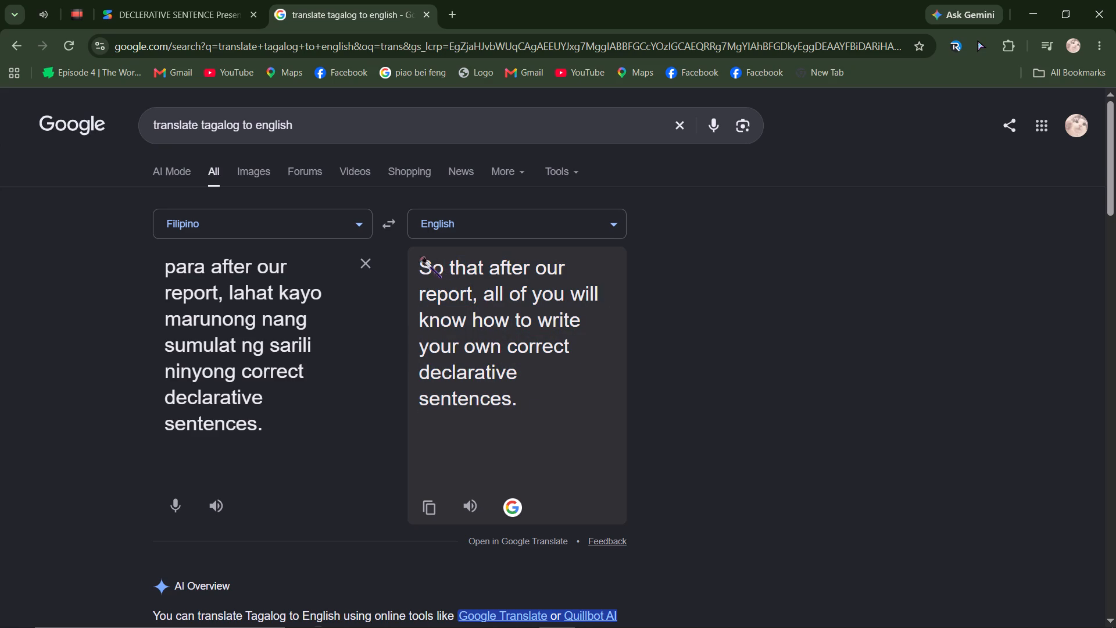
left_click_drag(415, 260, 530, 395)
key("ctrl+c")
key("ctrl+c")
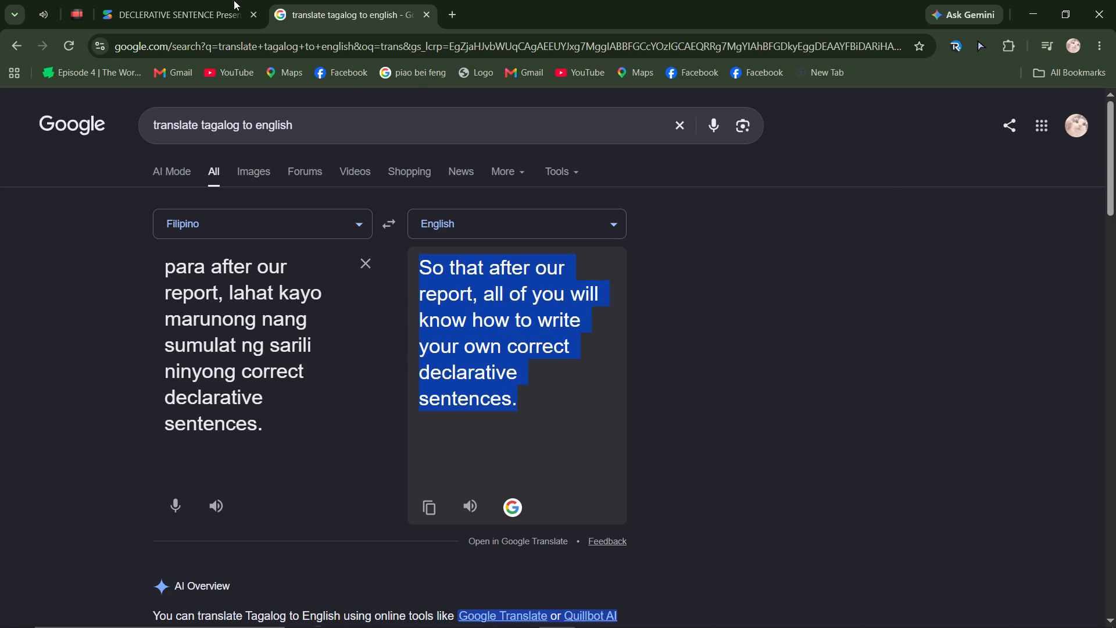
Replace the memo's Number 3 clause with "So that after our report, all of you will know how to write your own correct declarative sentences.".
left_click(156, 2)
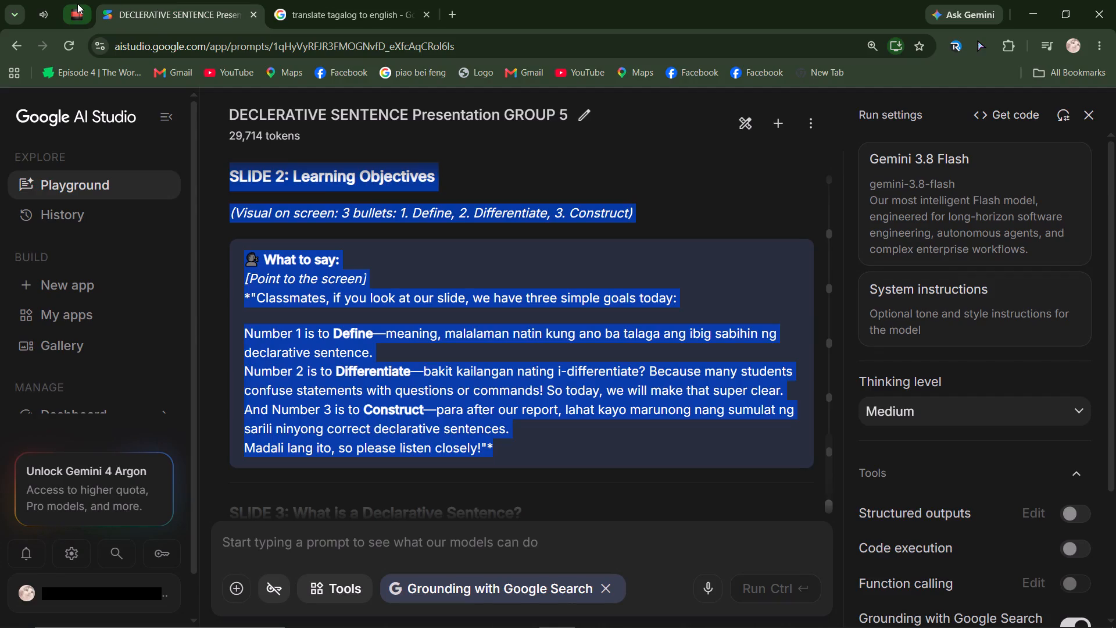
left_click(77, 3)
key("ctrl+v")
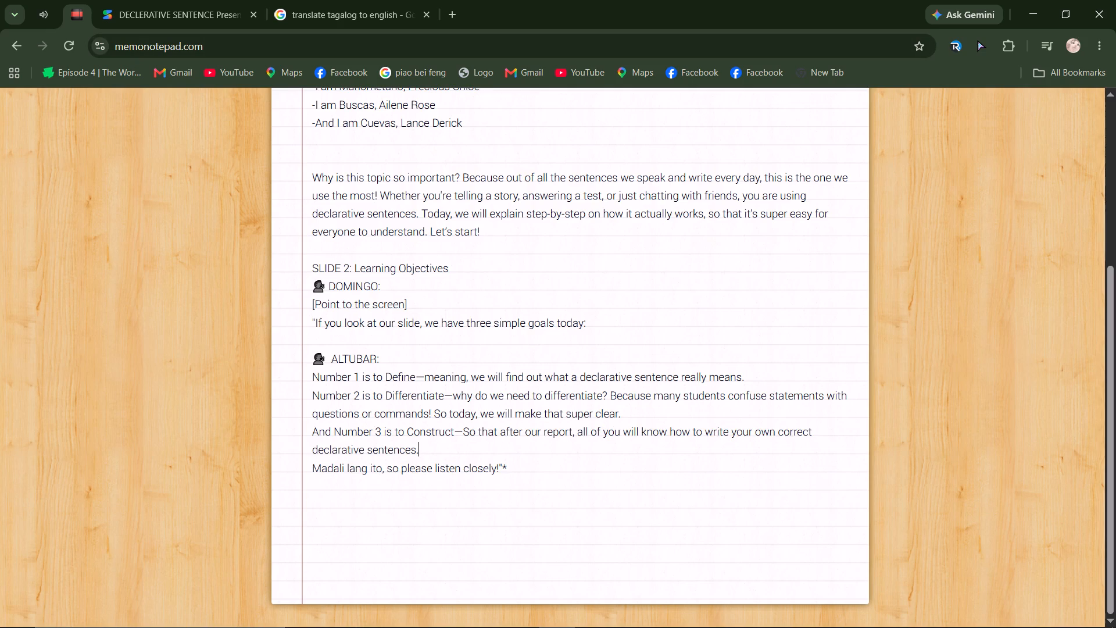
Replace "Madali lang ito" in the closing line of Slide 2 with "This is super easy".
left_click(518, 472)
left_click(379, 468)
key("BackSpace")
key("BackSpace")
key("BackSpace")
key("BackSpace")
key("BackSpace")
key("BackSpace")
key("BackSpace")
key("BackSpace")
key("BackSpace")
key("BackSpace")
key("BackSpace")
key("BackSpace")
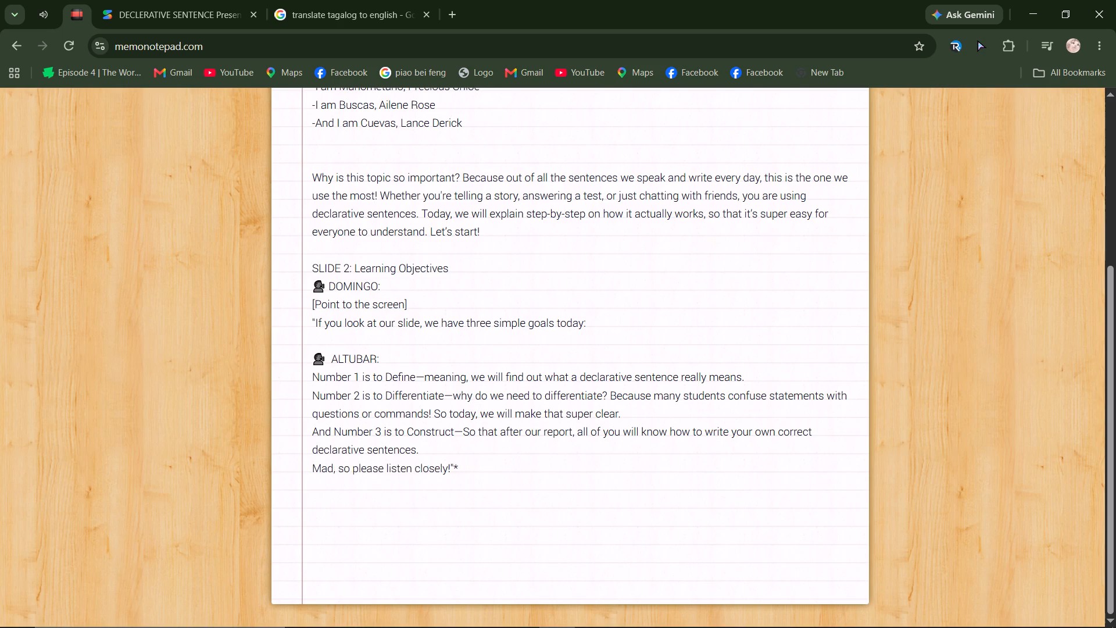
key("BackSpace")
key("BackSpace")
key("BackSpace")
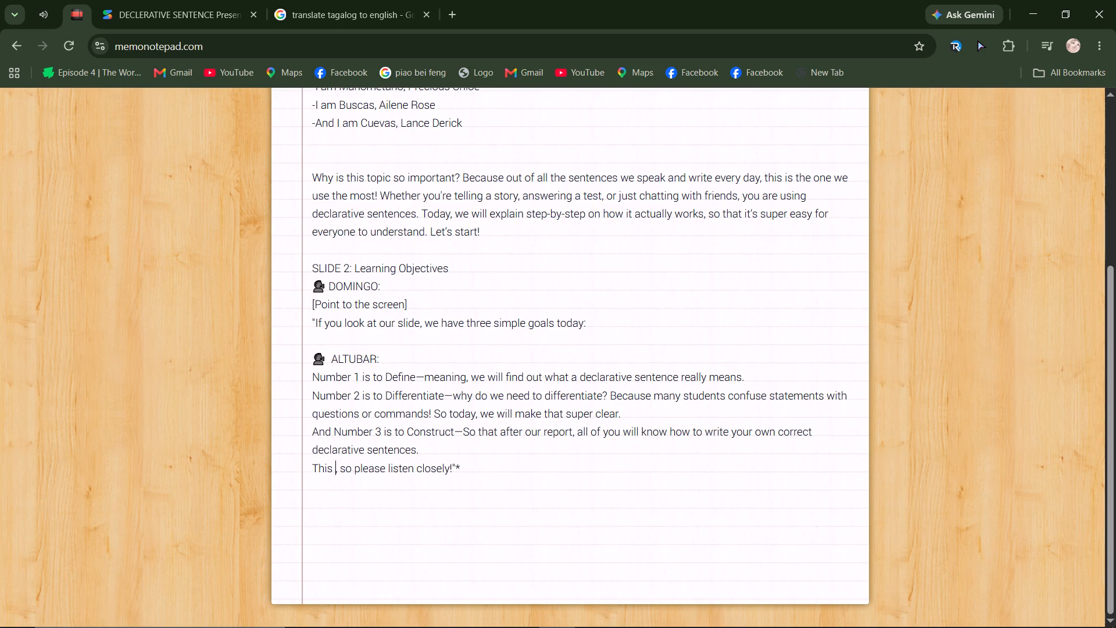
type("is super wasy")
key("BackSpace")
key("BackSpace")
key("BackSpace")
key("BackSpace")
key("BackSpace")
key("space")
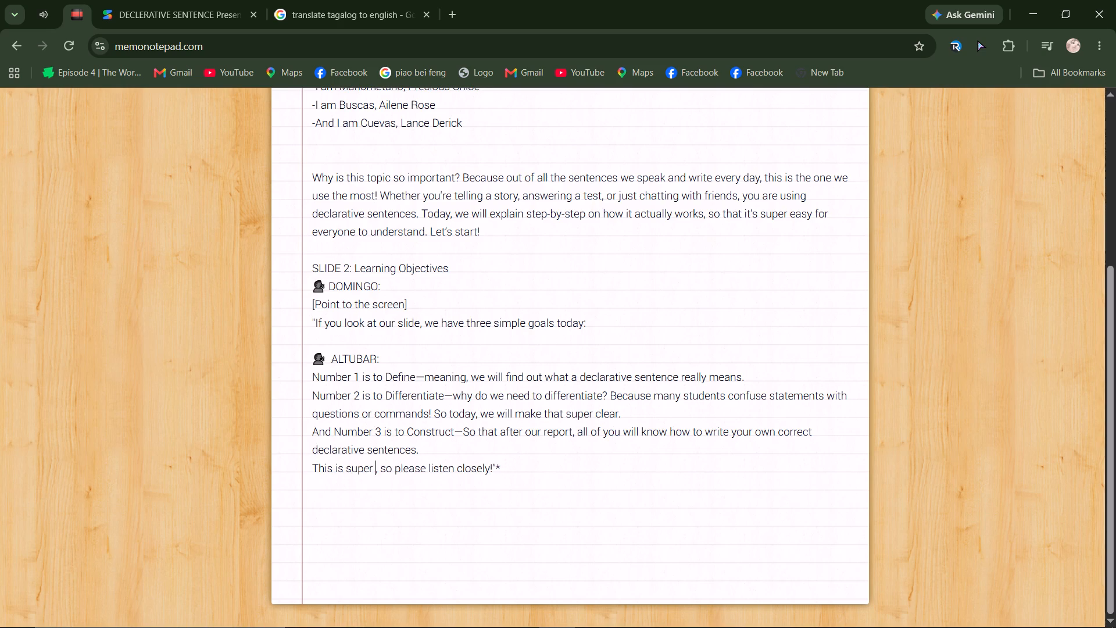
type("easy")
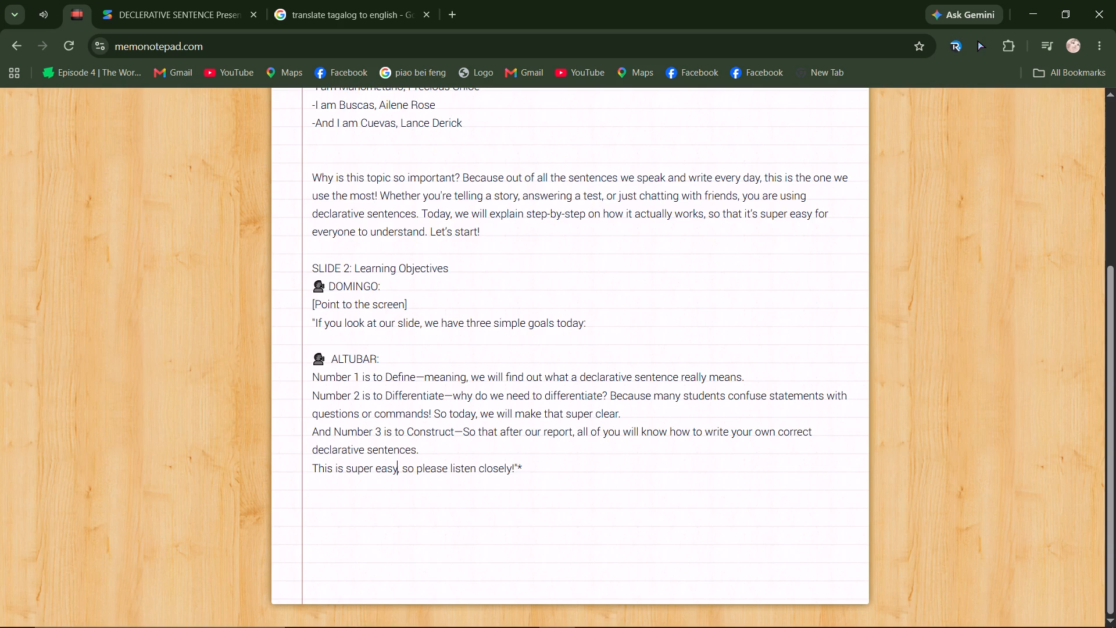
Remove the stray asterisk from the closing line and enclose "This is super easy, so please listen closely!" in double quotation marks.
left_click(525, 472)
key("BackSpace")
key("BackSpace")
key("BackSpace")
key("BackSpace")
key("BackSpace")
key("BackSpace")
key("BackSpace")
key("BackSpace")
key("BackSpace")
type("losely")
key("shift+exclam")
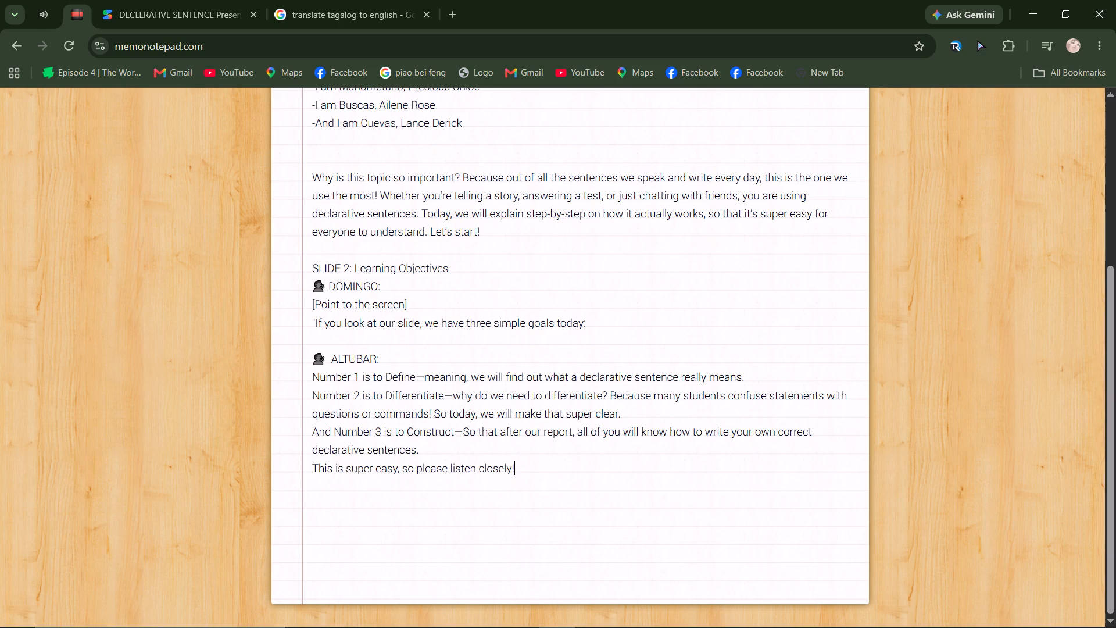
key("shift+quotedbl")
left_click(317, 474)
key("shift+quotedbl")
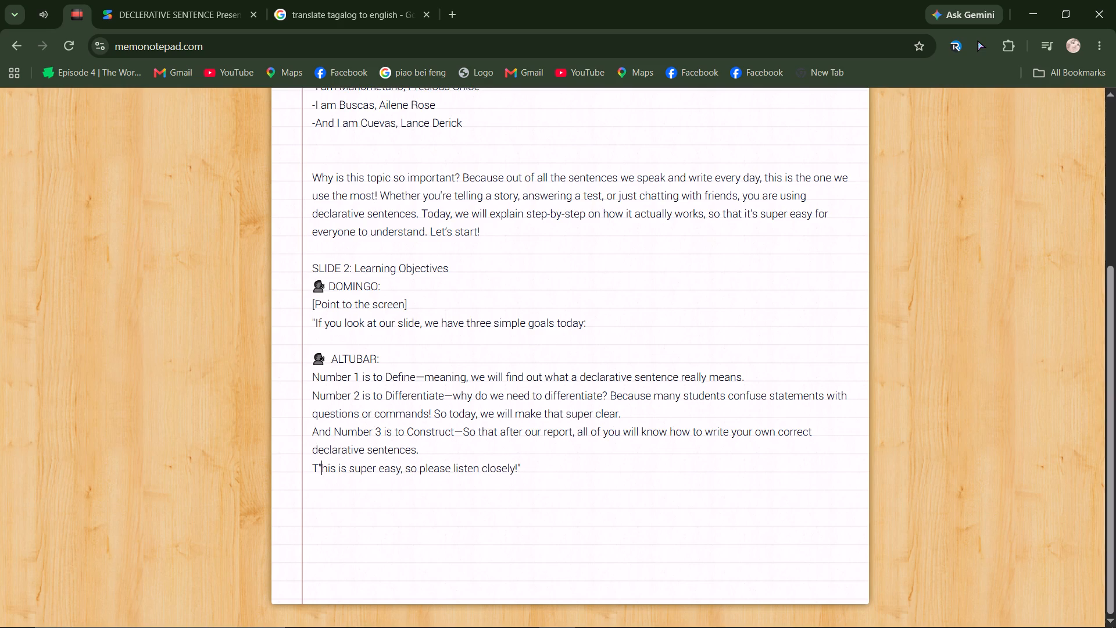
left_click(417, 453)
left_click(324, 463)
key("BackSpace")
key("Left")
key("shift+quotedbl")
Insert two blank lines between the Number 1 and Number 2 lines of the Slide 2 script.
left_click(774, 373)
key("Return")
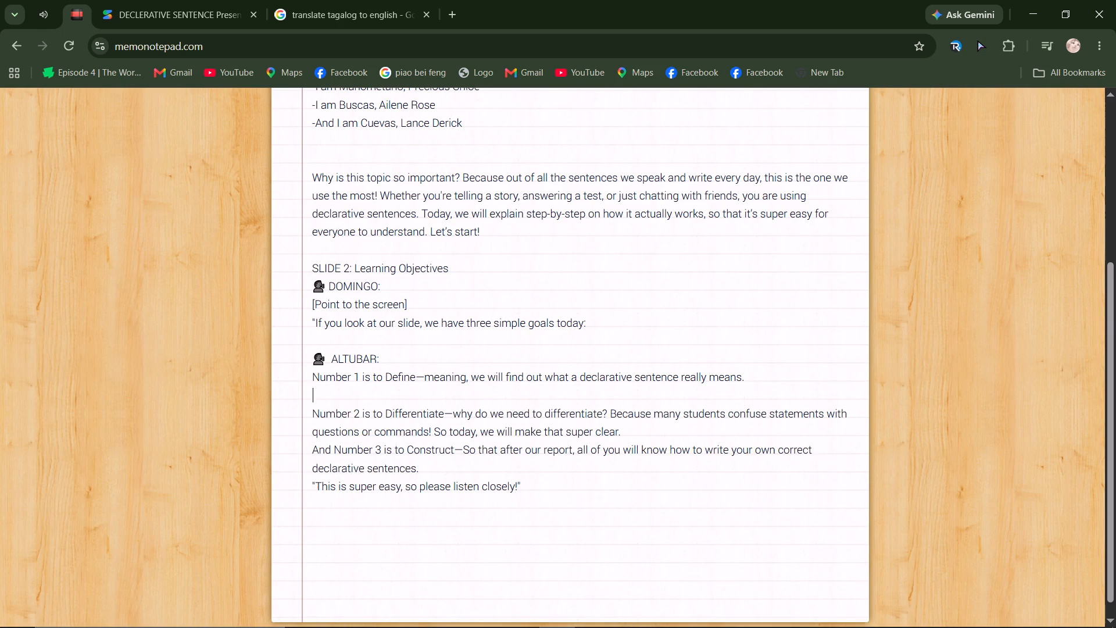
key("Return")
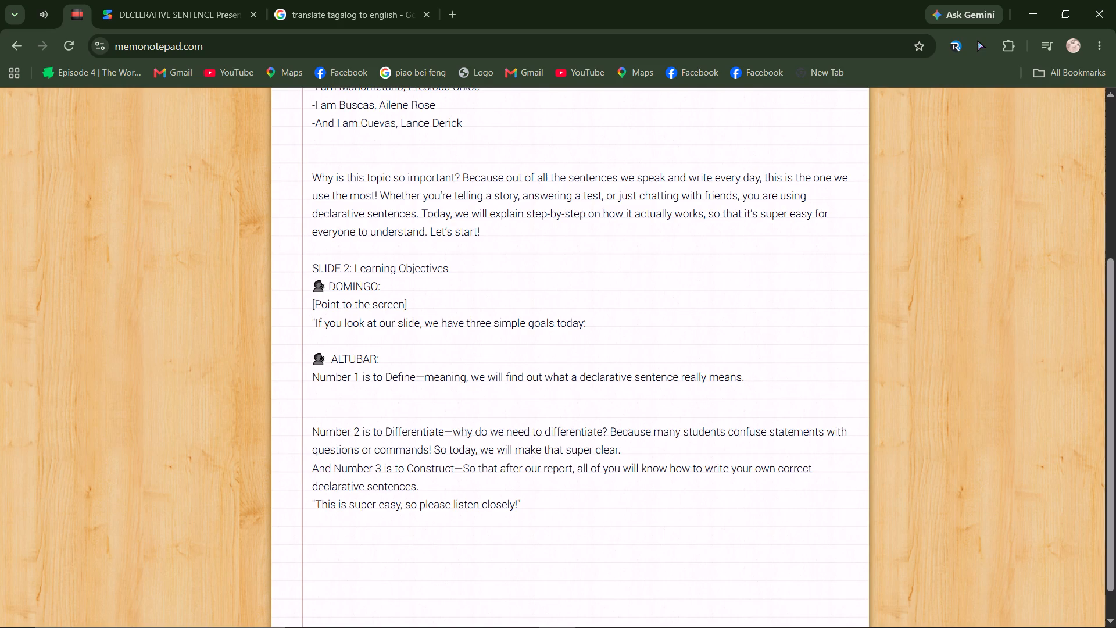
Add a speaker label above the Number 2 line, copying the speaking-head icon from the ALTUBAR label and adding the name "Cuevas".
scroll(634, 289, "down", 1)
left_click_drag(313, 322, 314, 322)
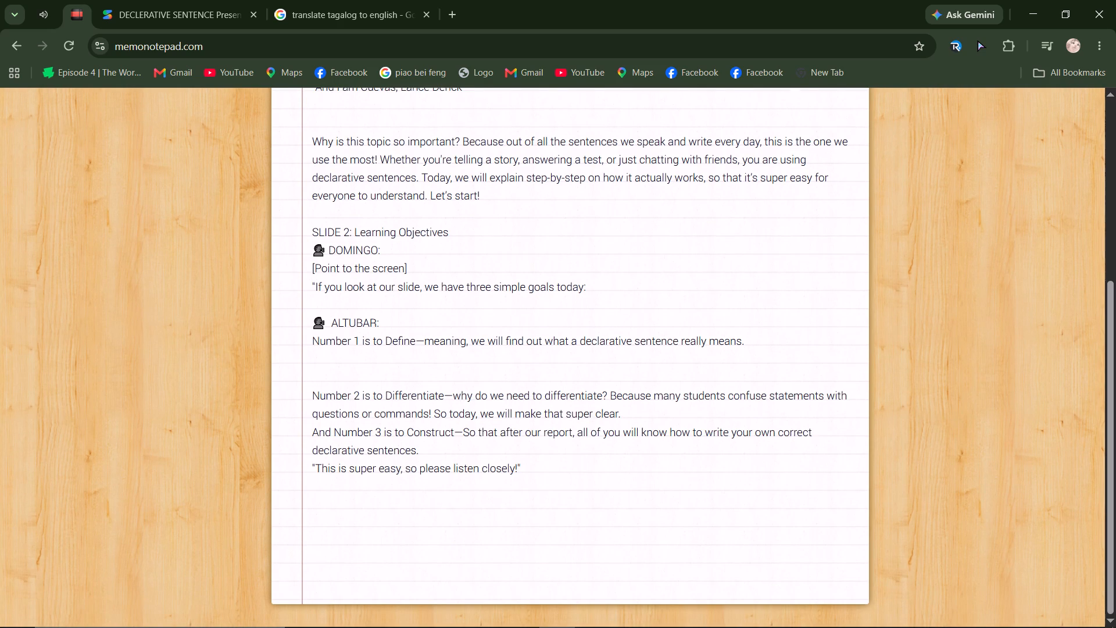
left_click_drag(314, 322, 381, 319)
left_click(381, 319)
left_click(327, 324)
left_click(315, 322)
left_click(312, 320)
left_click_drag(312, 321, 319, 321)
left_click(323, 330)
left_click(326, 329)
left_click(329, 324)
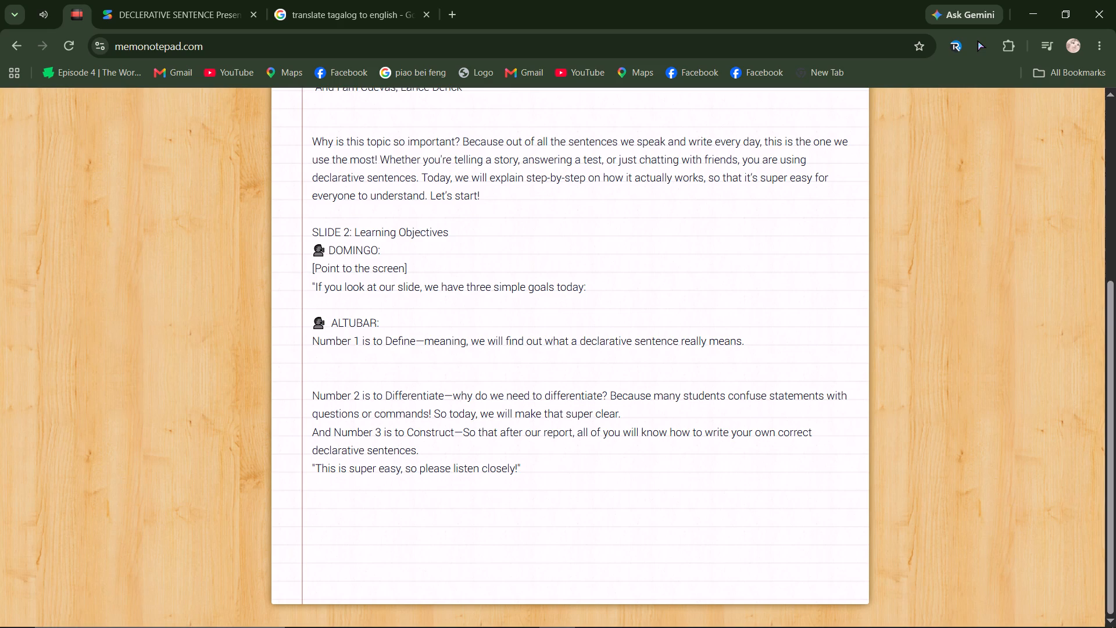
left_click_drag(308, 321, 324, 325)
key("ctrl+c")
left_click(324, 325, "ctrl")
left_click(332, 376)
key("ctrl+v")
scroll(391, 373, "down", 1)
key("space")
key("c")
Move the text from "why do we need to differentiate?" onto a new line and prefix it with "CHLOE- ".
left_click(453, 393)
scroll(459, 397, "down", 1)
key("Return")
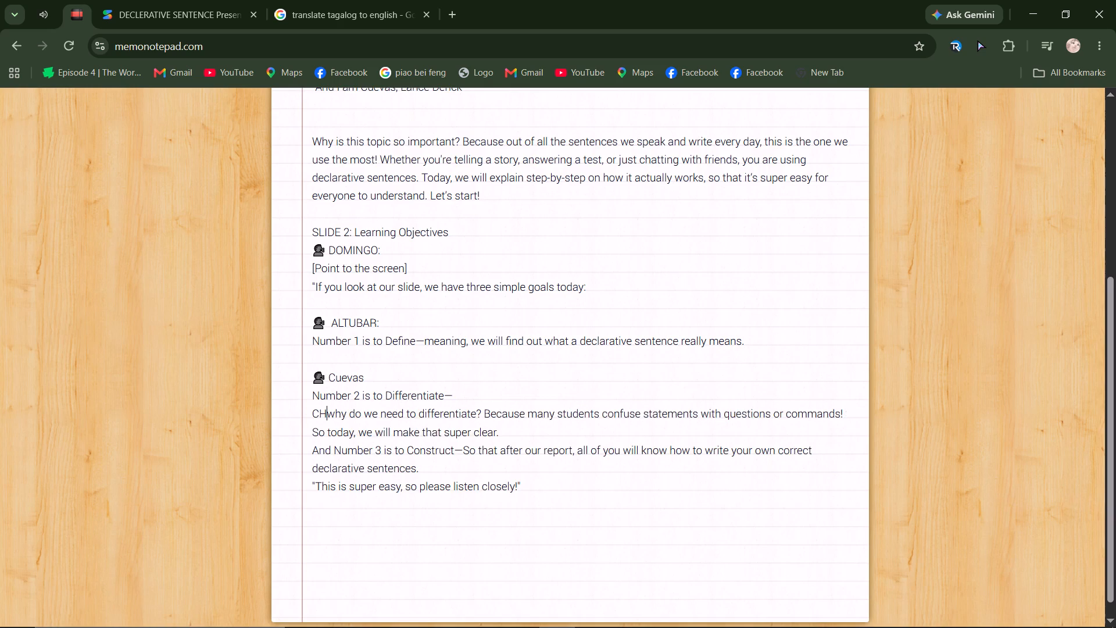
type("-")
key("space")
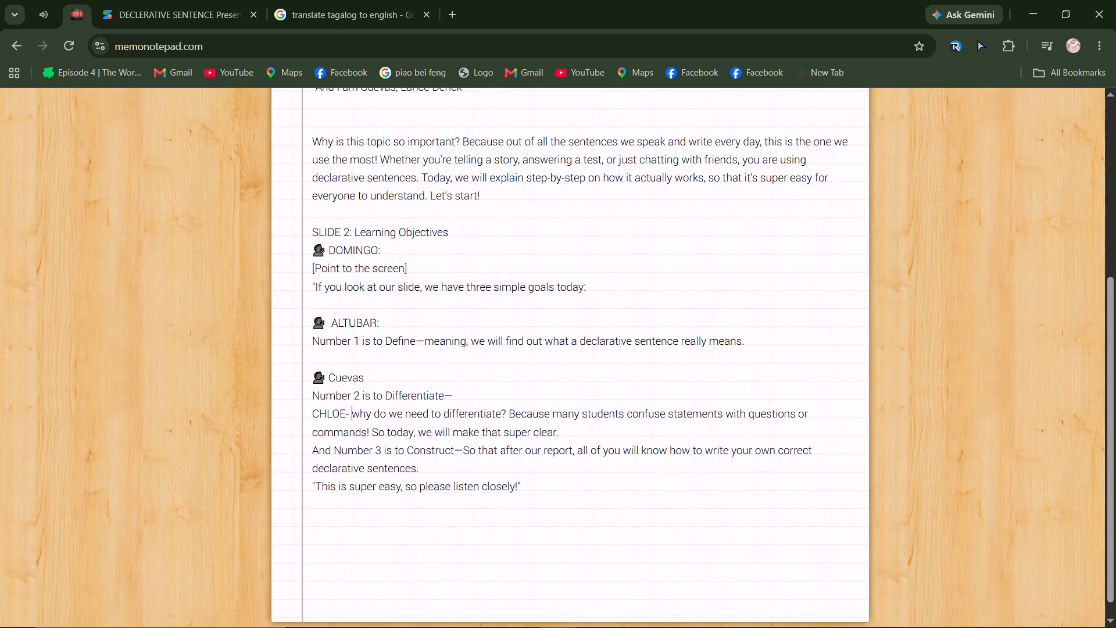
Separate the "Because many students confuse statements" sentence with a blank line and prefix it with "CUEVAS- ".
left_click(510, 404)
left_click(510, 411)
key("shift+Return")
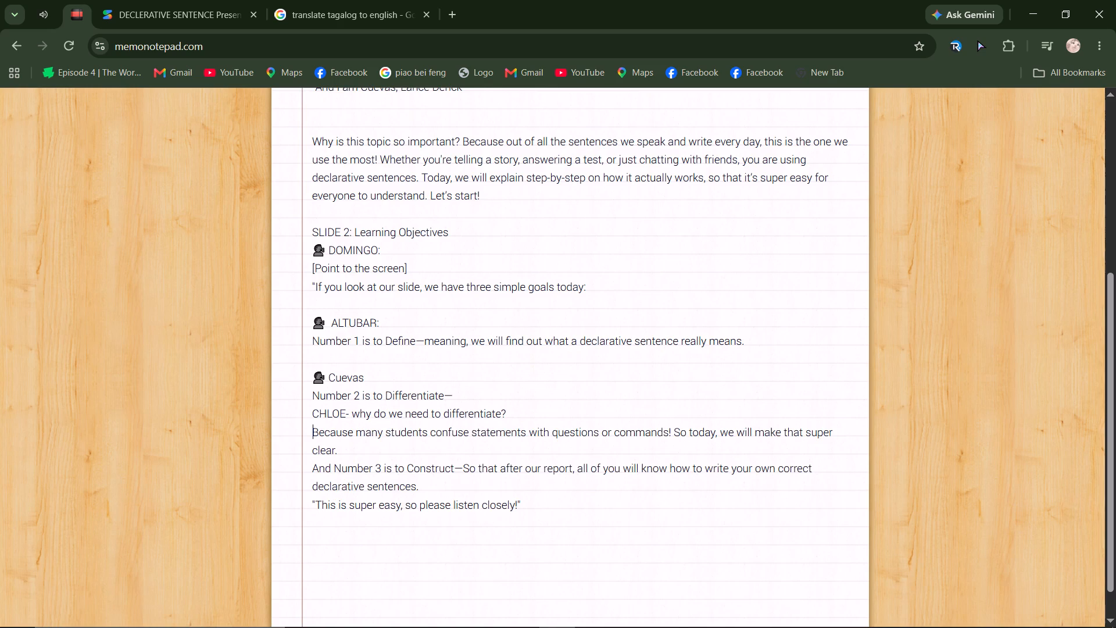
key("shift+Return")
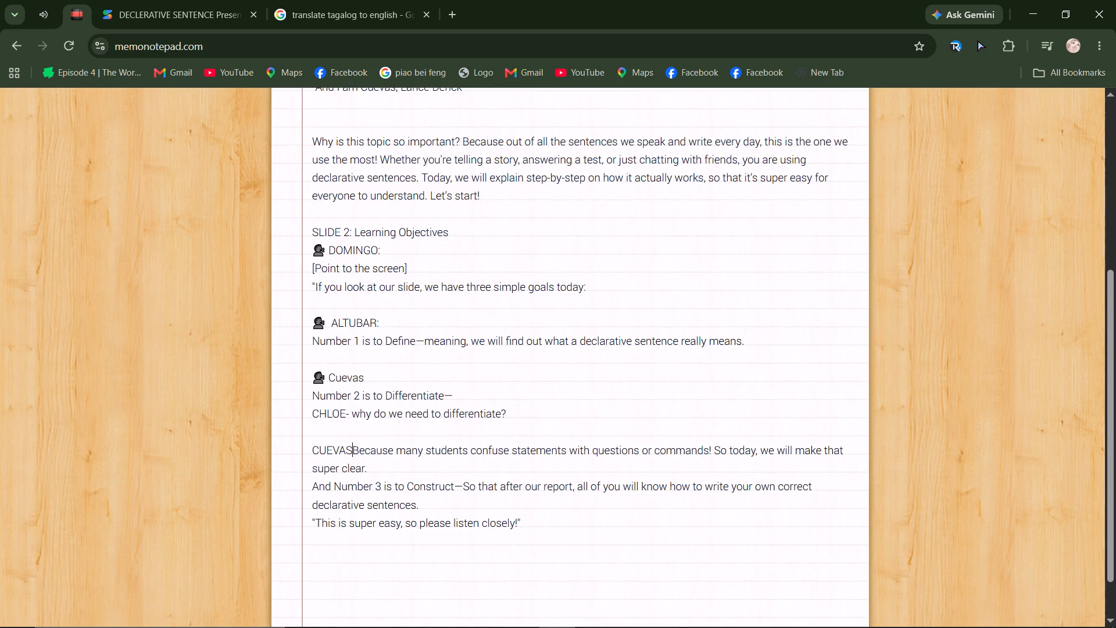
type("-")
key("space")
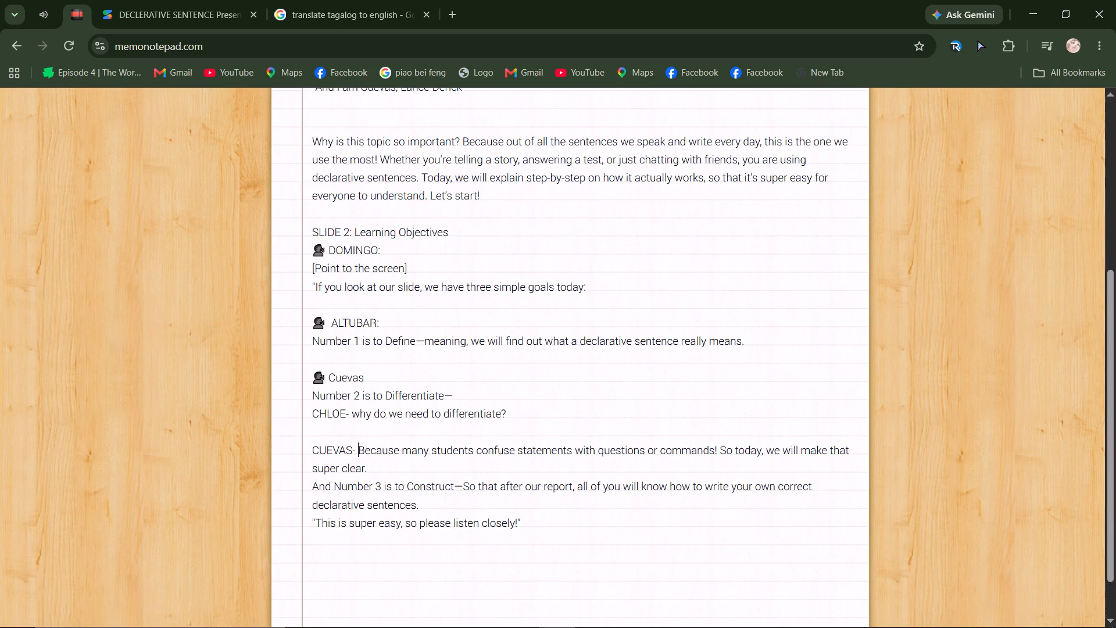
Copy the speaking-head icon in front of the CHLOE and second CUEVAS labels, with a blank line above CHLOE.
left_click_drag(316, 381, 324, 381)
key("ctrl+c")
key("ctrl+c")
double_click(316, 411)
left_click(313, 411)
key("ctrl+v")
left_click(463, 393)
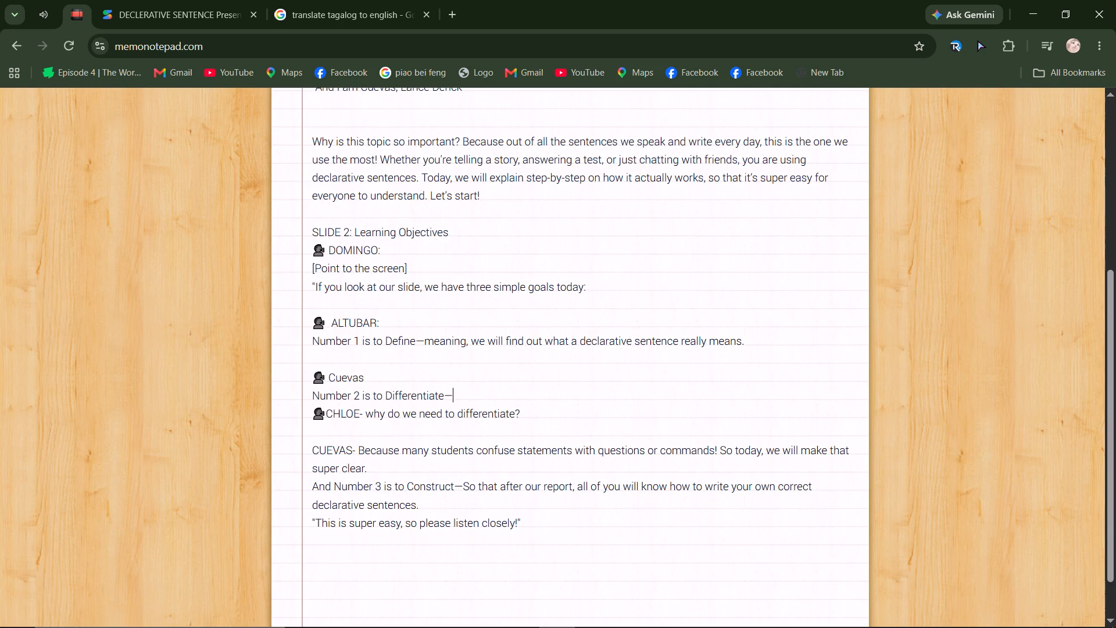
key("Return")
scroll(472, 402, "down", 1)
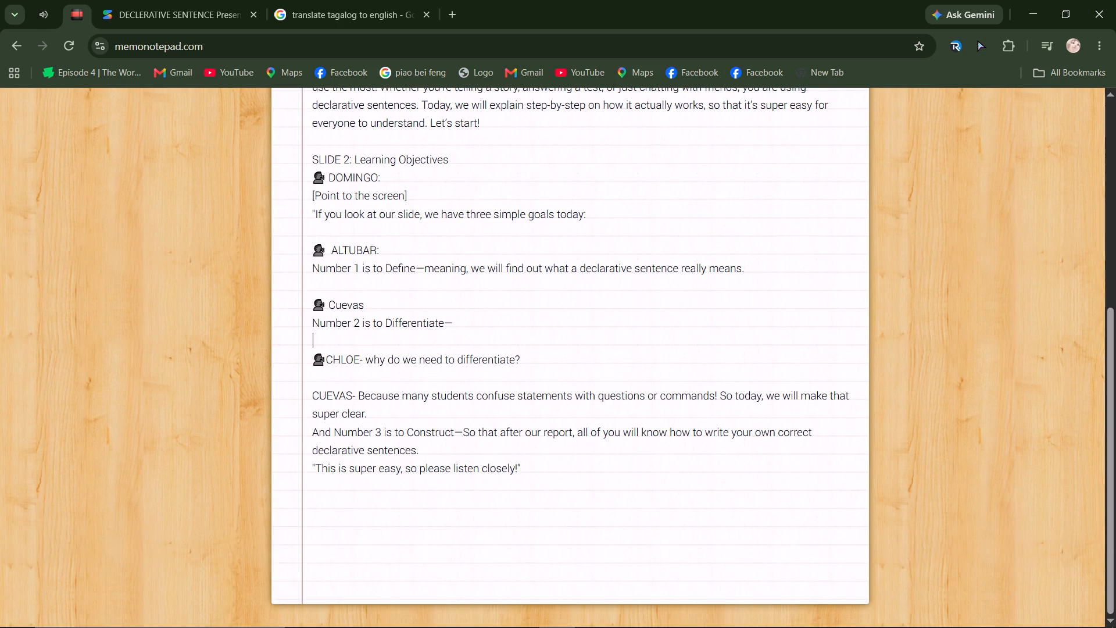
left_click(316, 396)
left_click(312, 394)
key("ctrl+v")
Replace the space after "CUEVAS-" with a colon and move the "Because many students" sentence onto its own line below.
left_click(373, 395)
key("BackSpace")
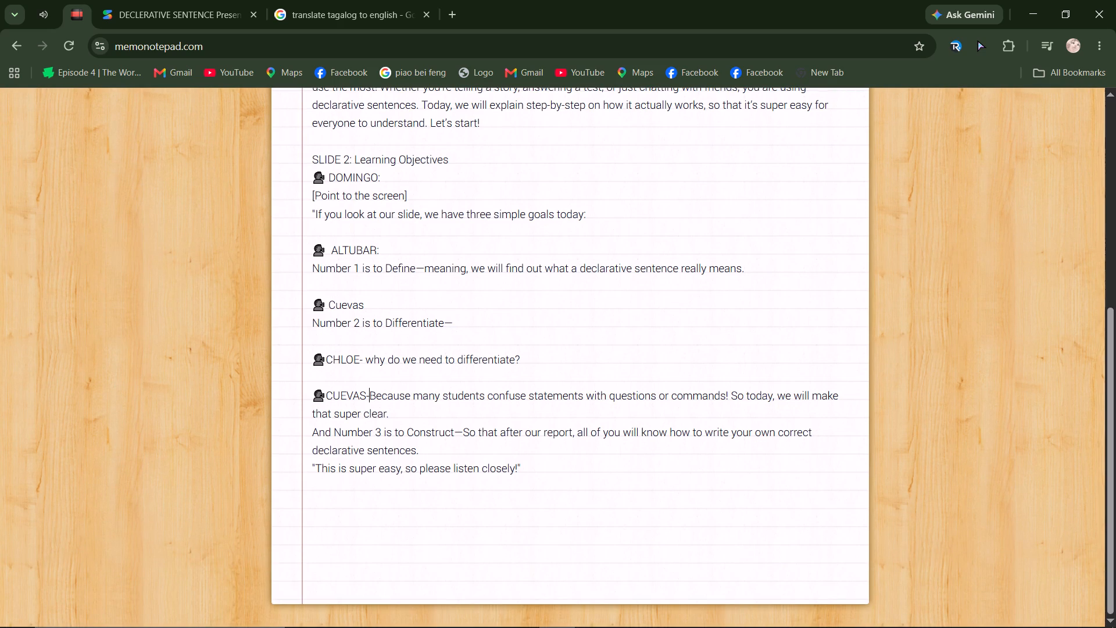
key("shift+colon")
key("Return")
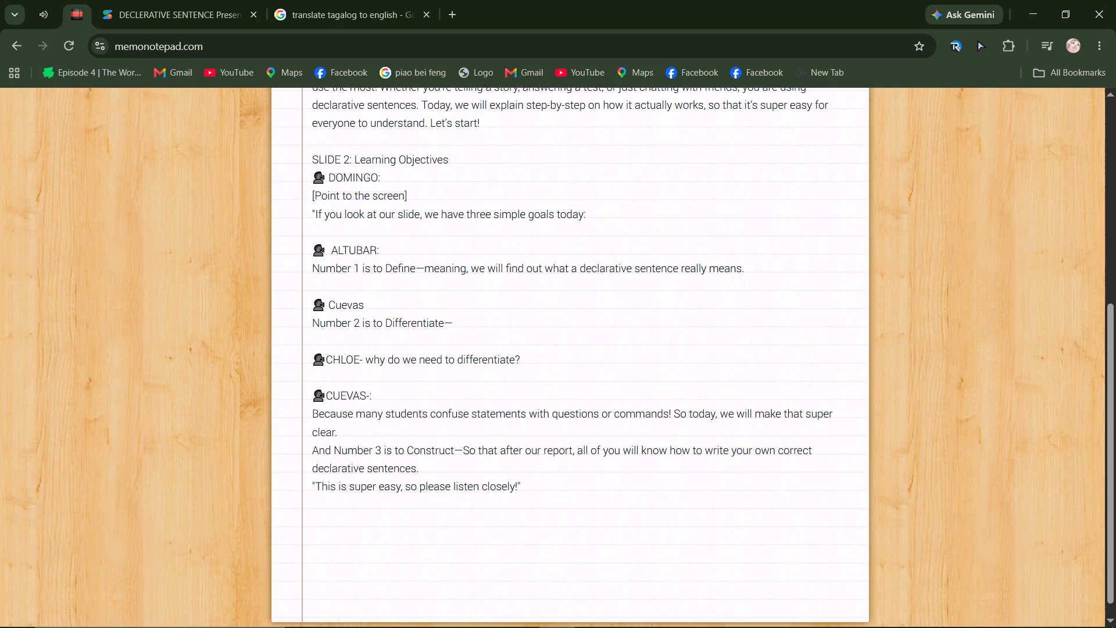
Leave a blank line after "super clear." and add the speaking-head icon with the name "BUSCAS" above the Number 3 line.
left_click(343, 436)
key("shift+Return")
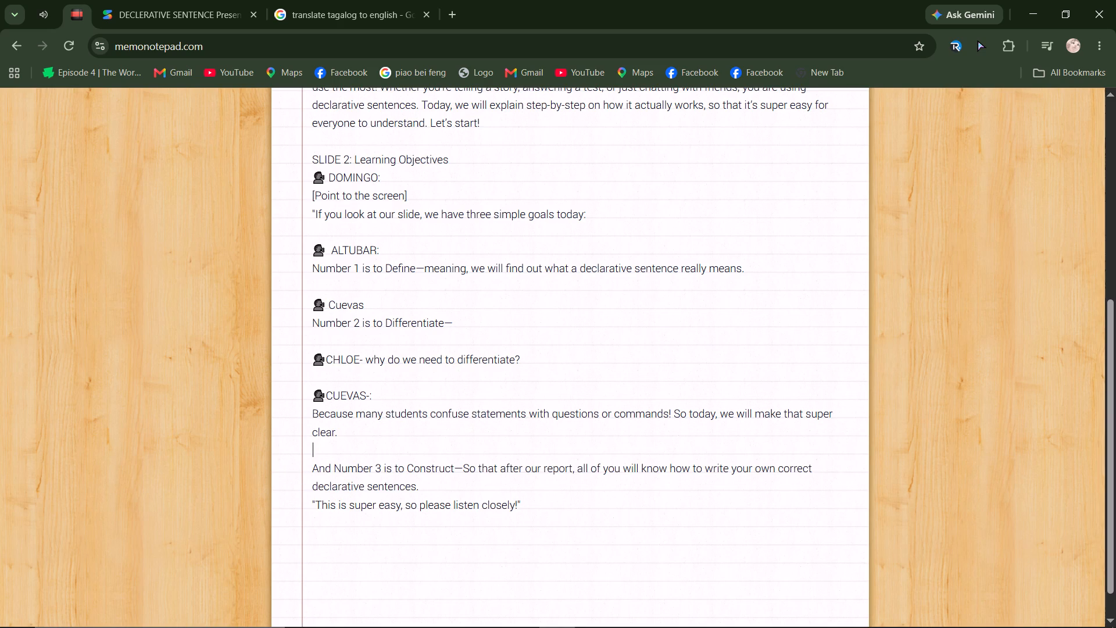
scroll(338, 451, "up", 6)
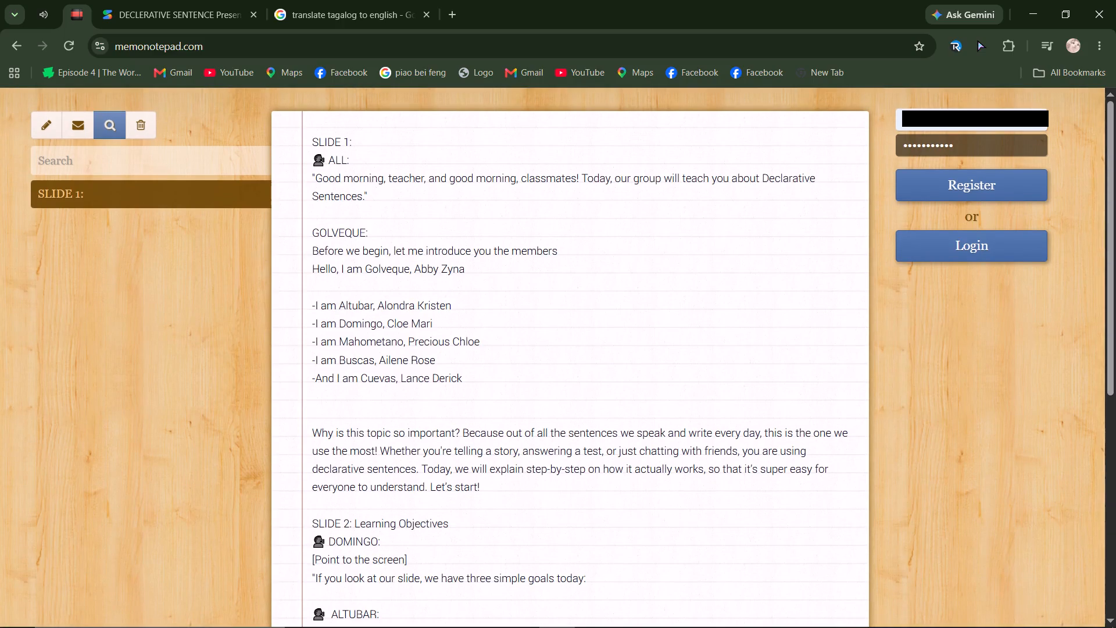
scroll(250, 363, "down", 3)
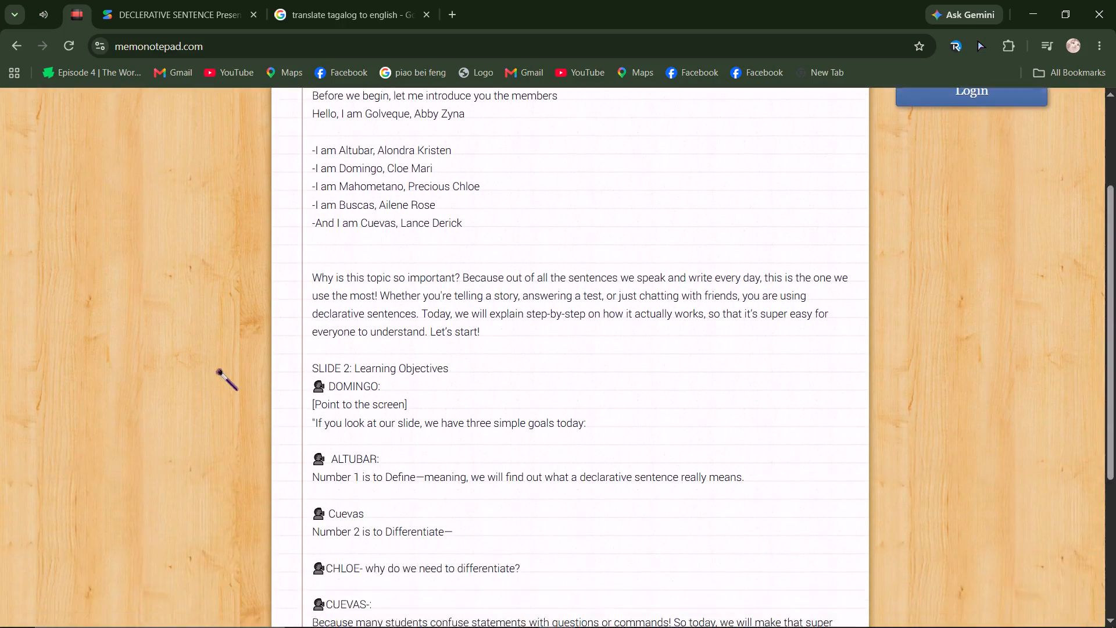
scroll(217, 370, "down", 1)
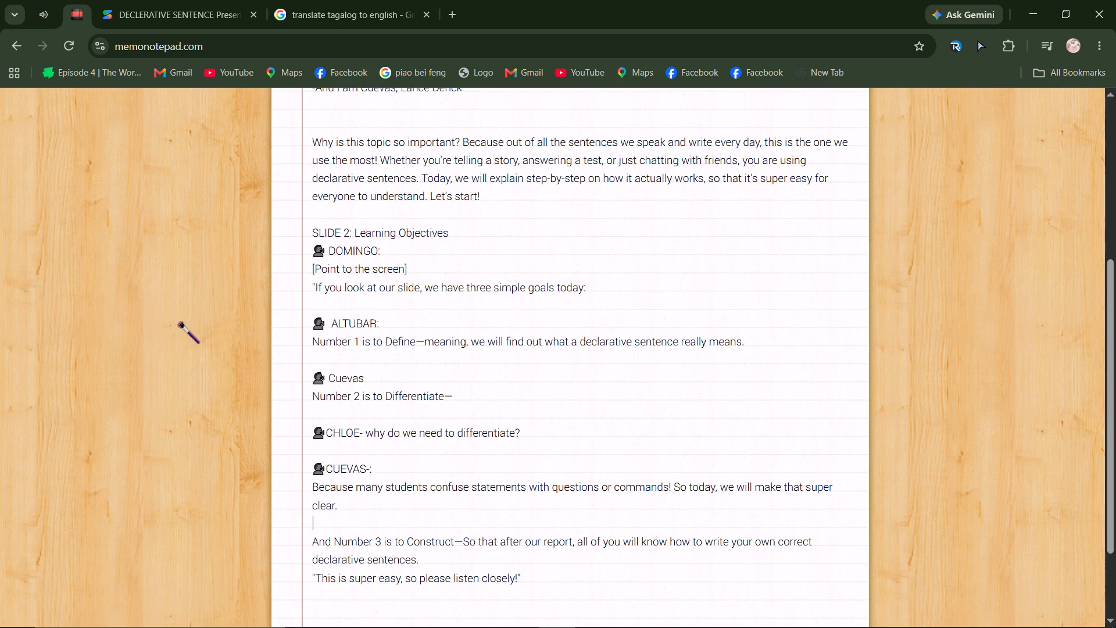
scroll(198, 362, "down", 1)
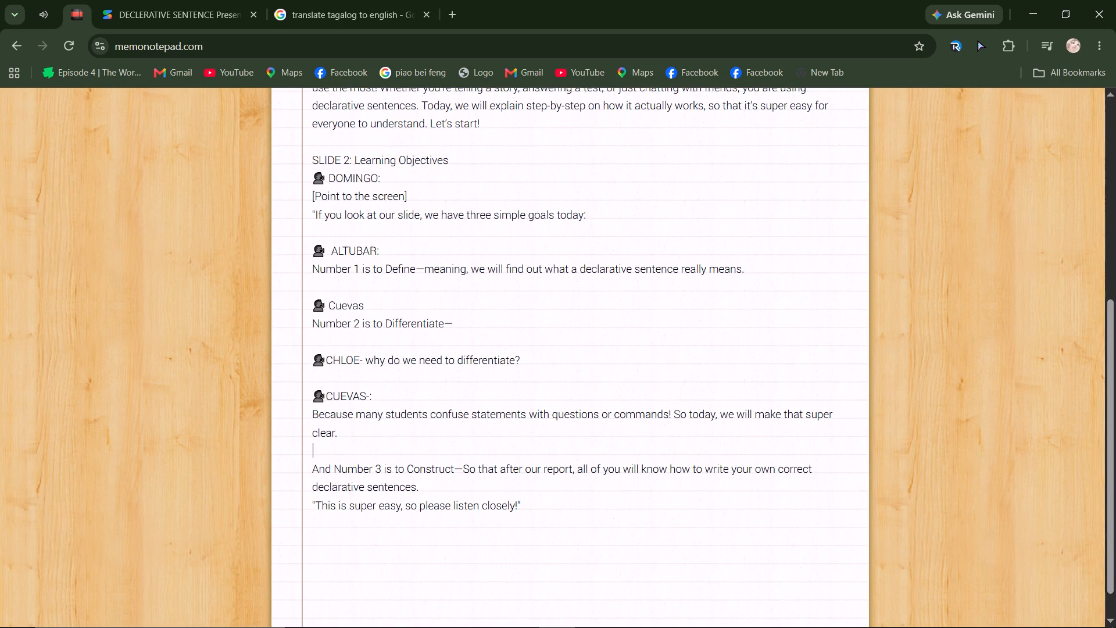
key("shift+Return")
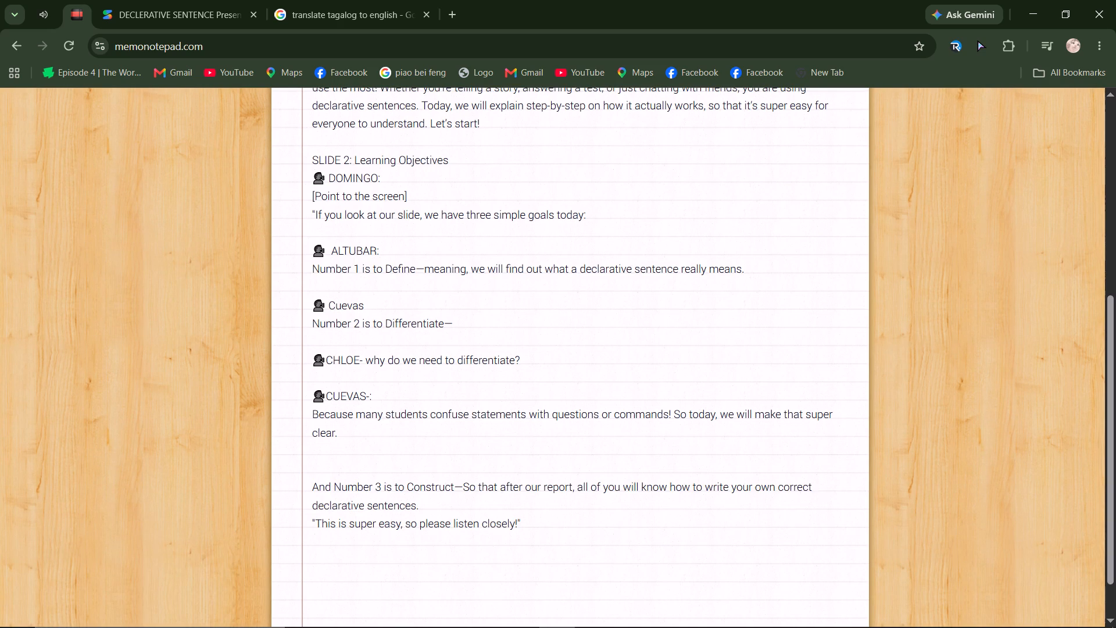
key("ctrl+v")
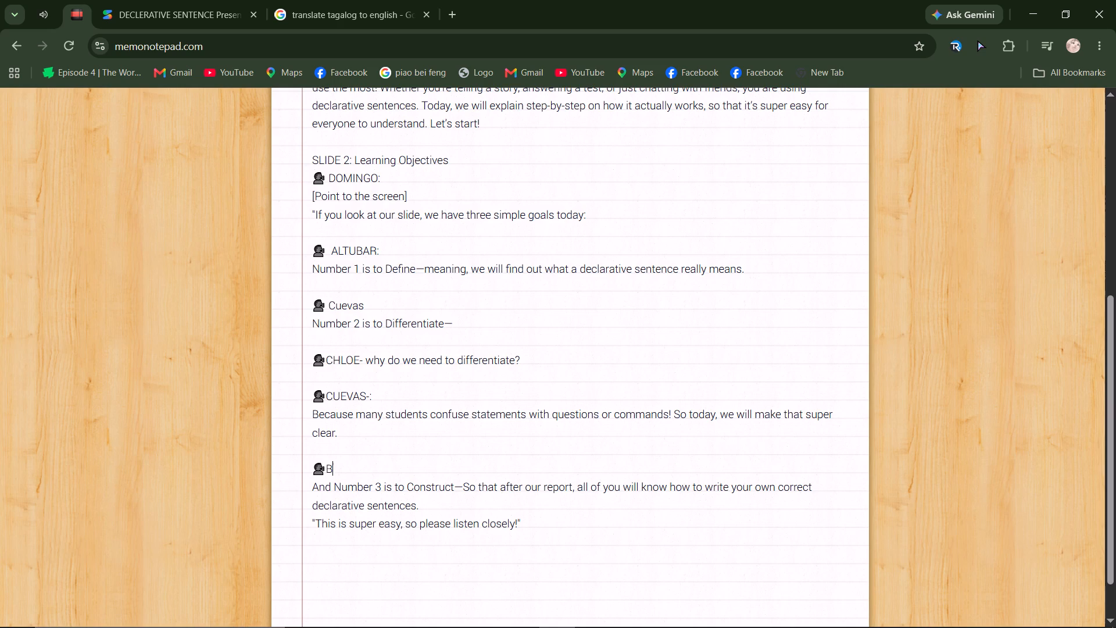
type("USCAS")
Leave a blank line after the Number 3 text and add a copy of the "ALTUBAR:" speaker label above the closing quoted line.
scroll(388, 531, "down", 1)
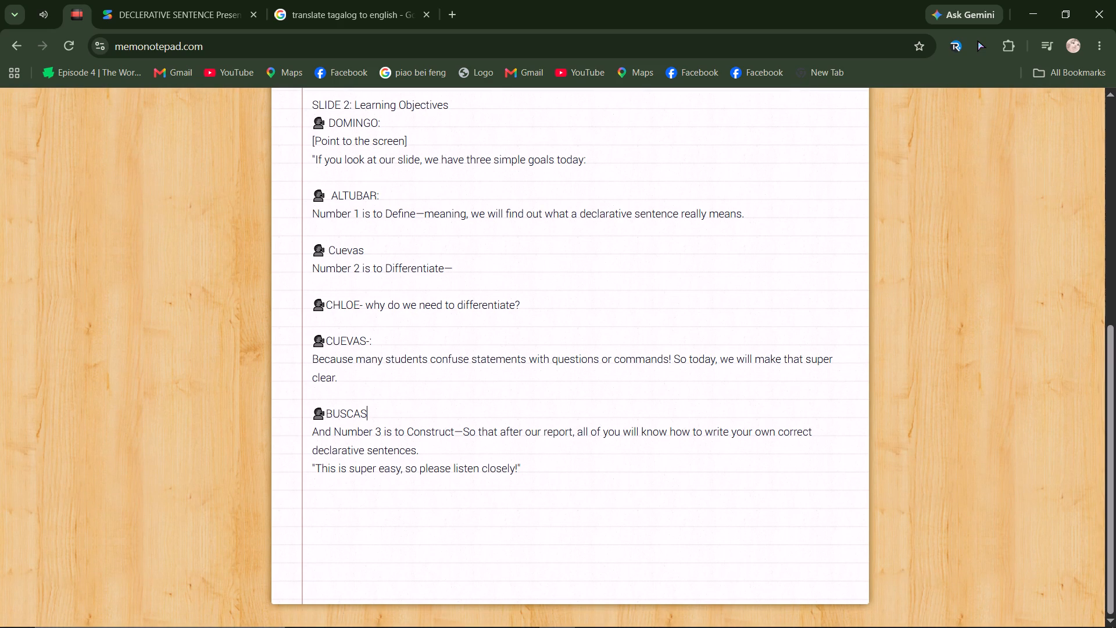
left_click(433, 439)
left_click(425, 455)
scroll(425, 456, "up", 1)
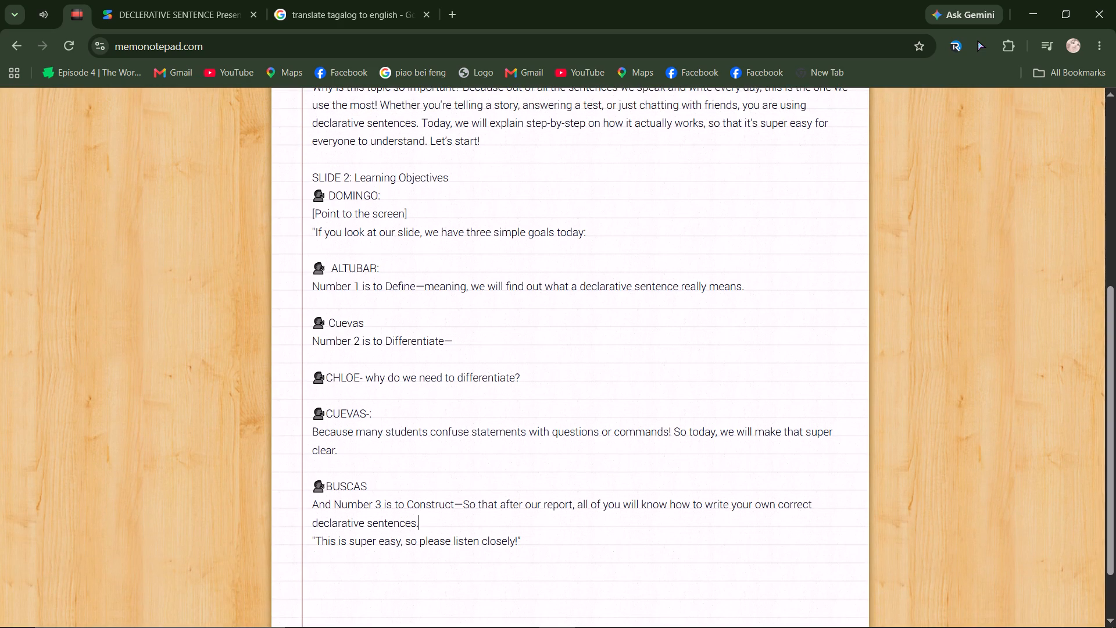
scroll(423, 454, "up", 4)
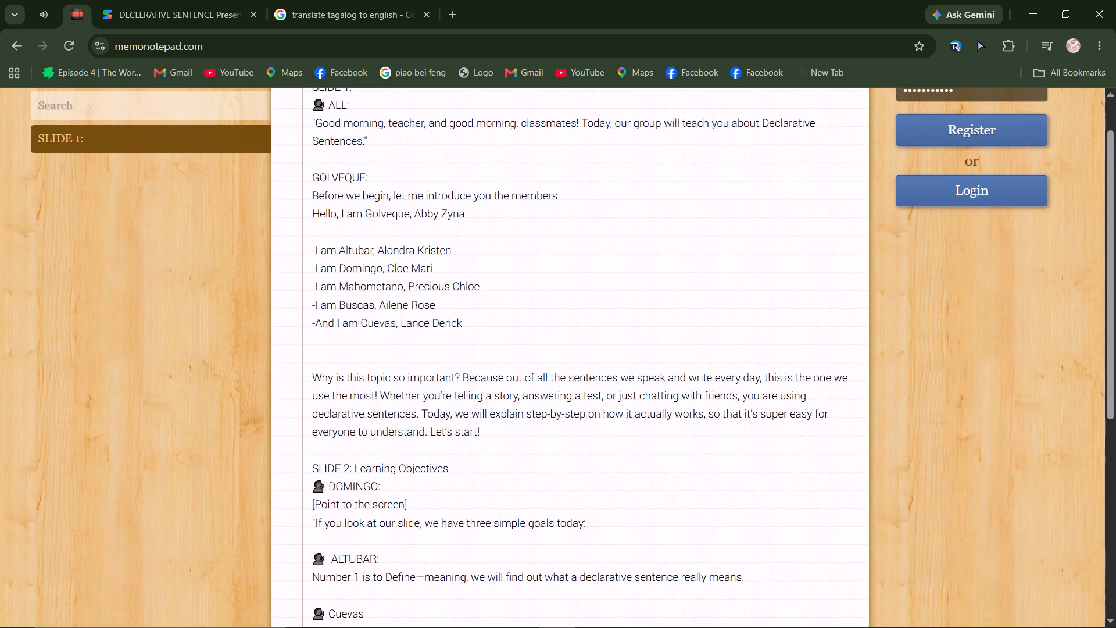
scroll(419, 437, "down", 5)
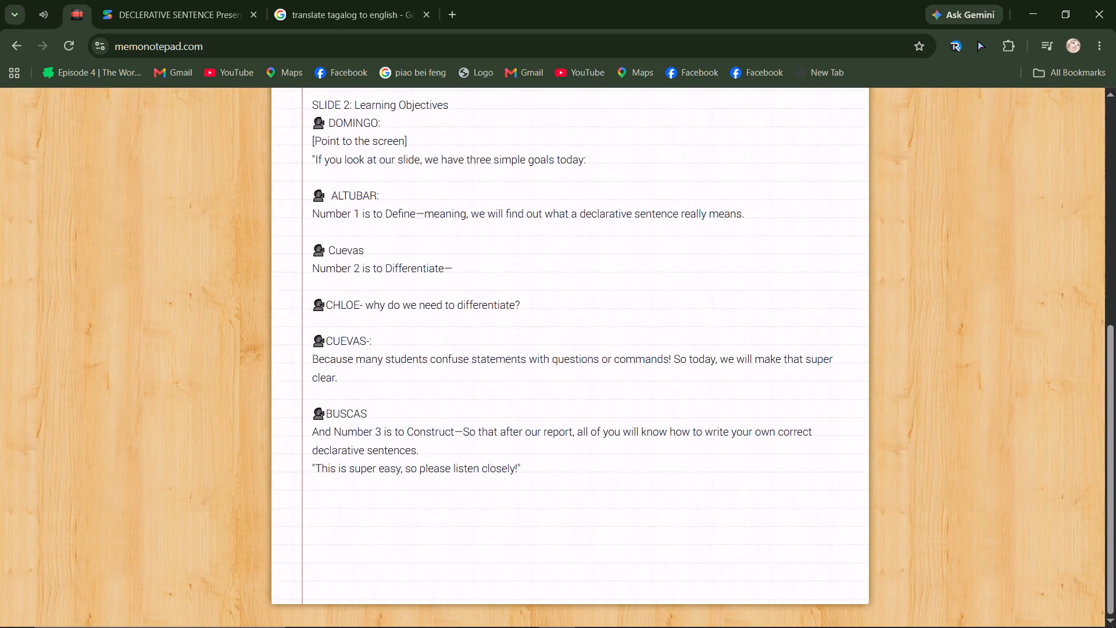
key("shift+Return")
key("shift+Return")
scroll(412, 341, "up", 2)
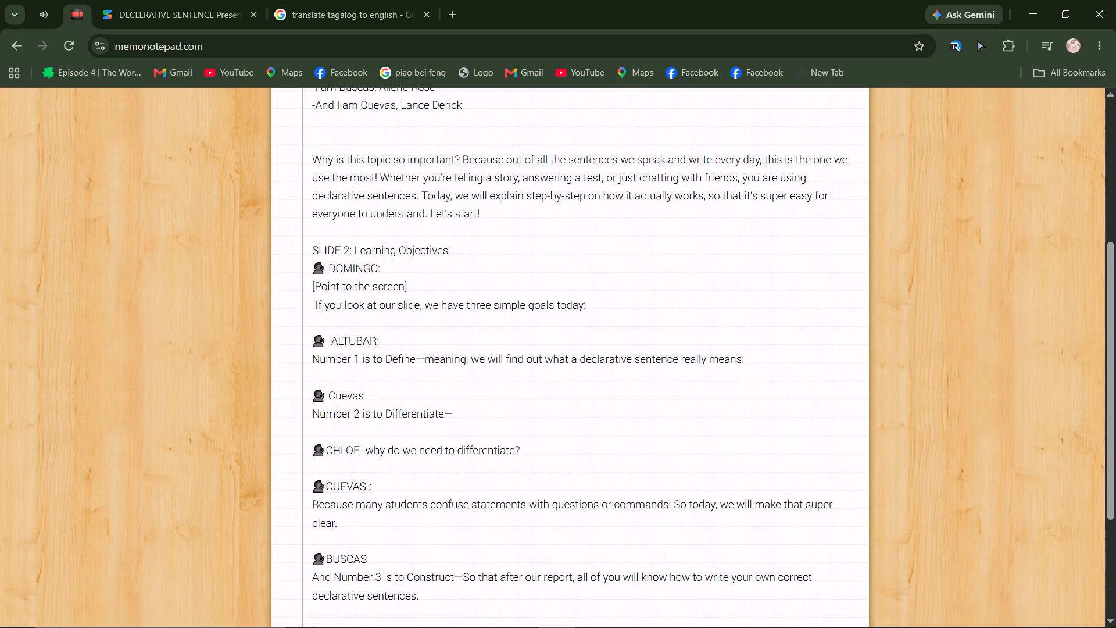
left_click_drag(316, 344, 382, 348)
key("ctrl+c")
scroll(382, 348, "down", 4)
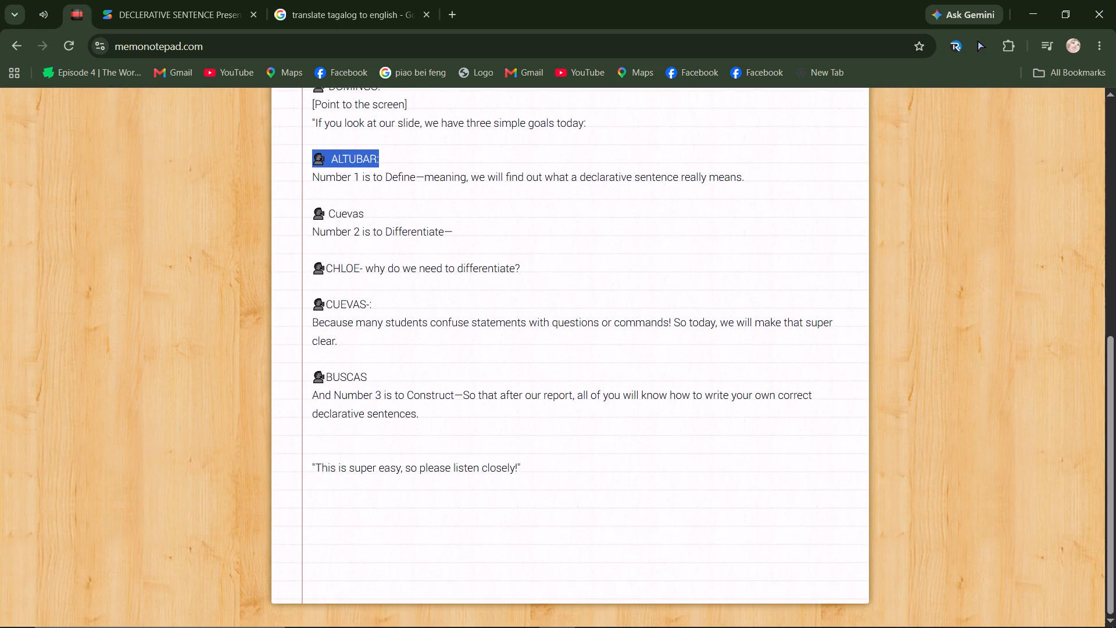
left_click(327, 433)
left_click(345, 421)
left_click(329, 445)
key("ctrl+v")
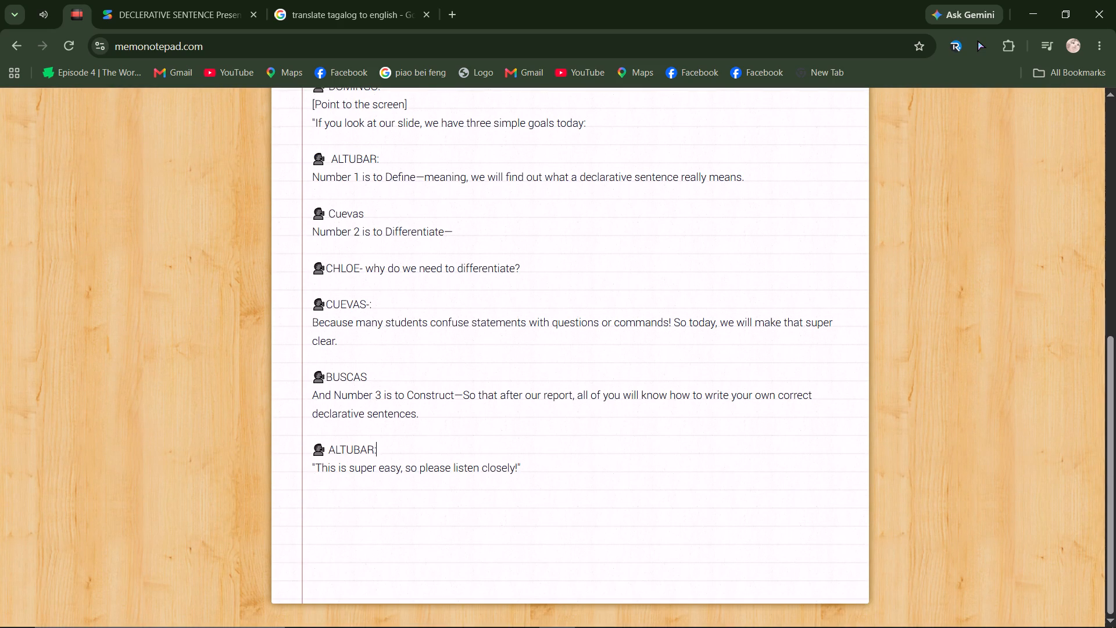
left_click(541, 470)
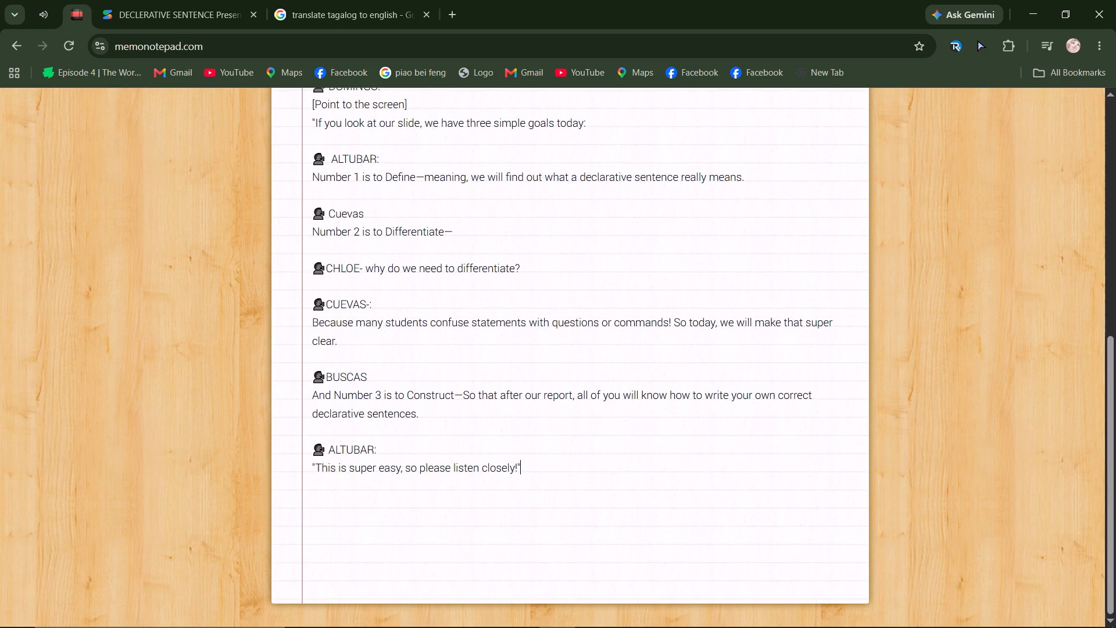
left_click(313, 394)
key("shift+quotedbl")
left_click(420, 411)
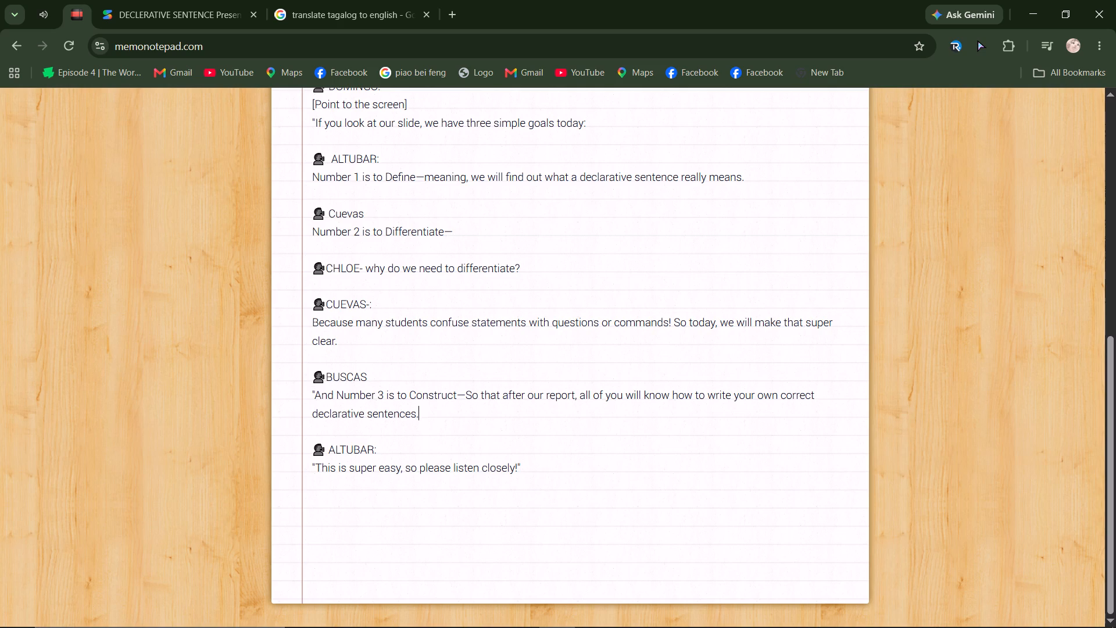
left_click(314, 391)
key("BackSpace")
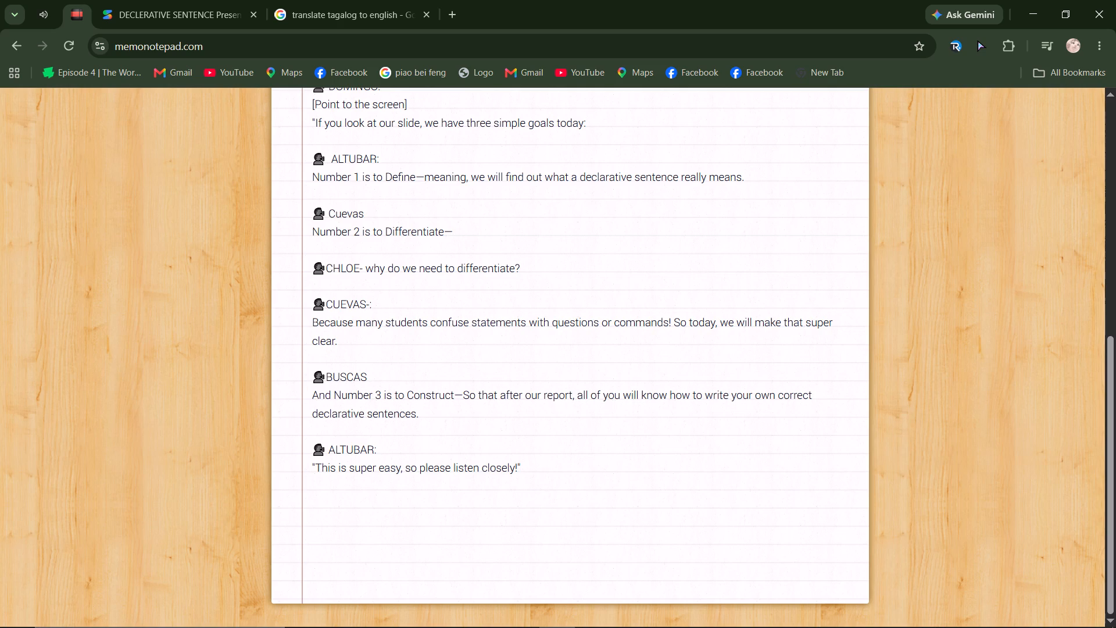
Add two empty lines after the closing line "This is super easy, so please listen closely!".
left_click(559, 474)
key("shift+Return")
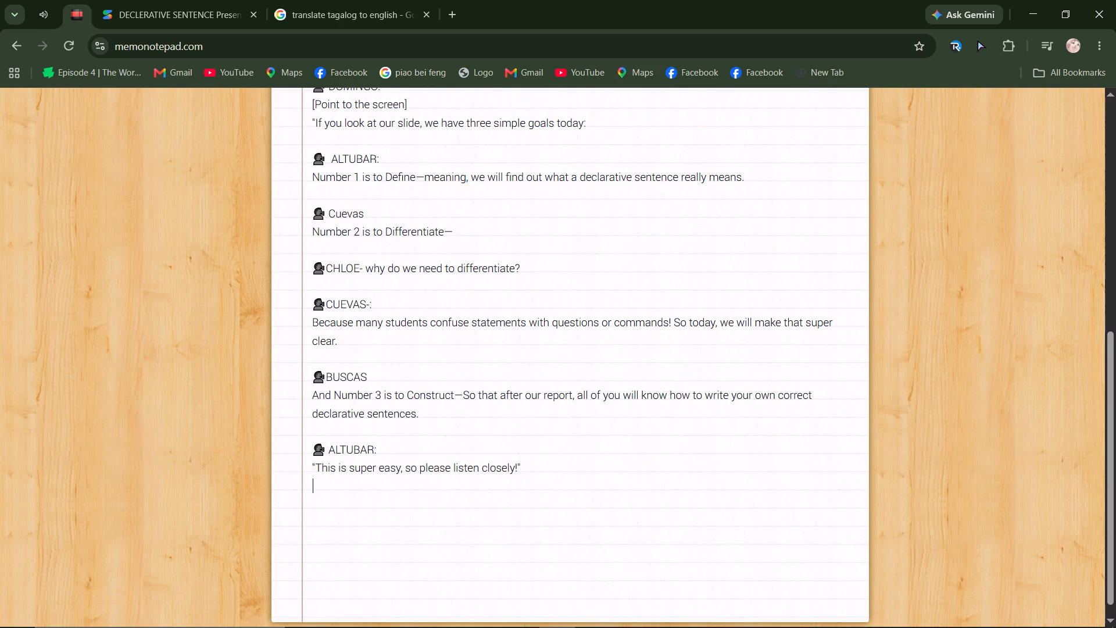
key("shift+Return")
Add one extra blank line above the "SLIDE 1:" heading at the start of the memo.
scroll(559, 474, "up", 2)
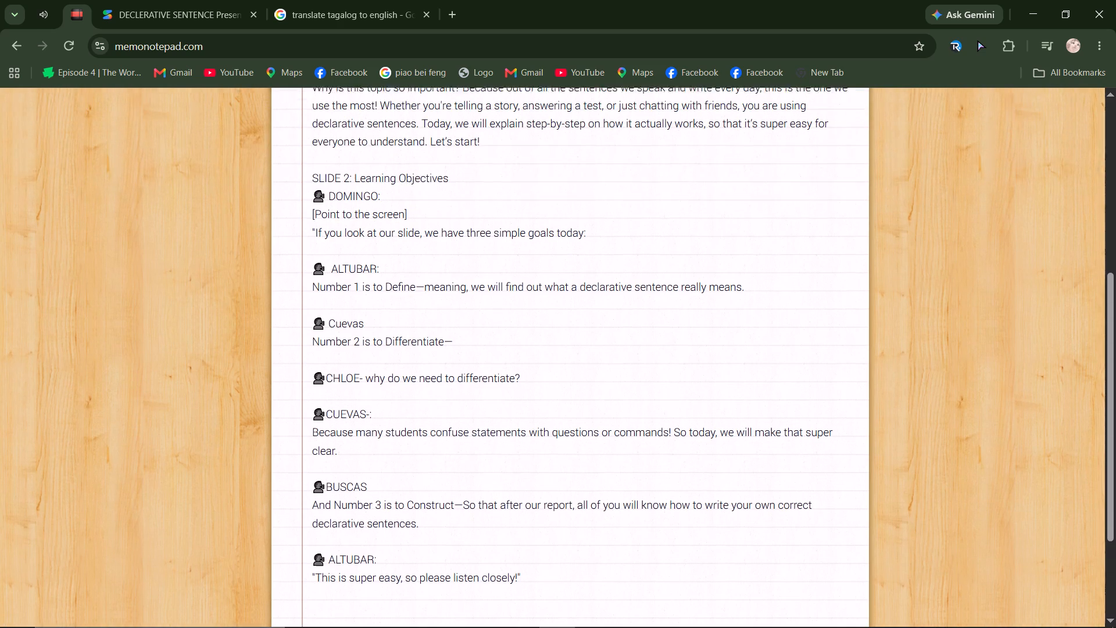
scroll(502, 455, "up", 4)
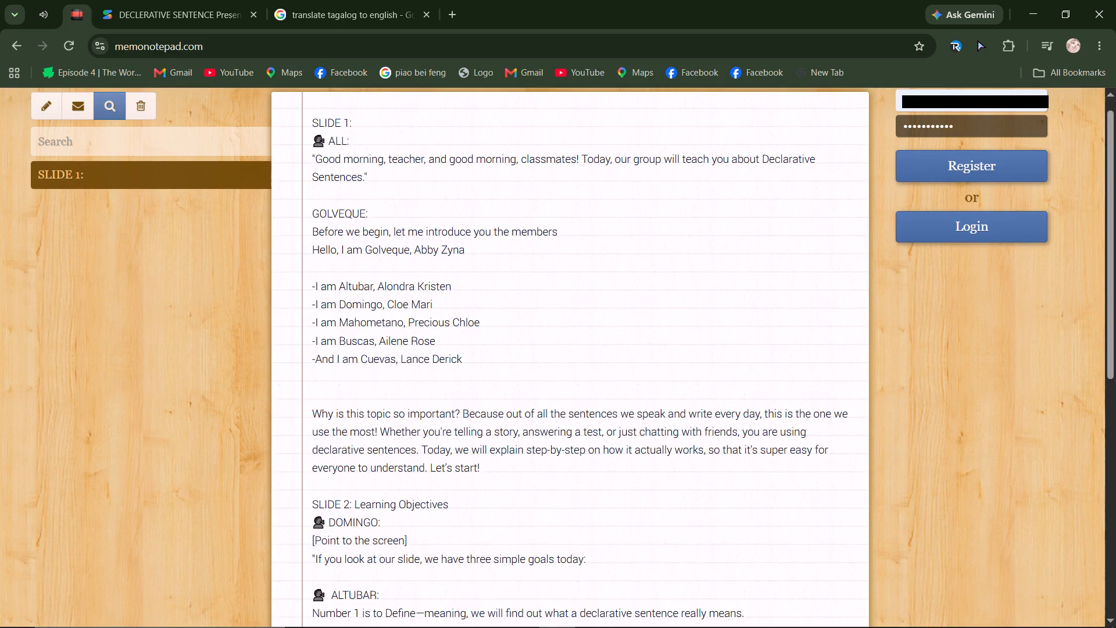
left_click(337, 110)
left_click(310, 122)
key("Return")
key("Return")
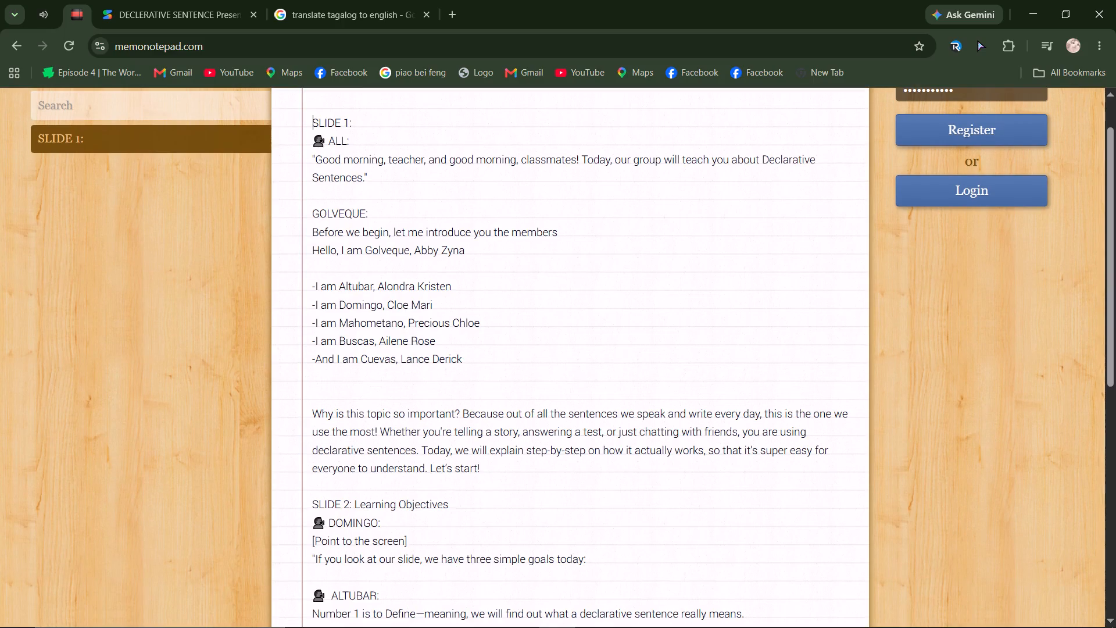
scroll(310, 122, "up", 4)
double_click(320, 155)
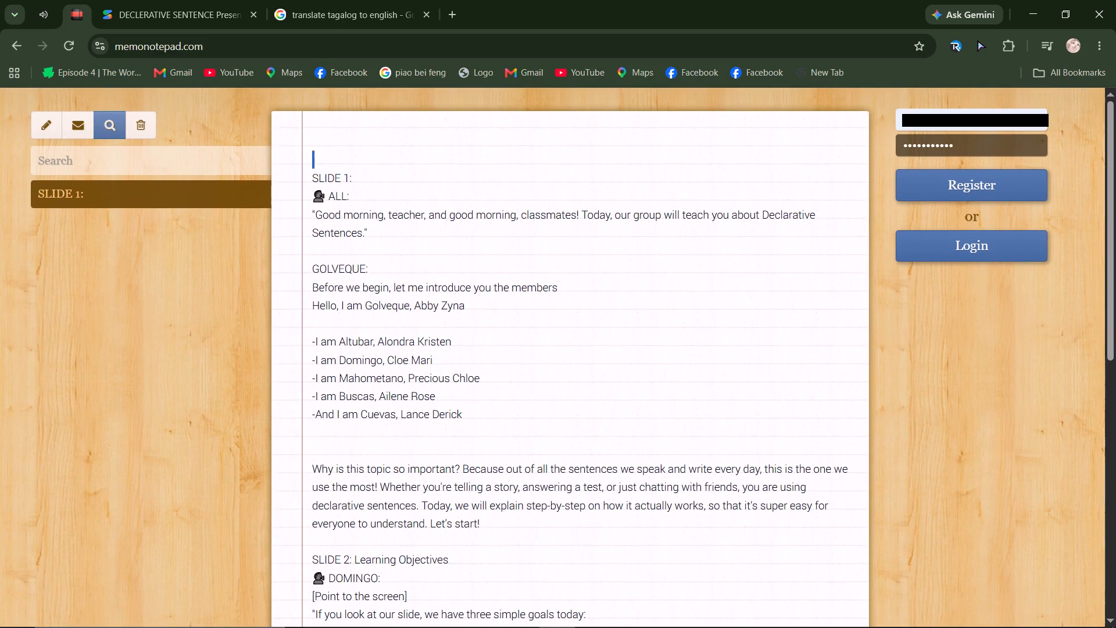
key("BackSpace")
double_click(320, 137)
left_click(322, 124)
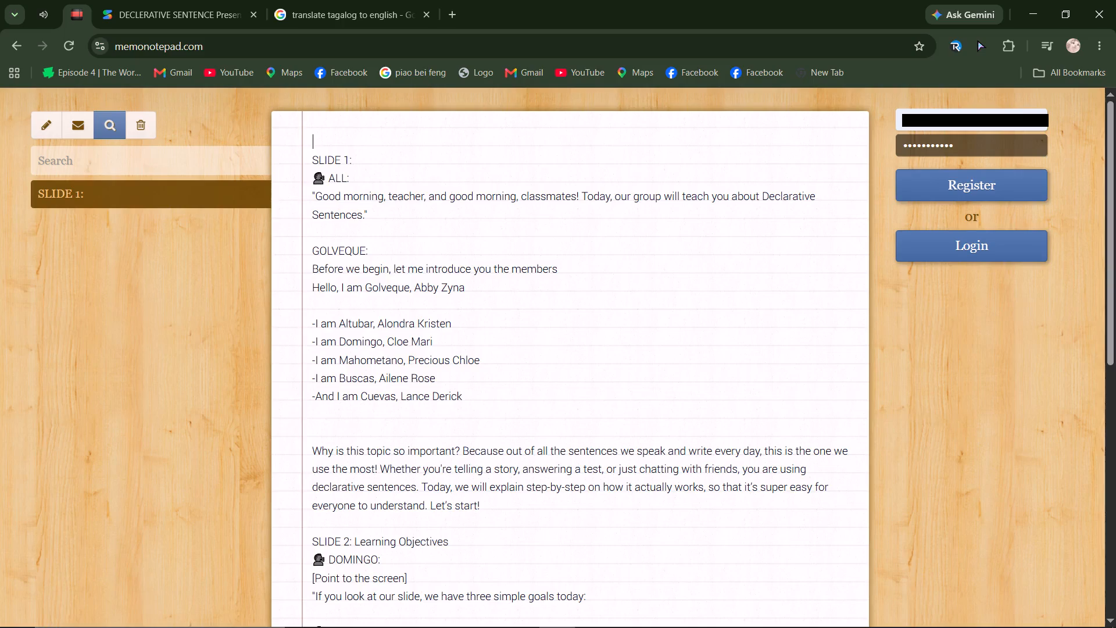
left_click(317, 122)
Open the LingoJam Fancy Text Generator in a new browser tab and pin that tab.
left_click(451, 12)
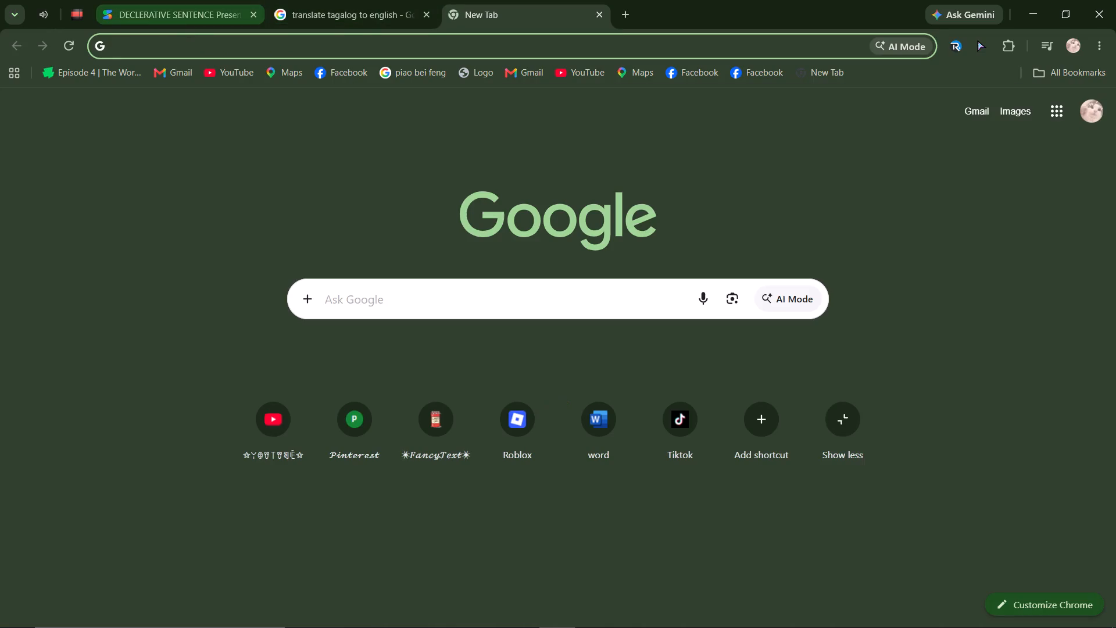
key("s")
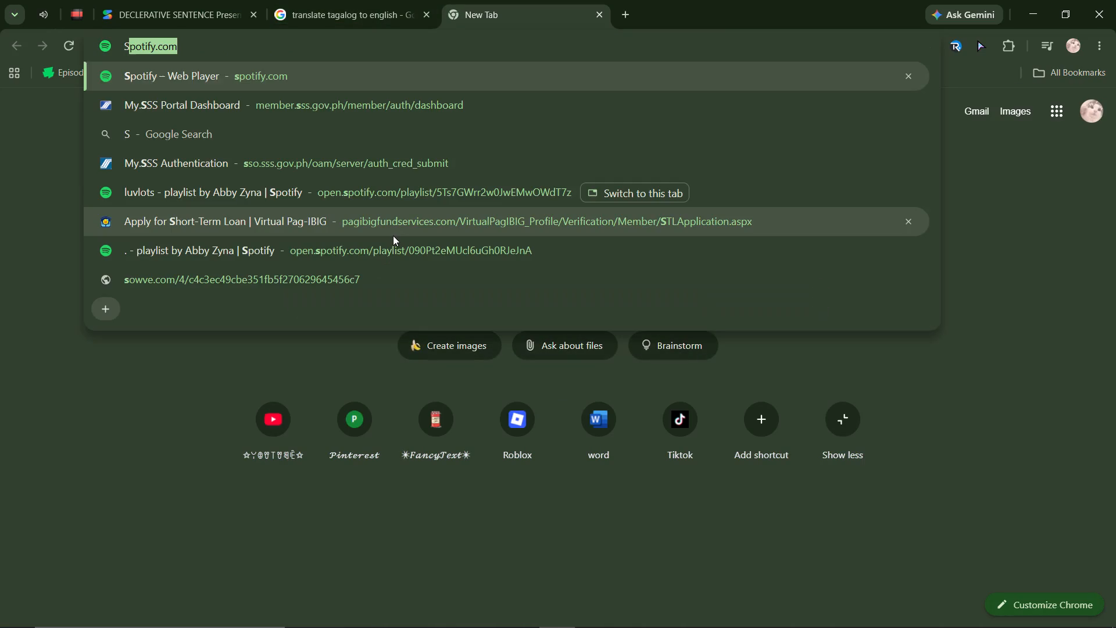
key("BackSpace")
key("BackSpace")
left_click(446, 440)
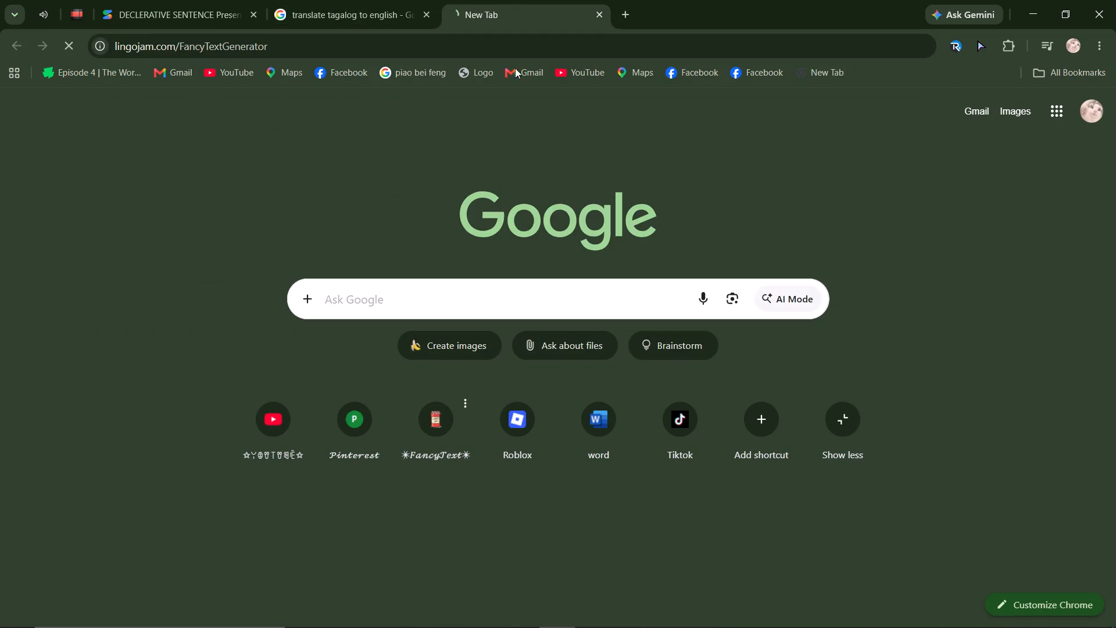
right_click(491, 15)
left_click(550, 173)
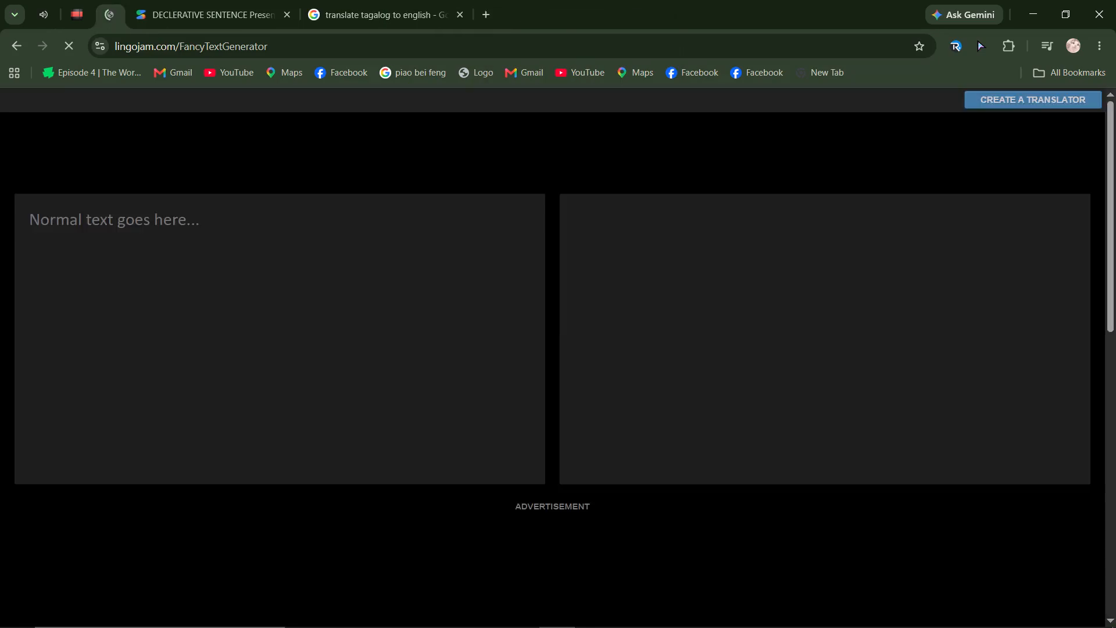
Switch to the Canva window, show the DECLERATION presentation and look through its slides, ending back at page 1.
left_click(639, 614)
scroll(482, 452, "up", 2)
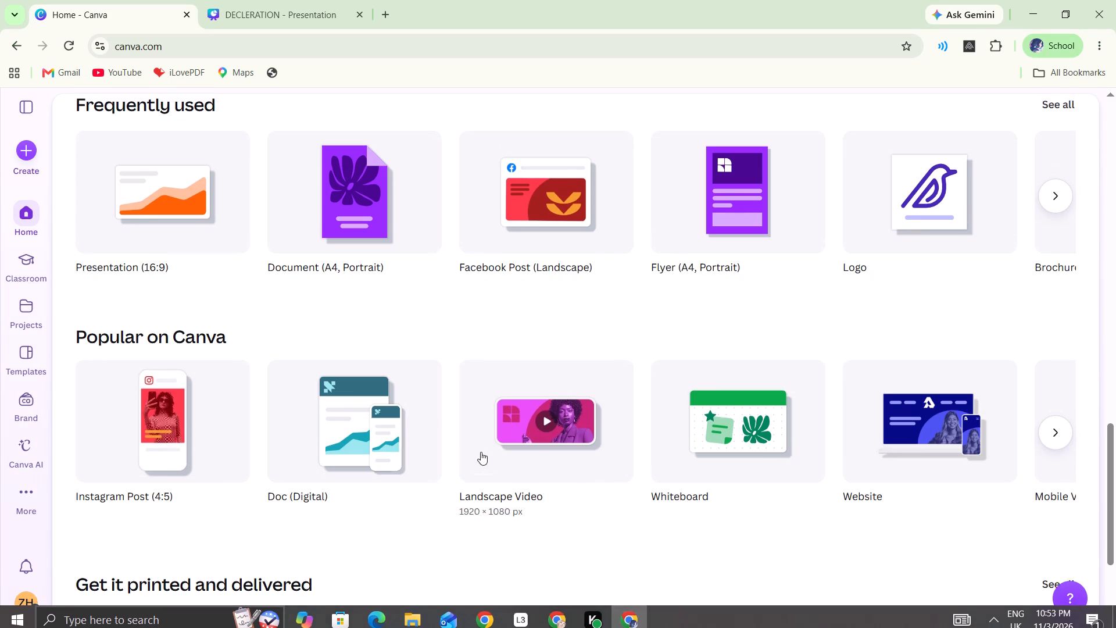
scroll(481, 459, "up", 4)
left_click(227, 0)
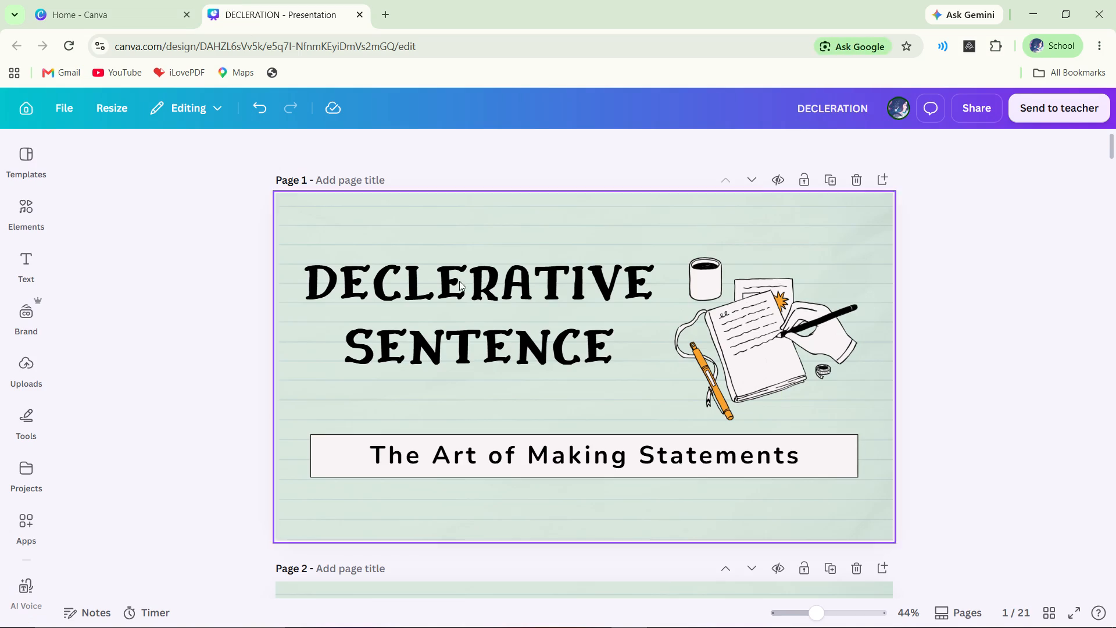
scroll(460, 281, "down", 1)
scroll(859, 347, "down", 2)
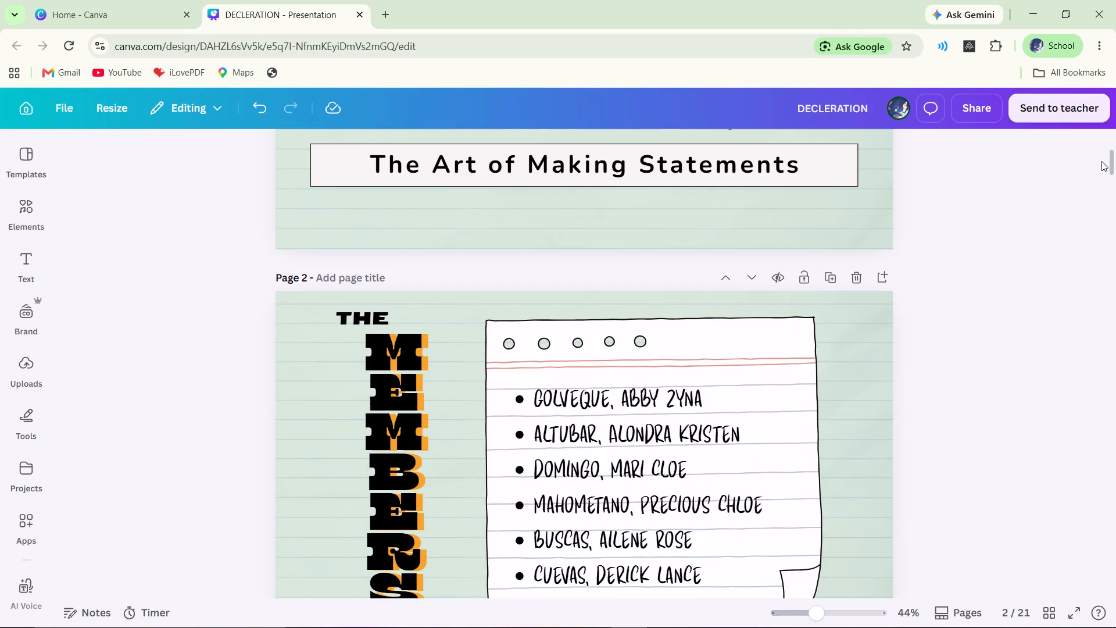
left_click_drag(1111, 163, 1115, 234)
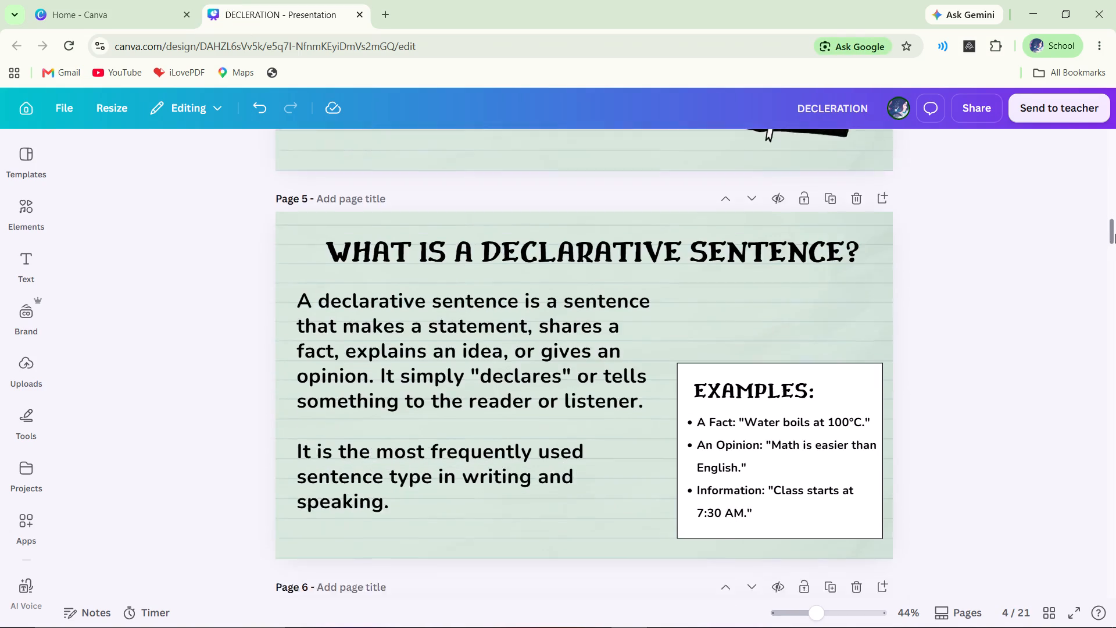
left_click_drag(1115, 234, 1115, 315)
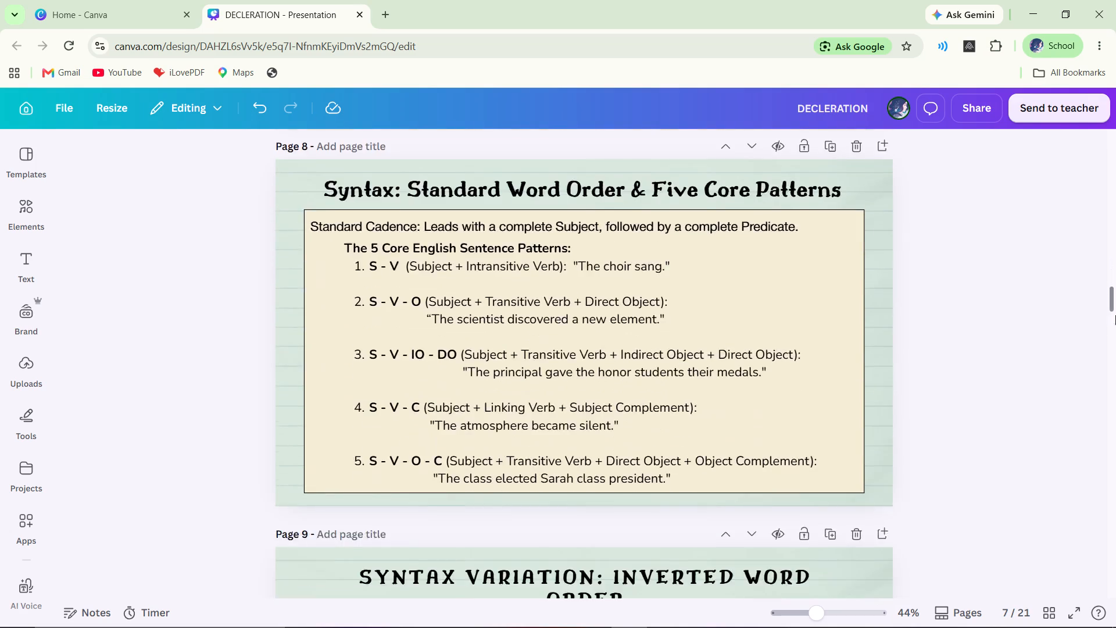
left_click_drag(1115, 315, 1115, 327)
left_click_drag(1115, 329, 1111, 345)
left_click_drag(1111, 347, 1115, 63)
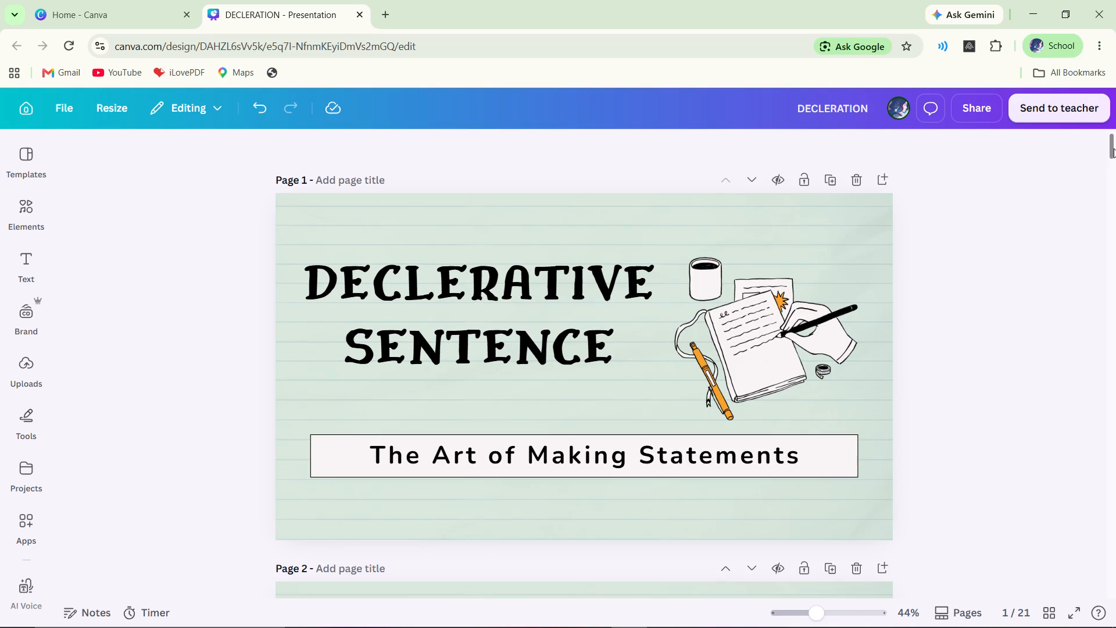
Present the deck full screen from page 1, check the move between the Members and Learning Objectives slides, and exit.
left_click(1074, 609)
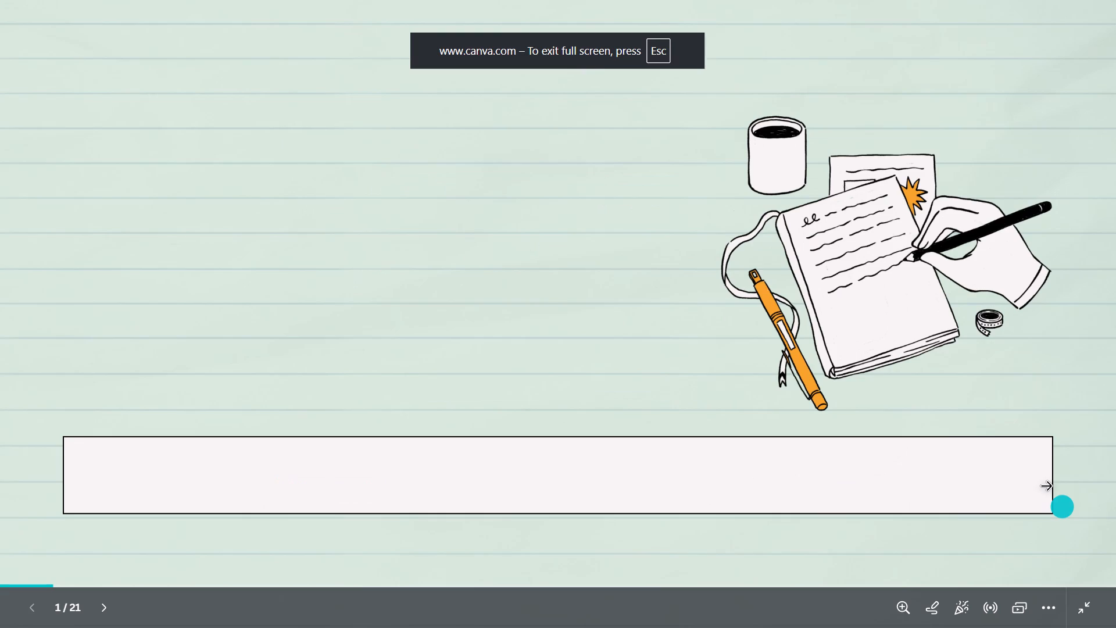
key("Right")
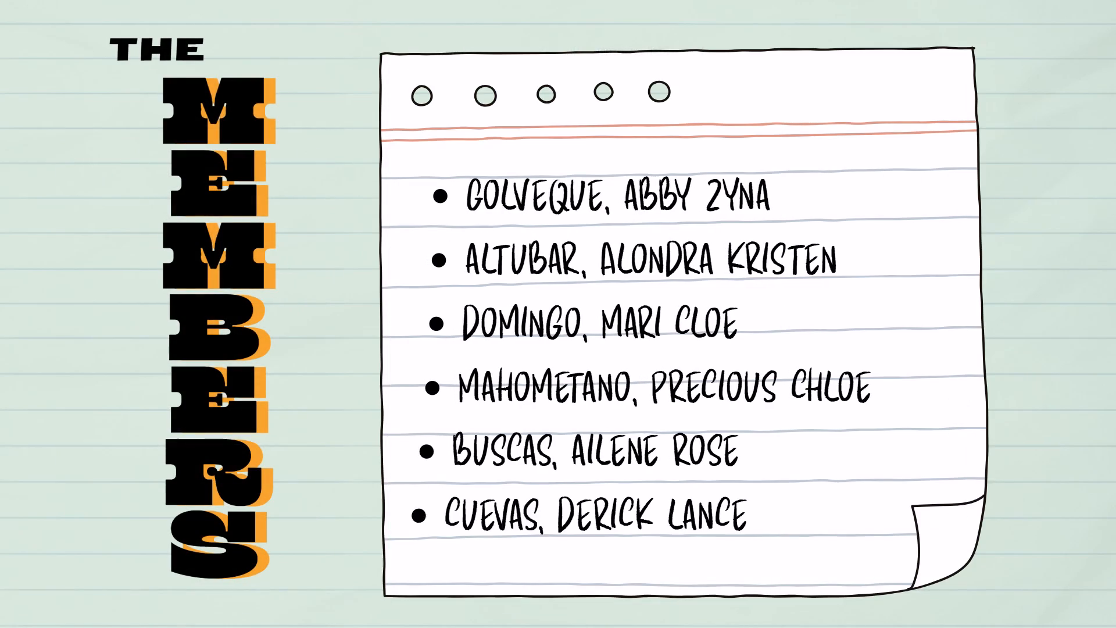
key("Right")
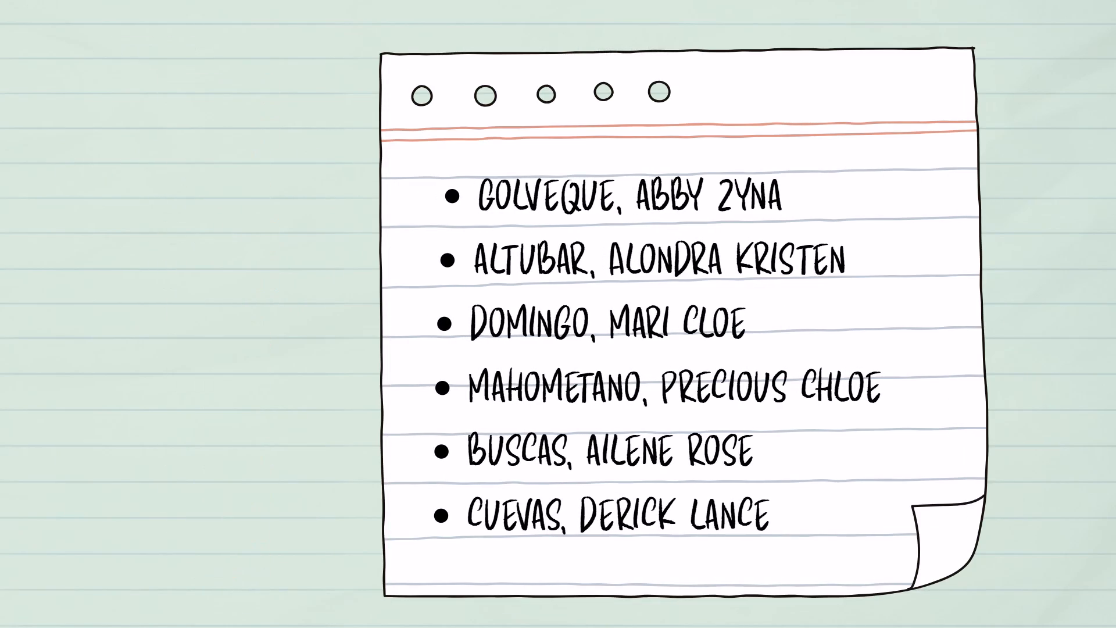
key("Left")
key("Right")
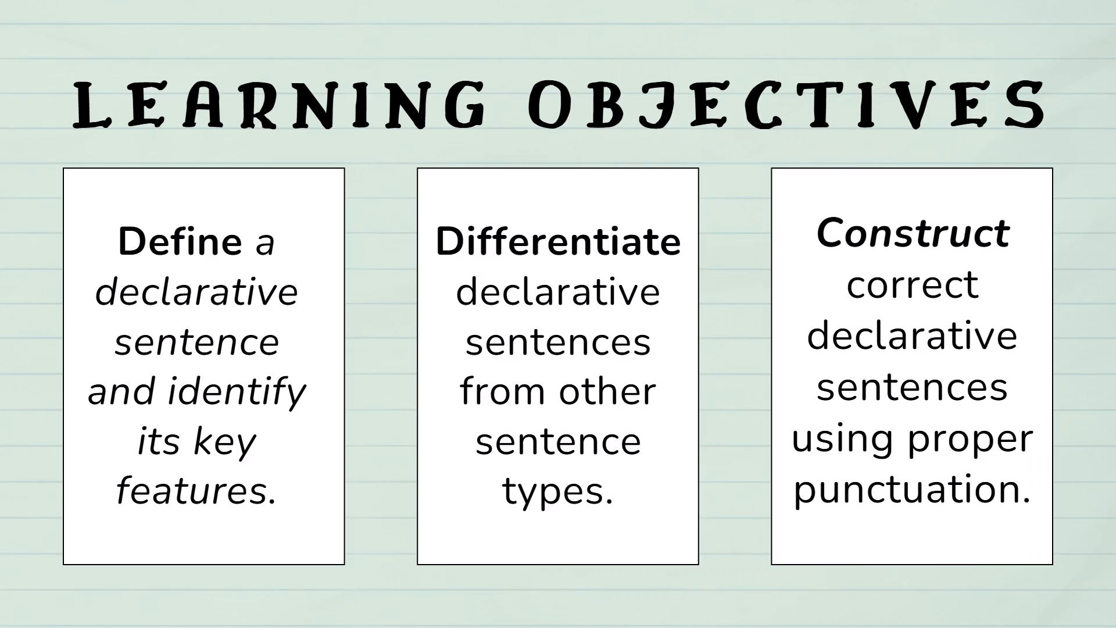
key("Left")
double_click(566, 48)
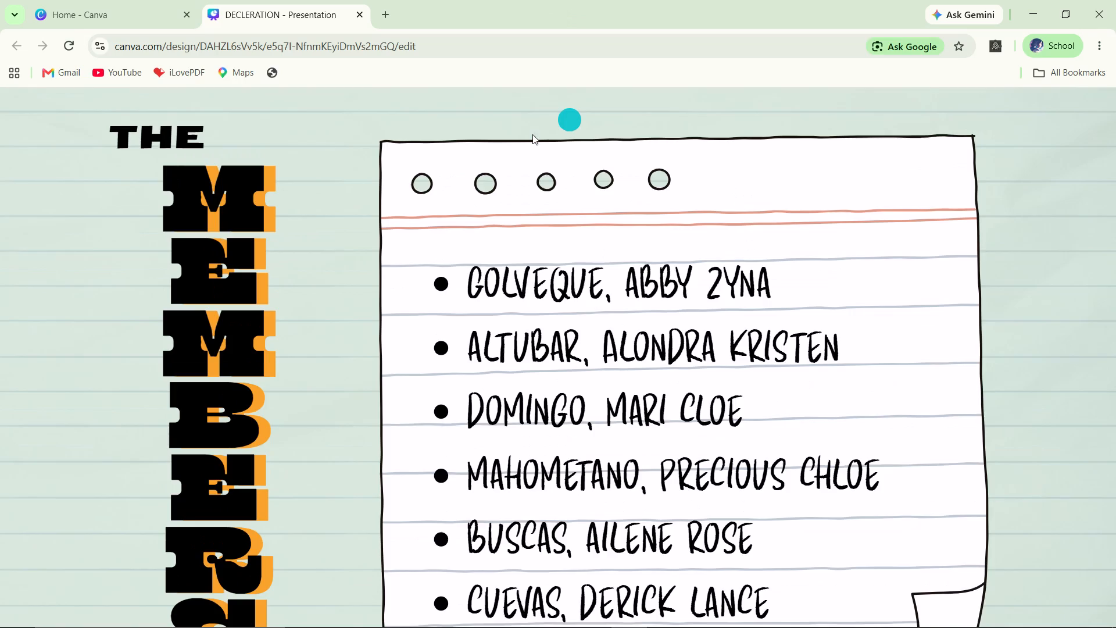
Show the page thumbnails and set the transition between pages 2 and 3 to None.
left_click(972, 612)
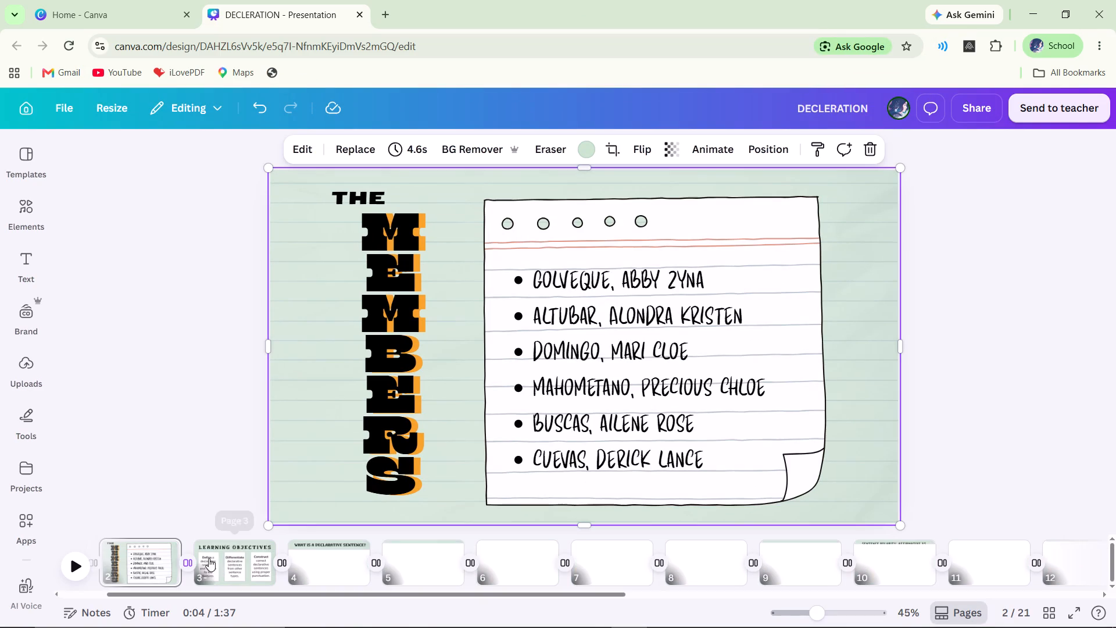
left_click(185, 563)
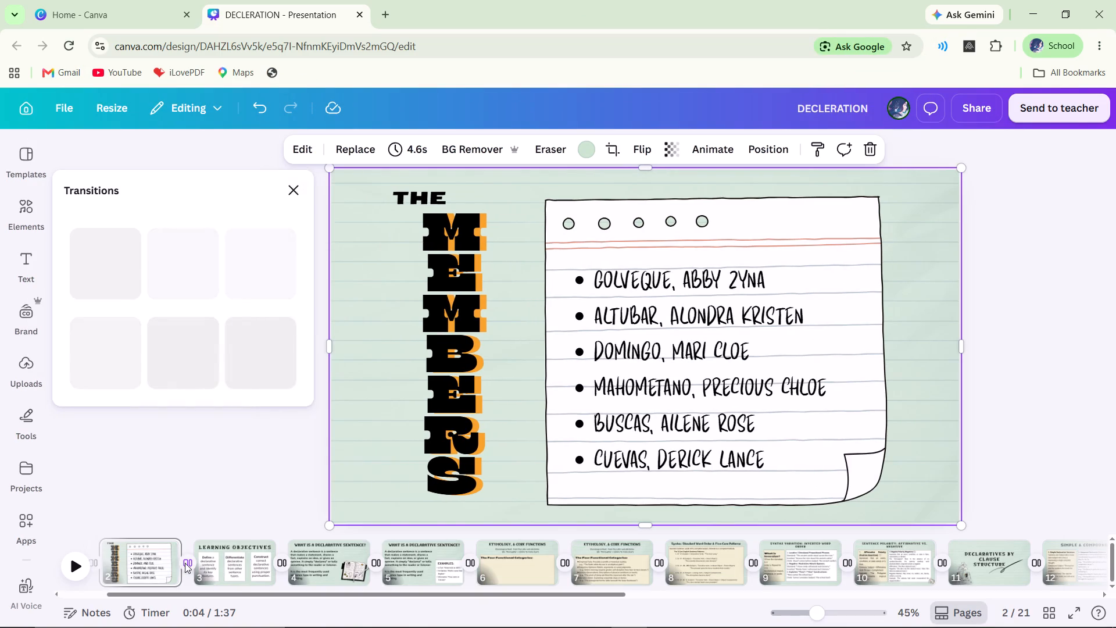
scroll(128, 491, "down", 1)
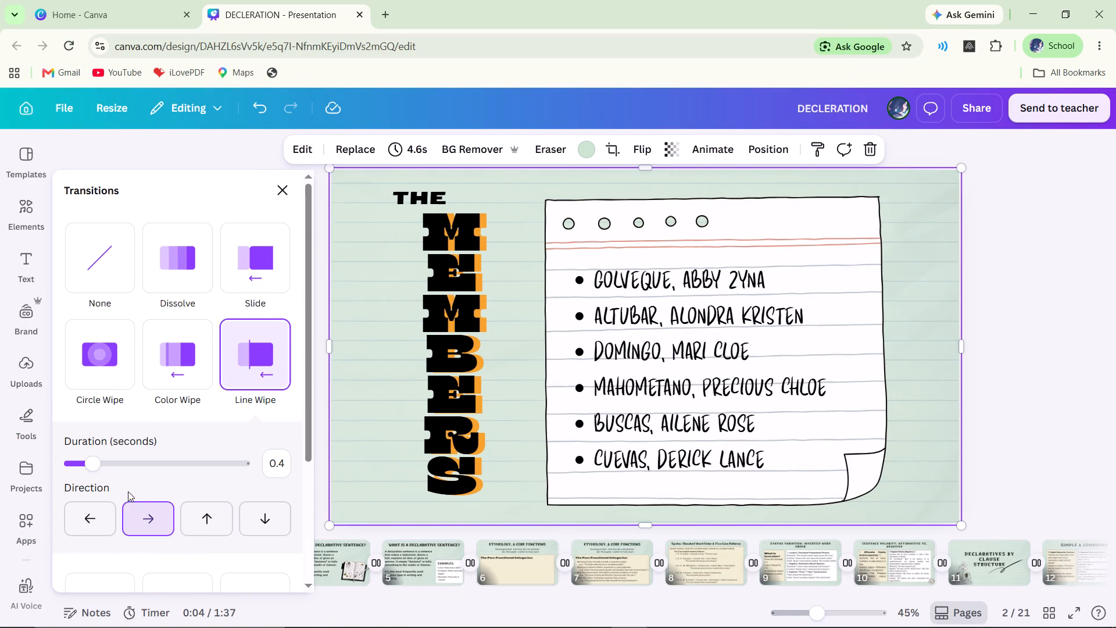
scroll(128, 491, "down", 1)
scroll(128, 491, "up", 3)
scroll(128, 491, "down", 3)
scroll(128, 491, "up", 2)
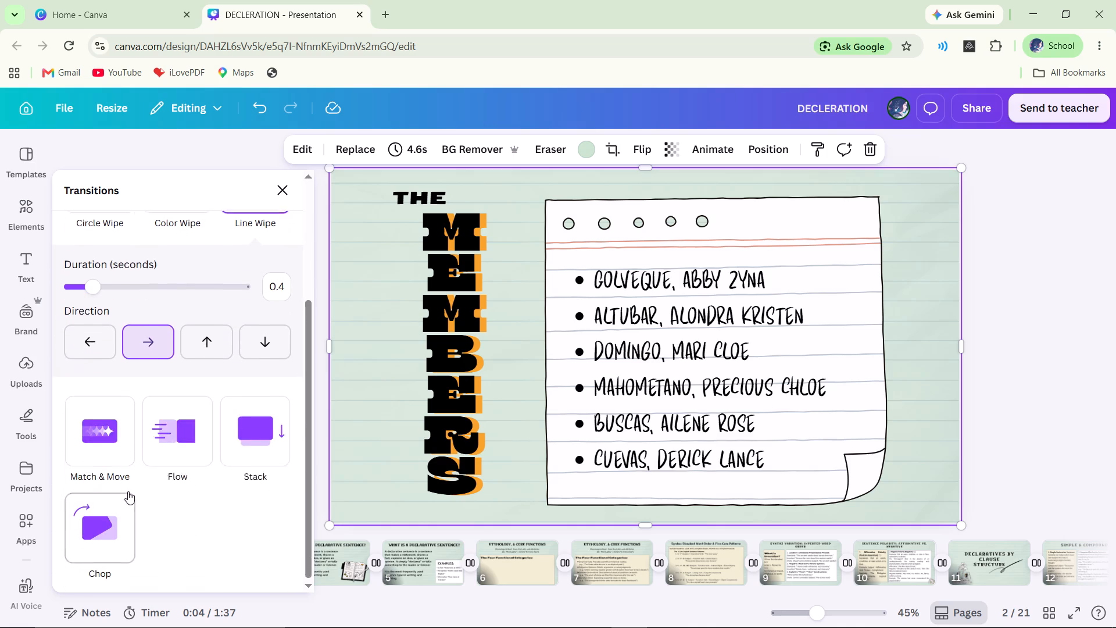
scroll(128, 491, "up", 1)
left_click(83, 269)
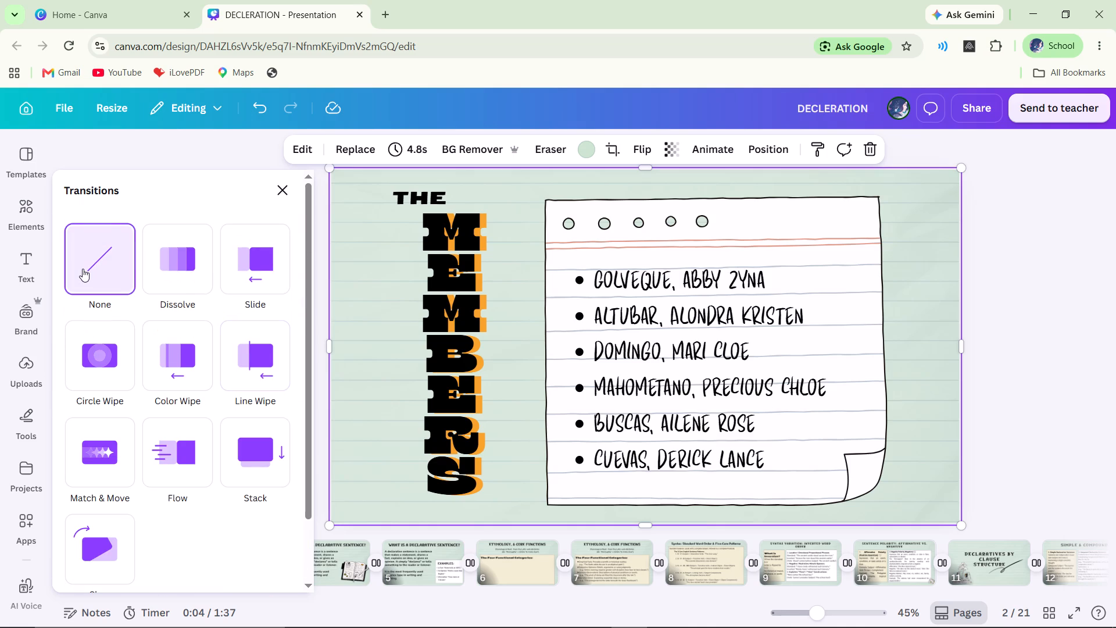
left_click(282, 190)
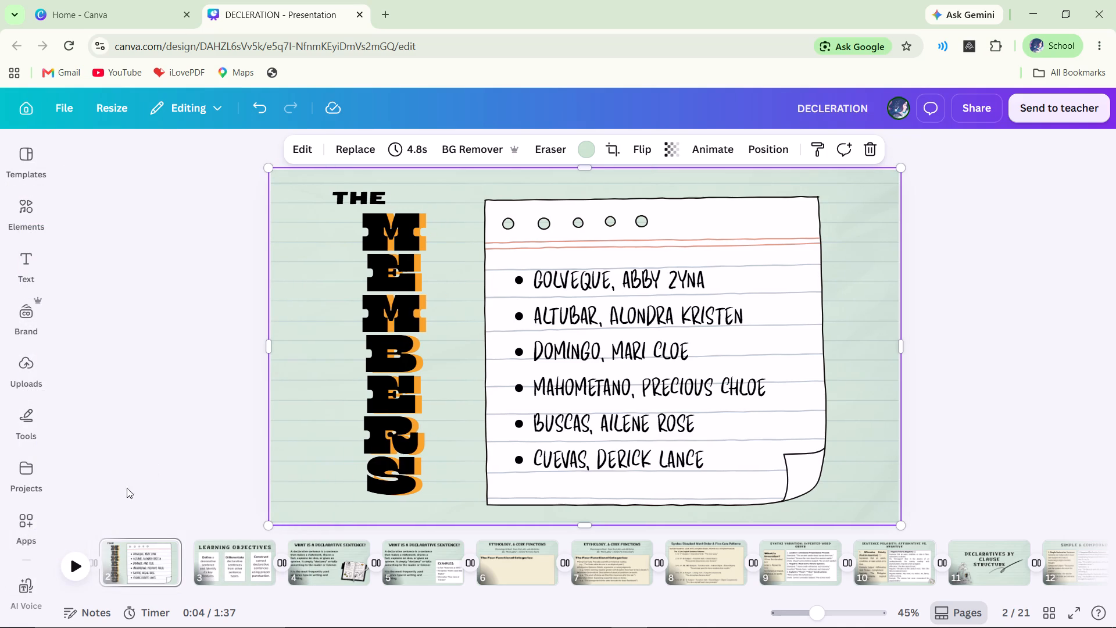
Play the presentation preview from page 1 to the Learning Objectives slide to check the transitions, and pause it.
left_click_drag(130, 595, 110, 593)
left_click(118, 571)
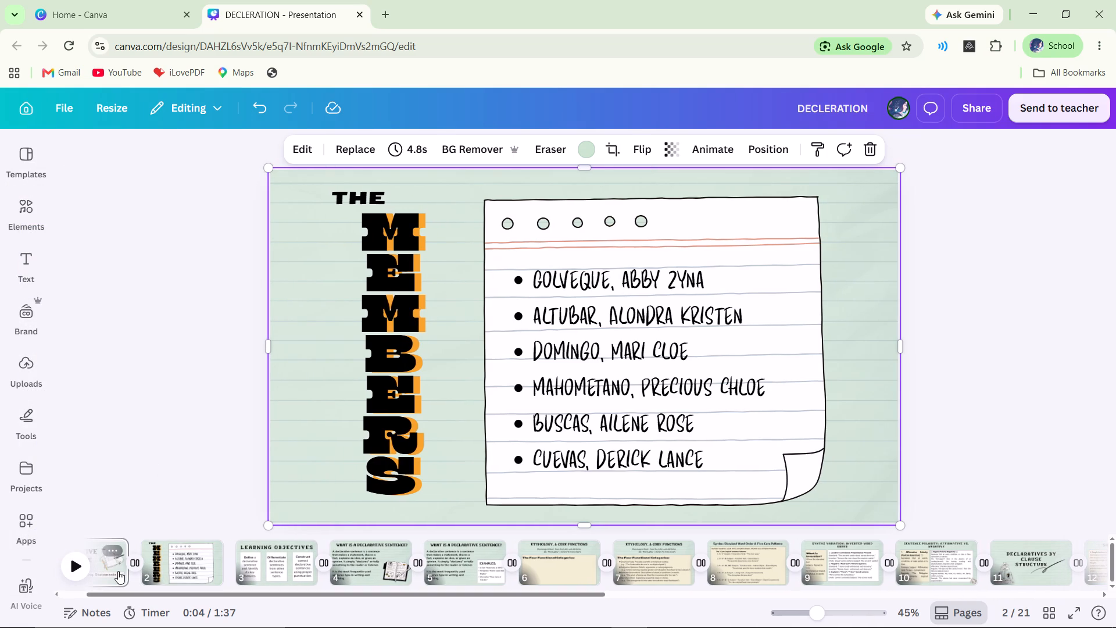
left_click(73, 572)
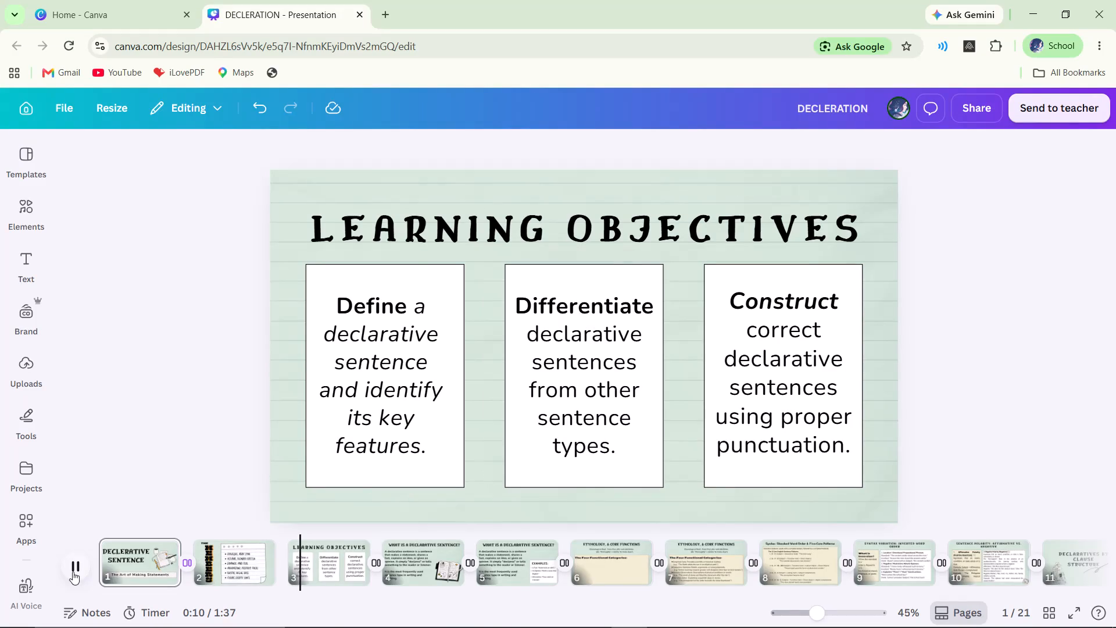
left_click(73, 572)
Apply the Dissolve transition between the Members page and the Learning Objectives page.
left_click(235, 561)
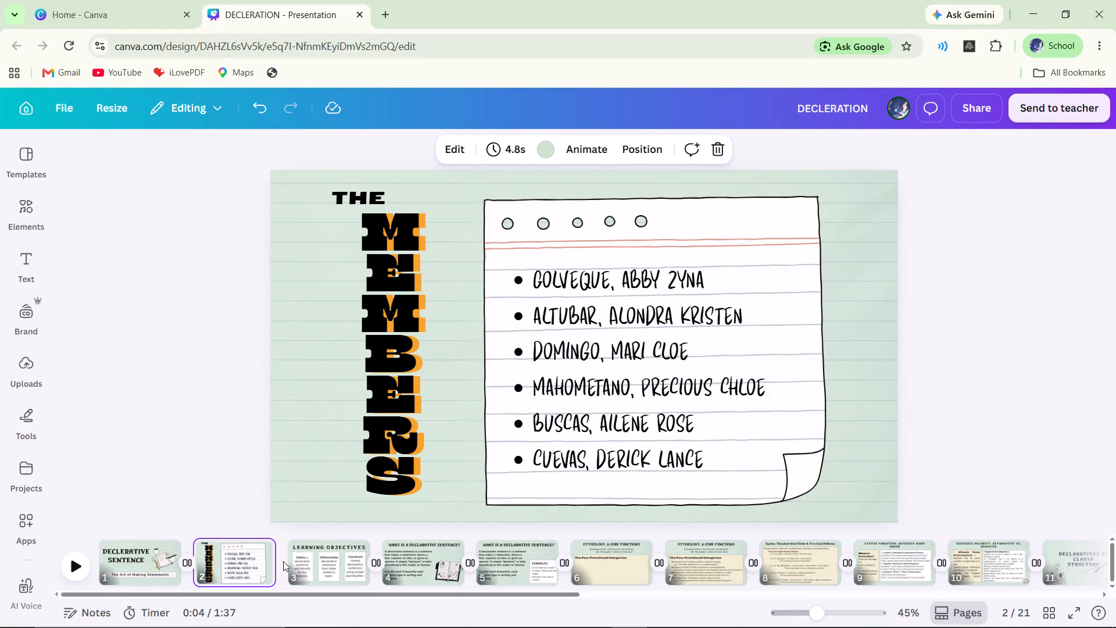
left_click(280, 569)
left_click(285, 572)
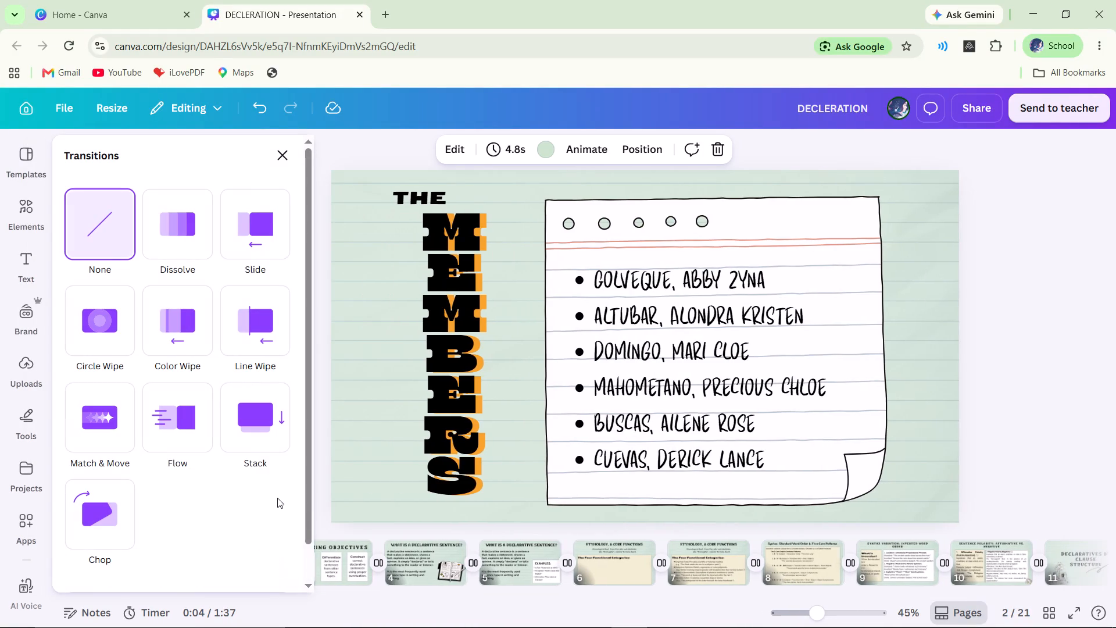
left_click(177, 255)
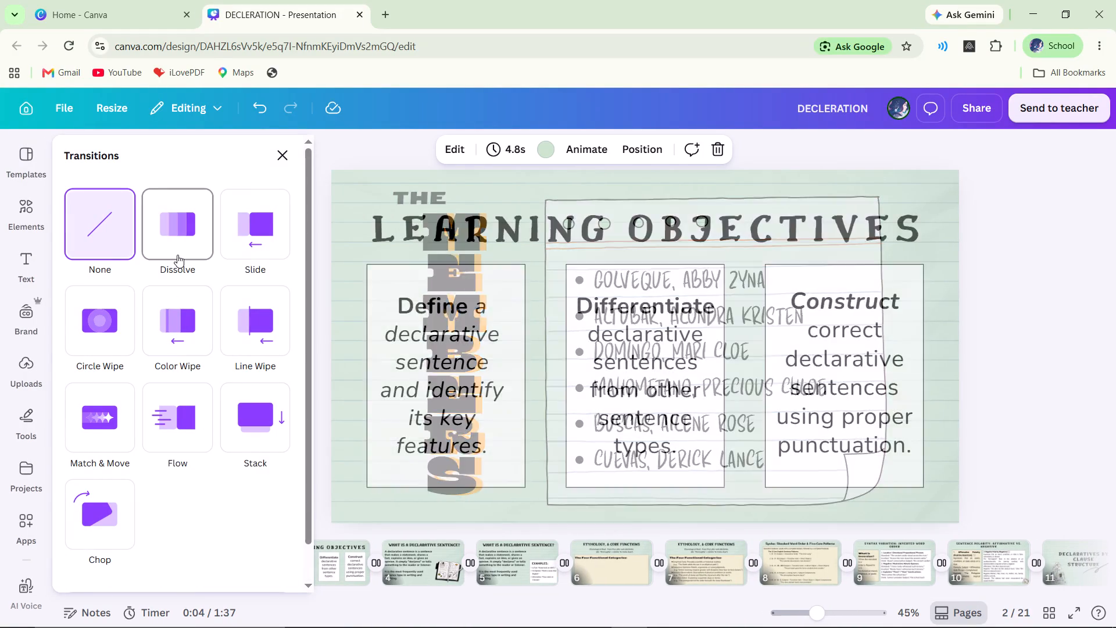
Play the presentation preview from the Members page to the Learning Objectives page to check the Dissolve transition, and stop it.
double_click(1025, 370)
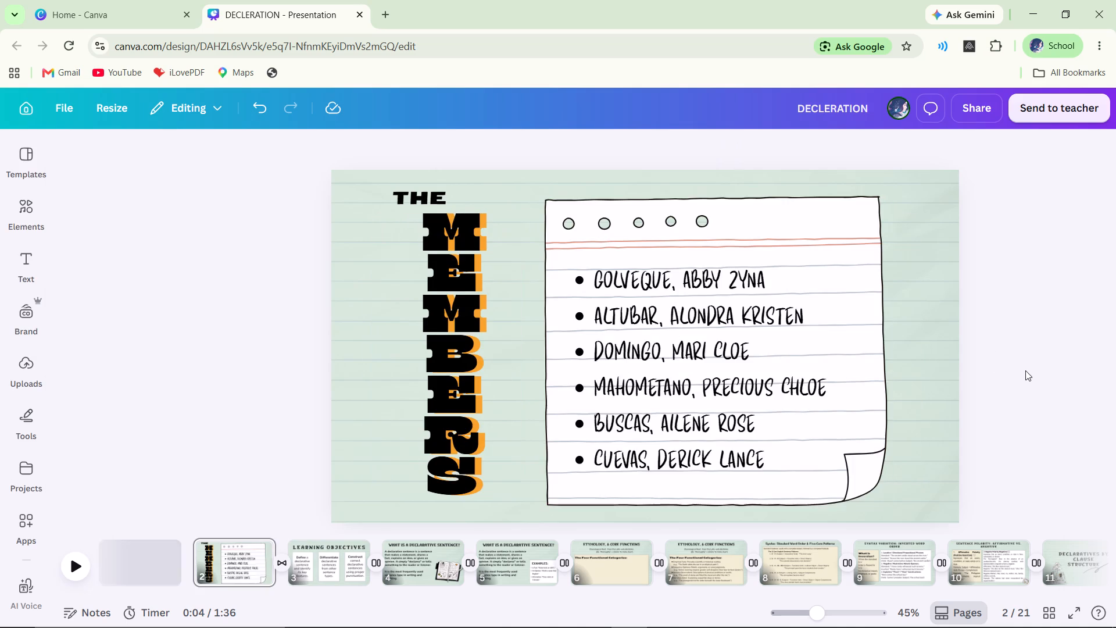
left_click(78, 563)
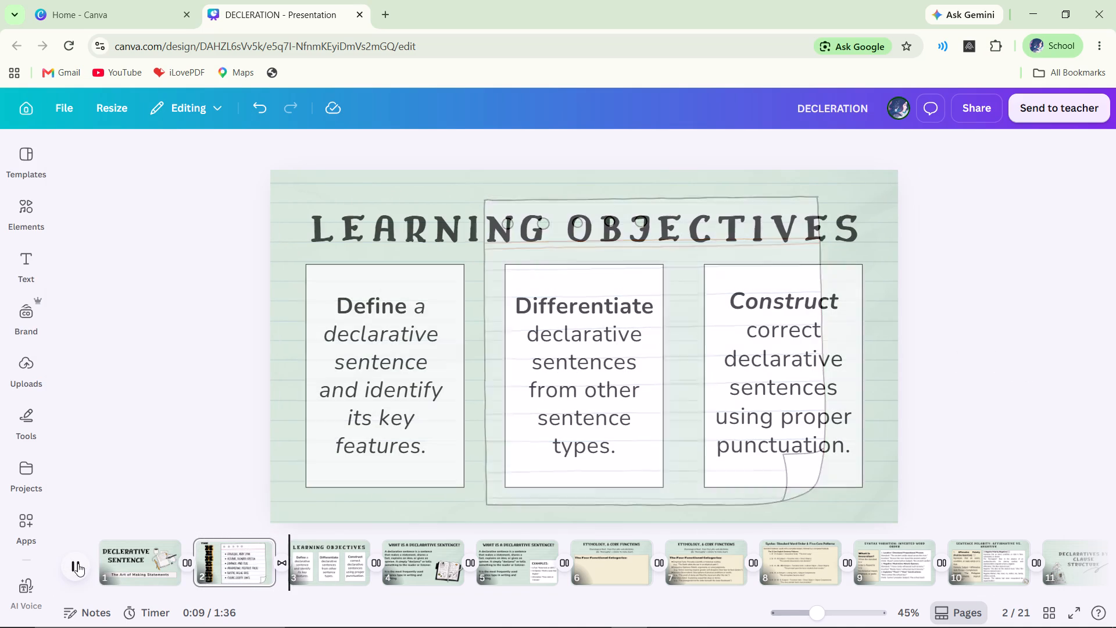
left_click(999, 462)
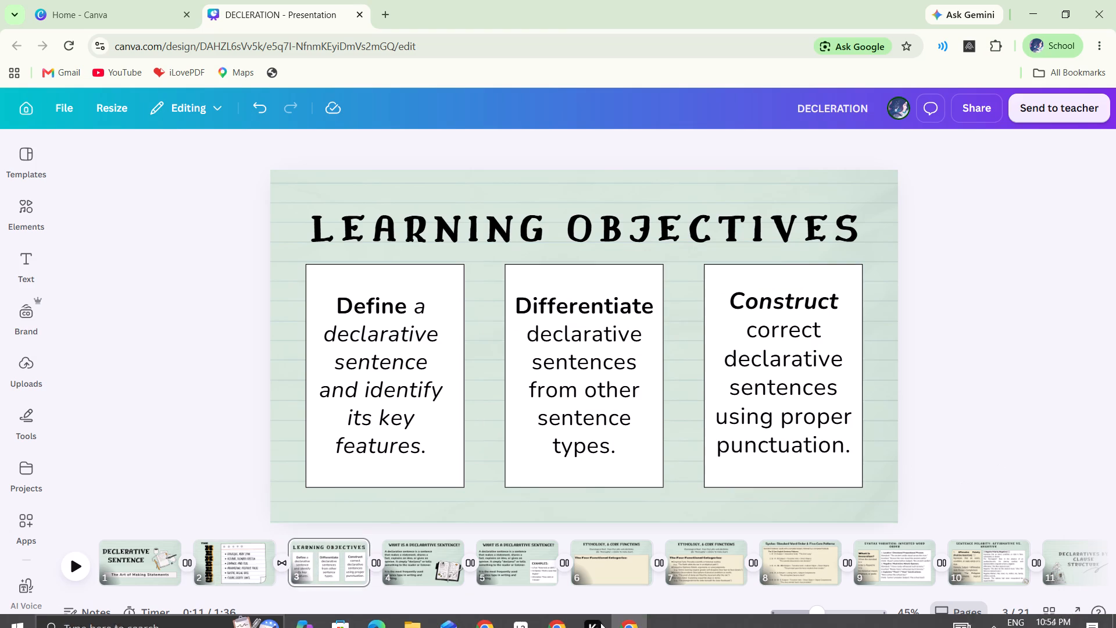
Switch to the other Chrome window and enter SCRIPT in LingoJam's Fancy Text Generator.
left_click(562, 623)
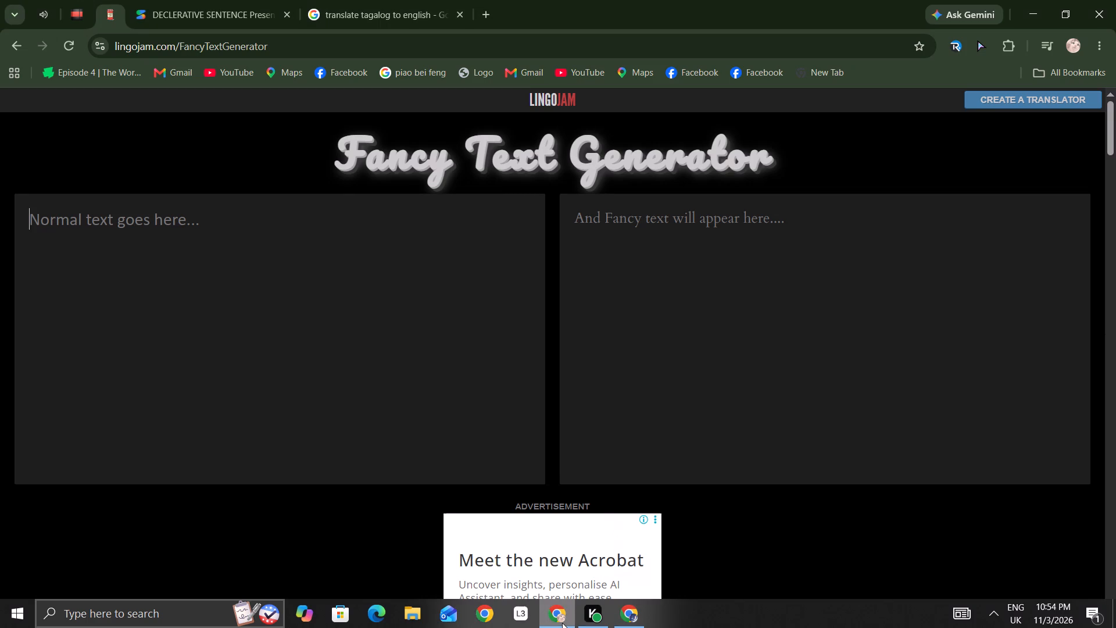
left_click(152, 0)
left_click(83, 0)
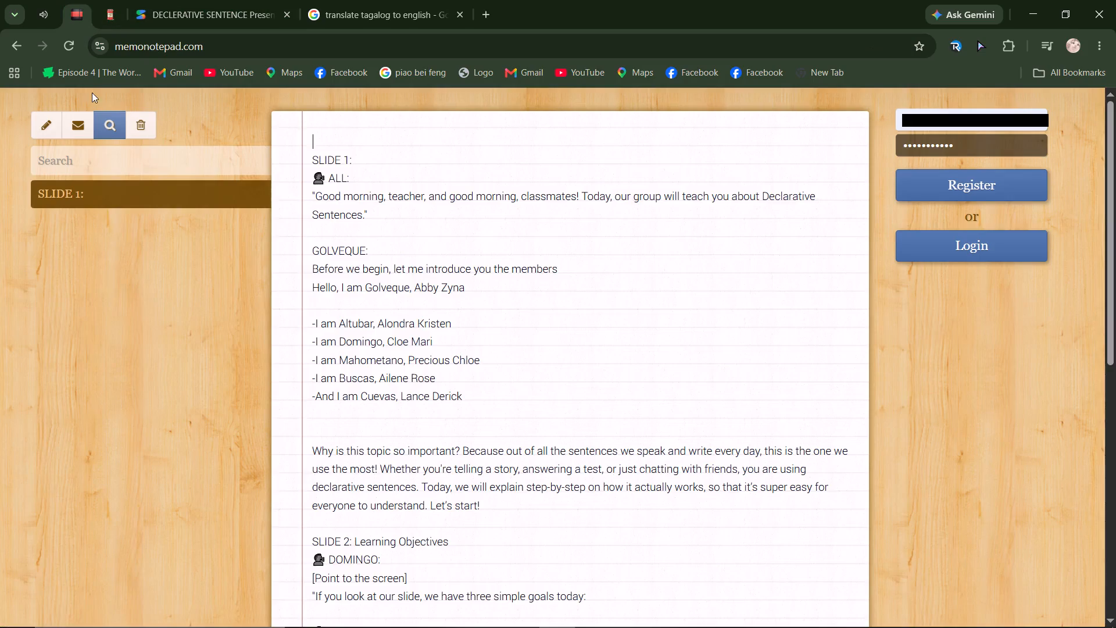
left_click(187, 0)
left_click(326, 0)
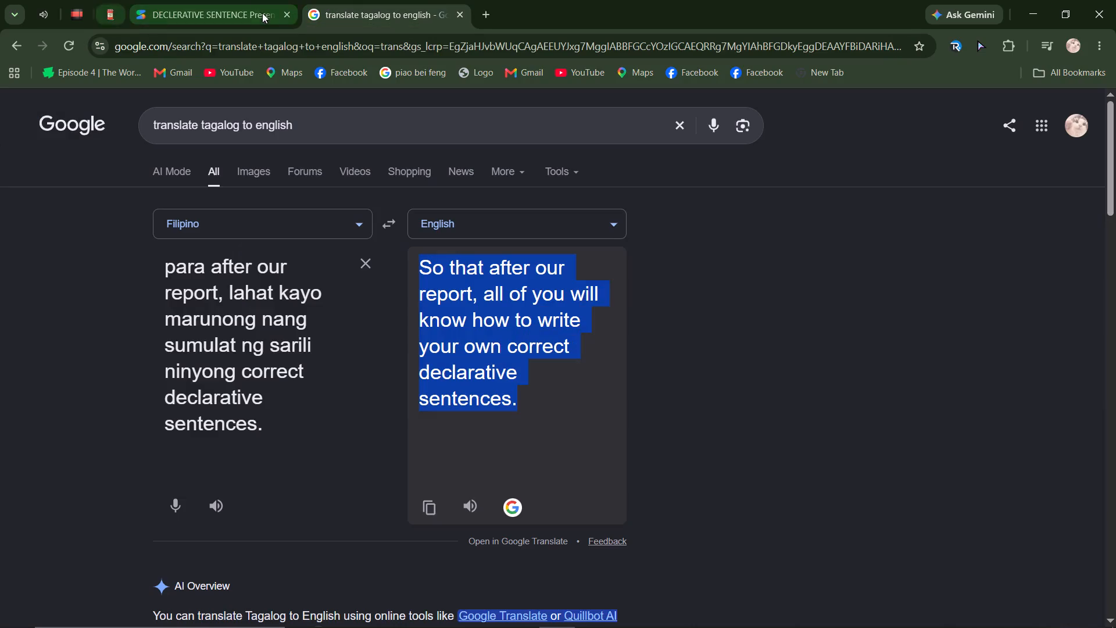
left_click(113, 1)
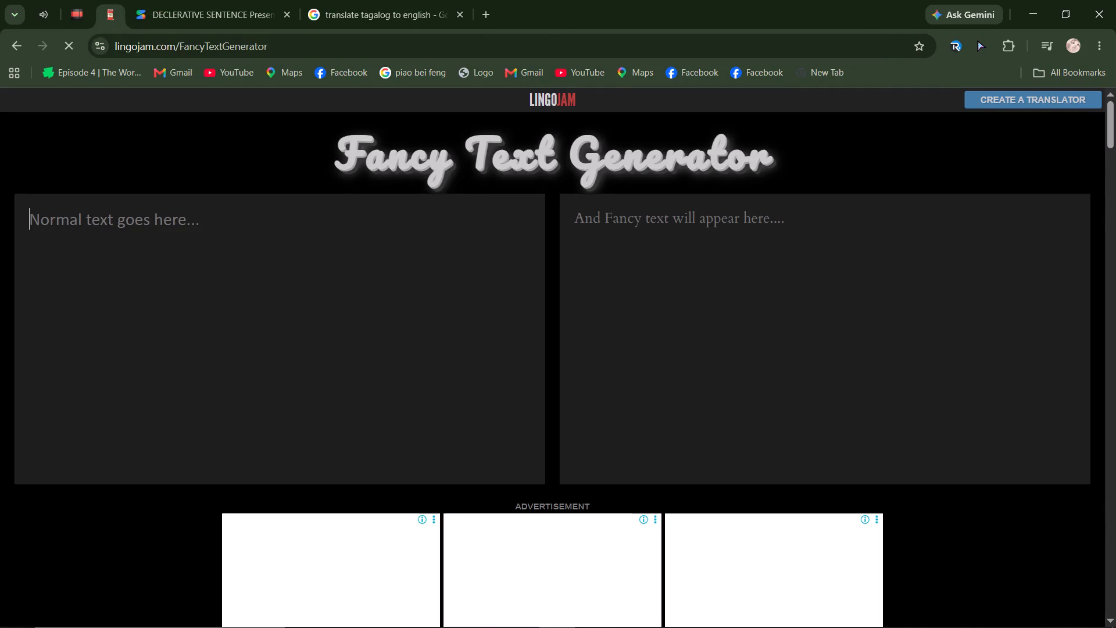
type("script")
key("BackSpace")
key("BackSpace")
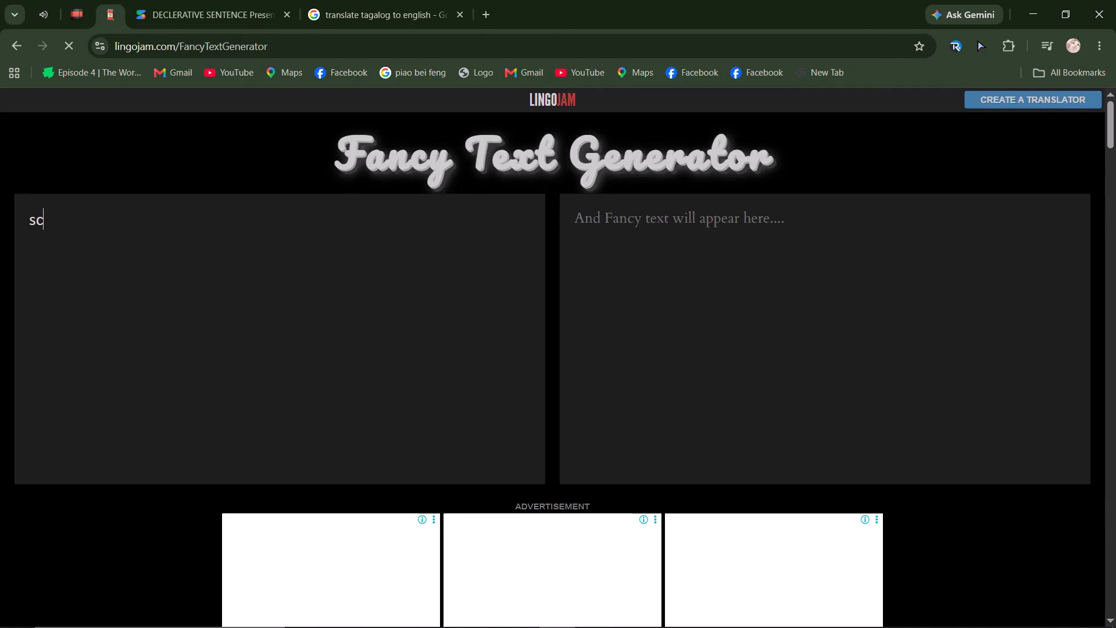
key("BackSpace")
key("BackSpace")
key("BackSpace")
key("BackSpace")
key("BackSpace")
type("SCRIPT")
Examine the fancy text styles generated for SCRIPT.
scroll(621, 367, "down", 2)
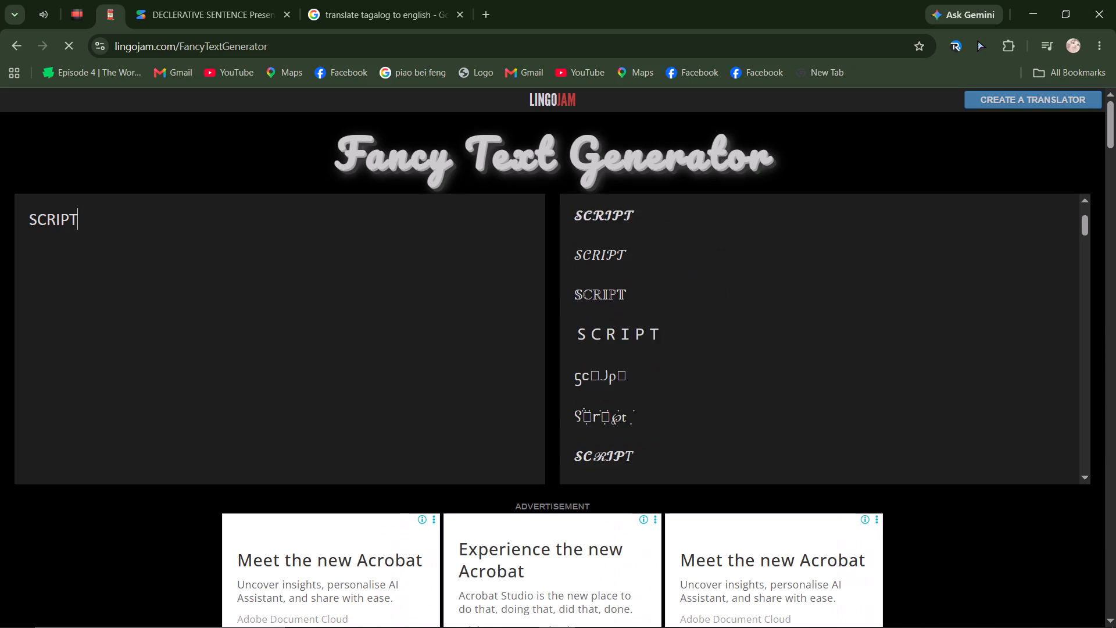
scroll(623, 363, "down", 8)
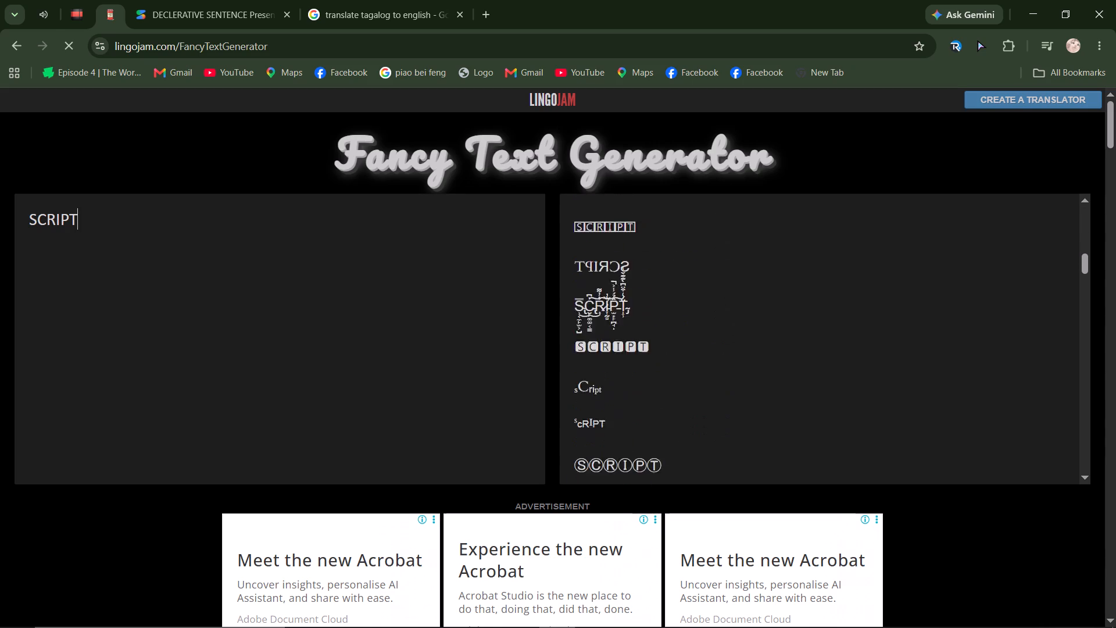
scroll(622, 365, "down", 5)
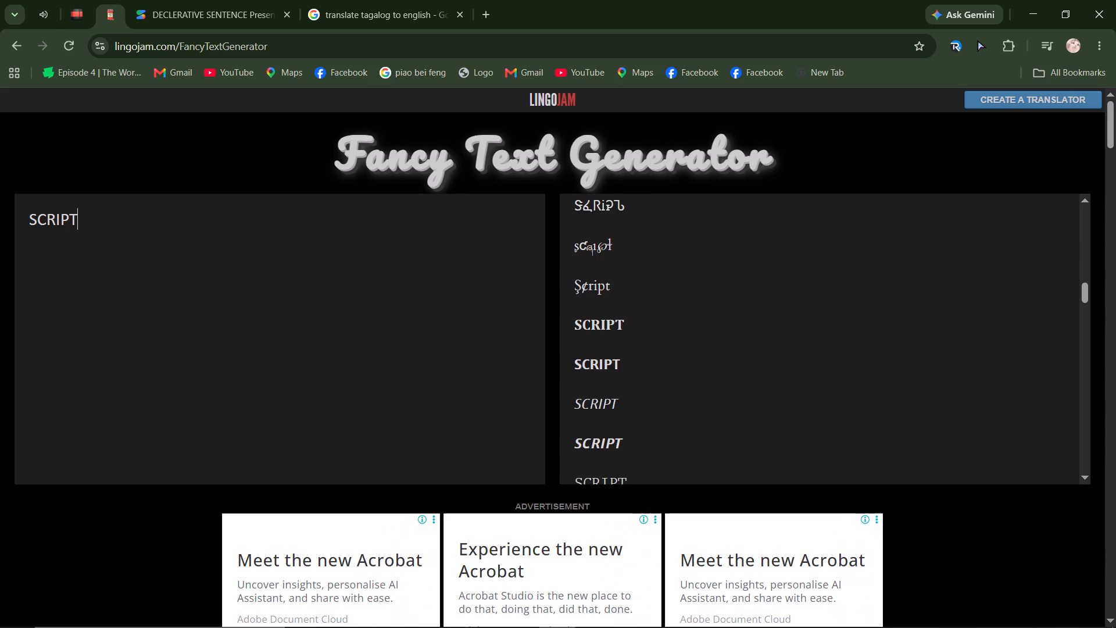
scroll(623, 364, "down", 5)
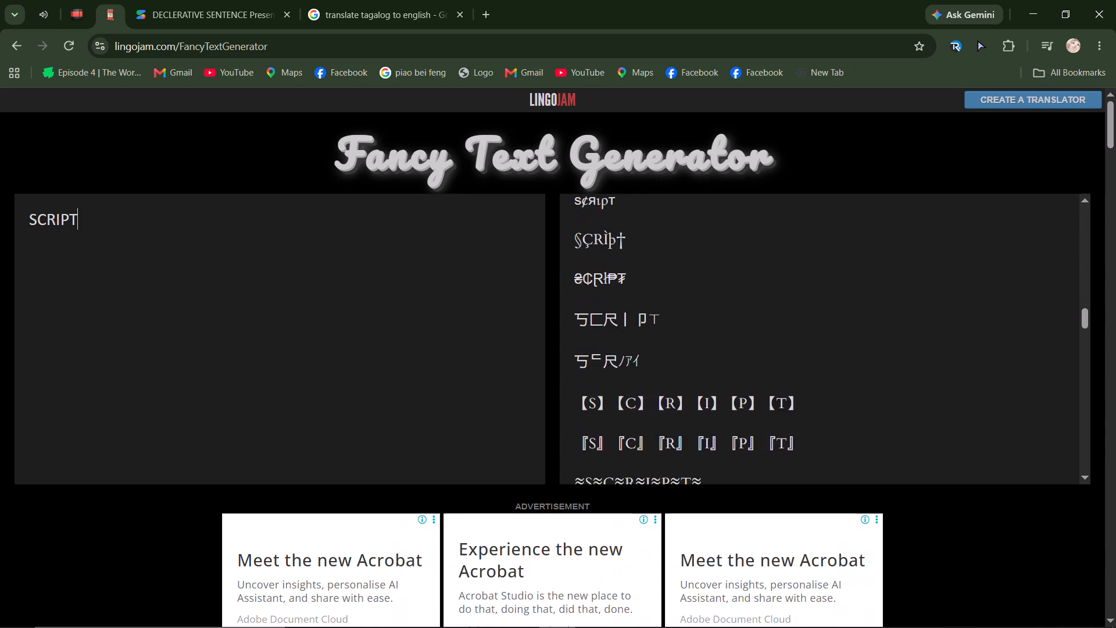
scroll(624, 364, "down", 2)
Search Google for FONT in place of the Fancy Text Generator page and open Picsart's Font Generator from the results.
left_click(271, 44)
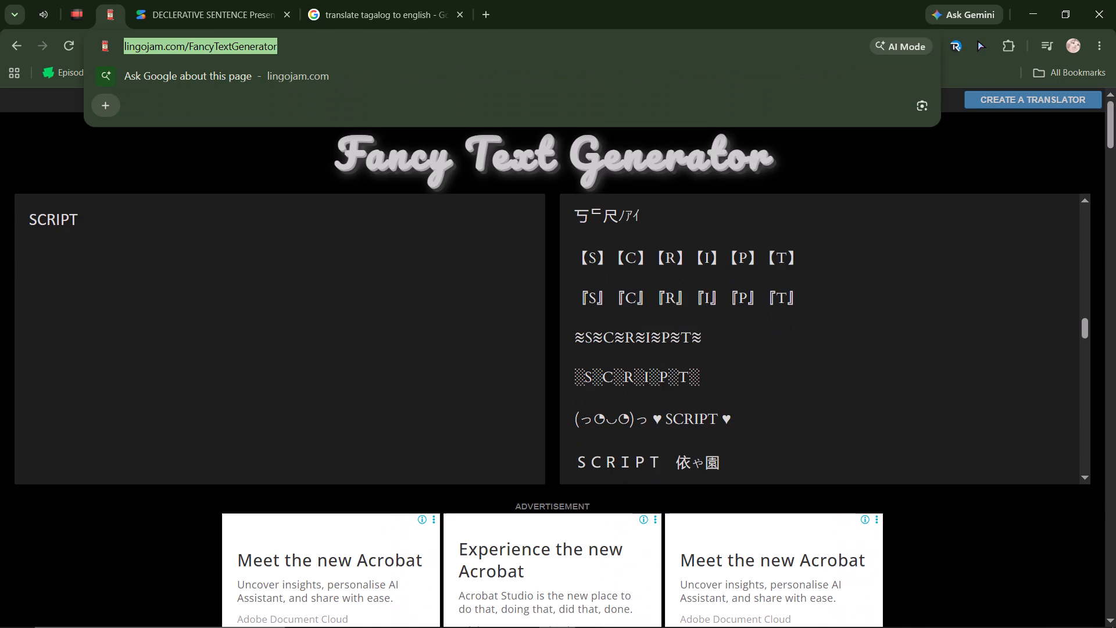
type("TEXT")
key("BackSpace")
key("BackSpace")
key("BackSpace")
key("BackSpace")
key("BackSpace")
key("BackSpace")
key("BackSpace")
key("BackSpace")
key("BackSpace")
key("BackSpace")
key("BackSpace")
key("BackSpace")
key("BackSpace")
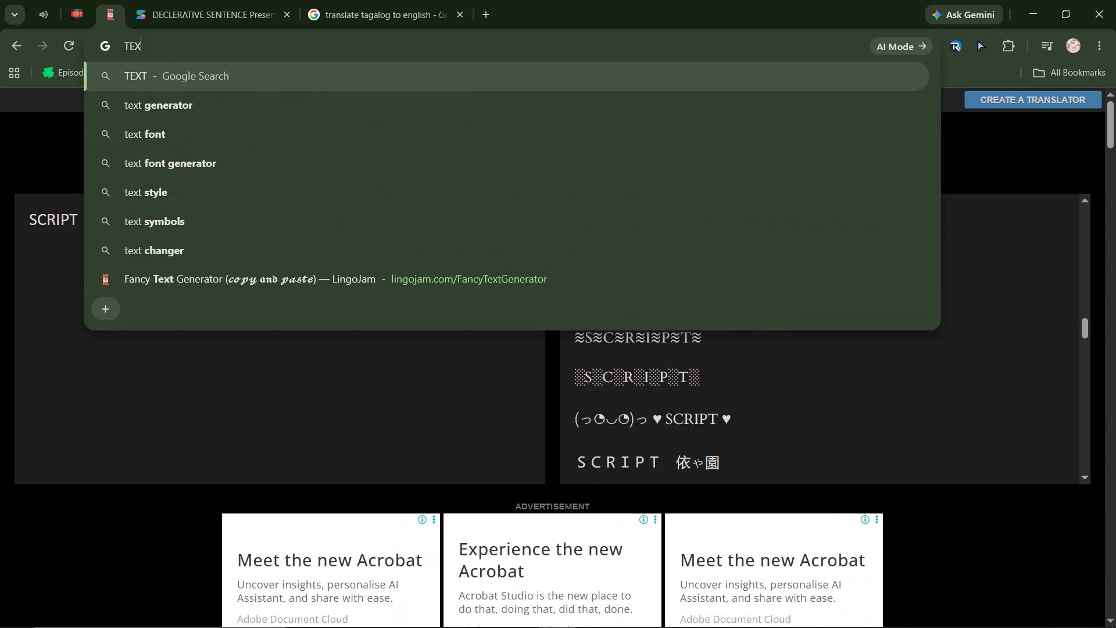
type("FONT")
key("Return")
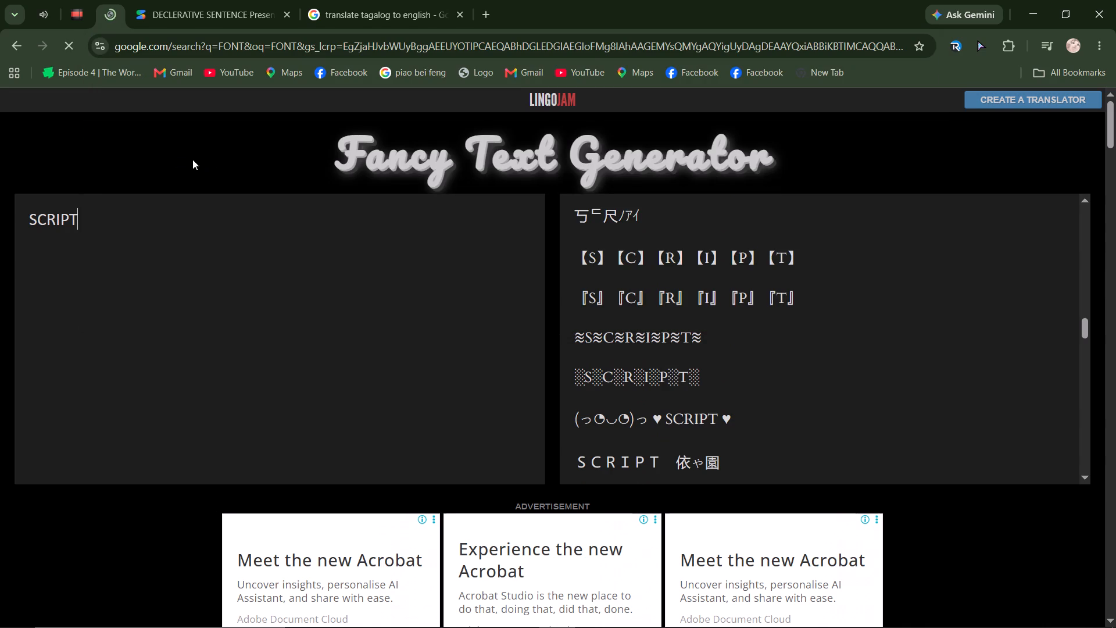
left_click(169, 246)
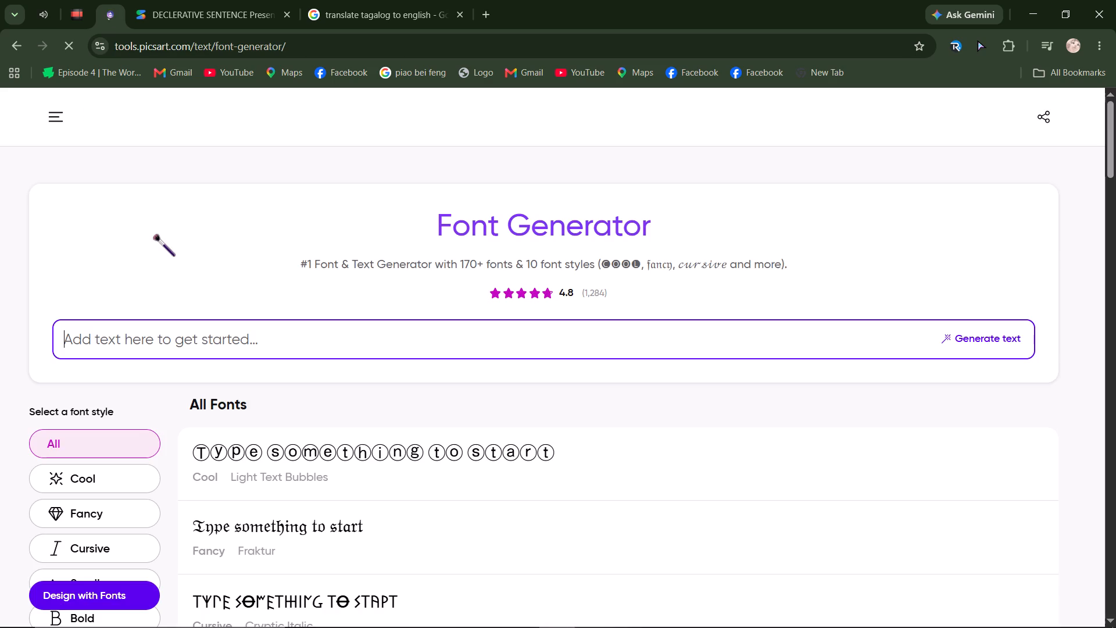
Enter SCRIPT as the text to style in the Font Generator.
scroll(155, 235, "down", 3)
left_click(160, 248)
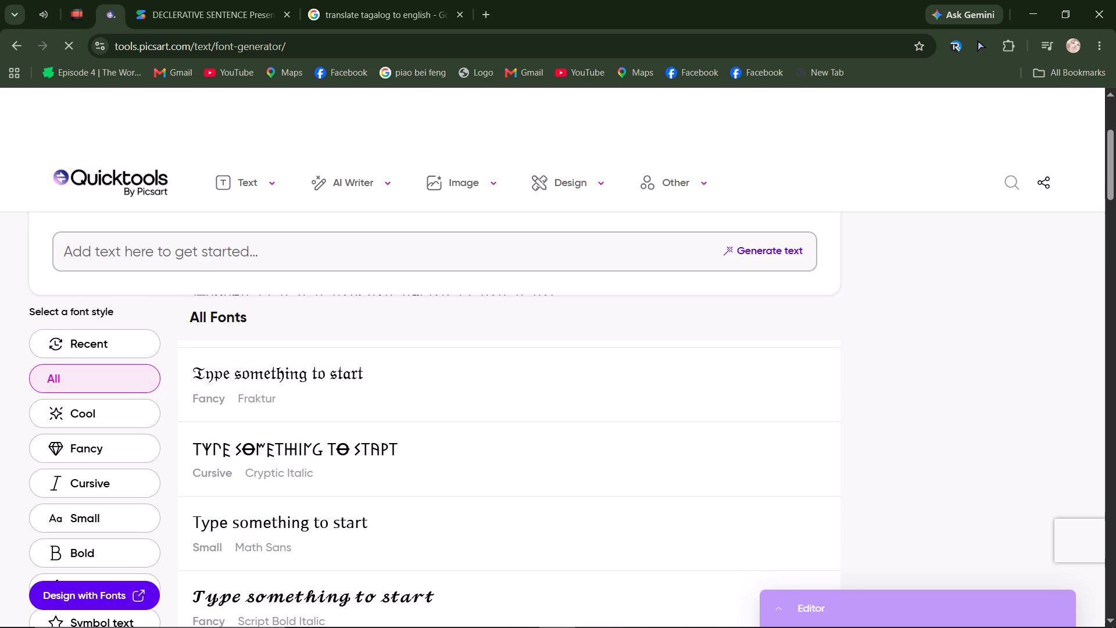
scroll(67, 452, "down", 1)
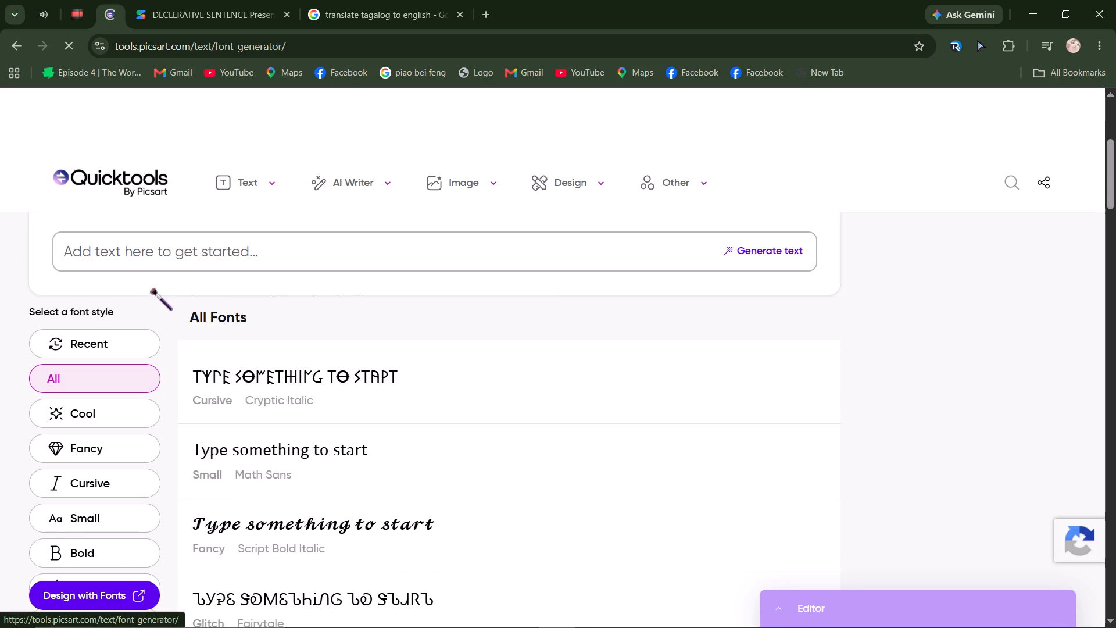
left_click(148, 258)
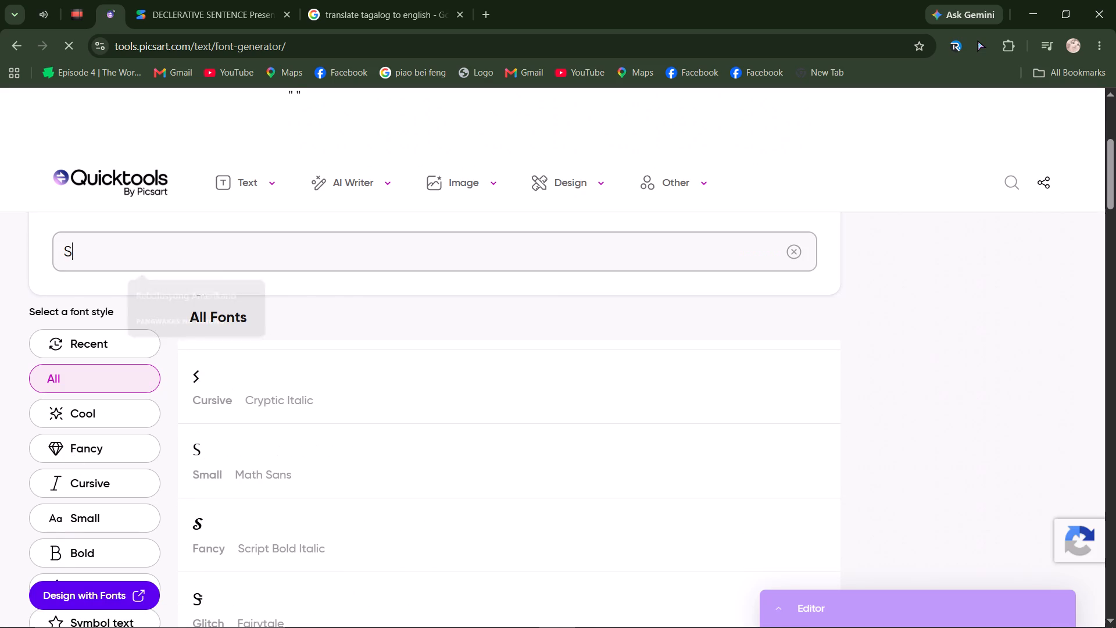
key("BackSpace")
type("CRIPT")
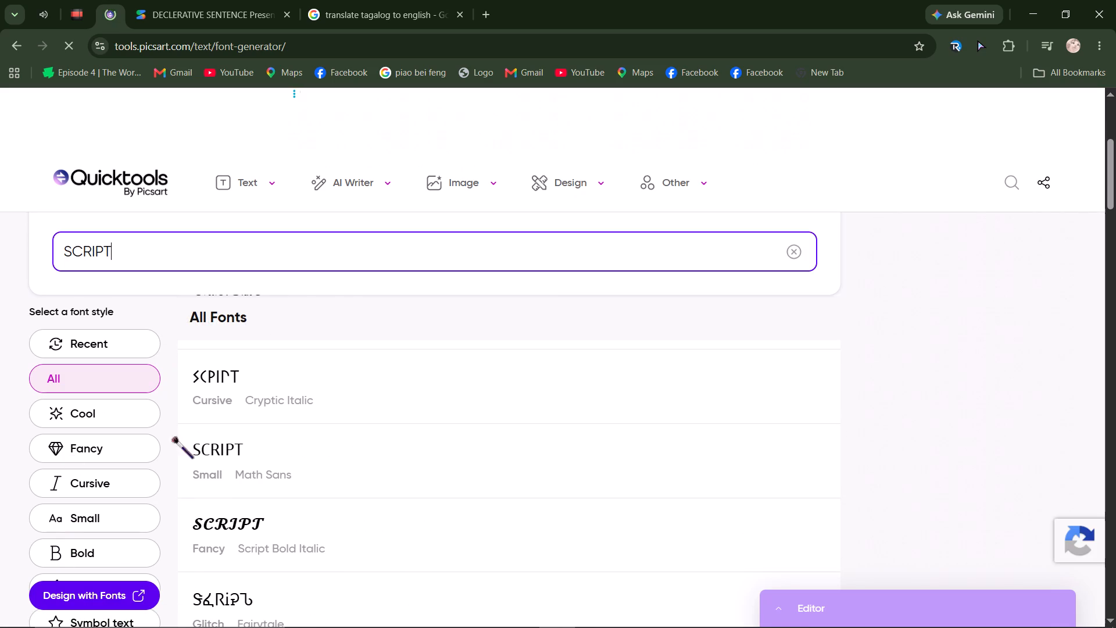
Examine the first set of generated font styles for SCRIPT.
left_click(85, 540)
double_click(83, 549)
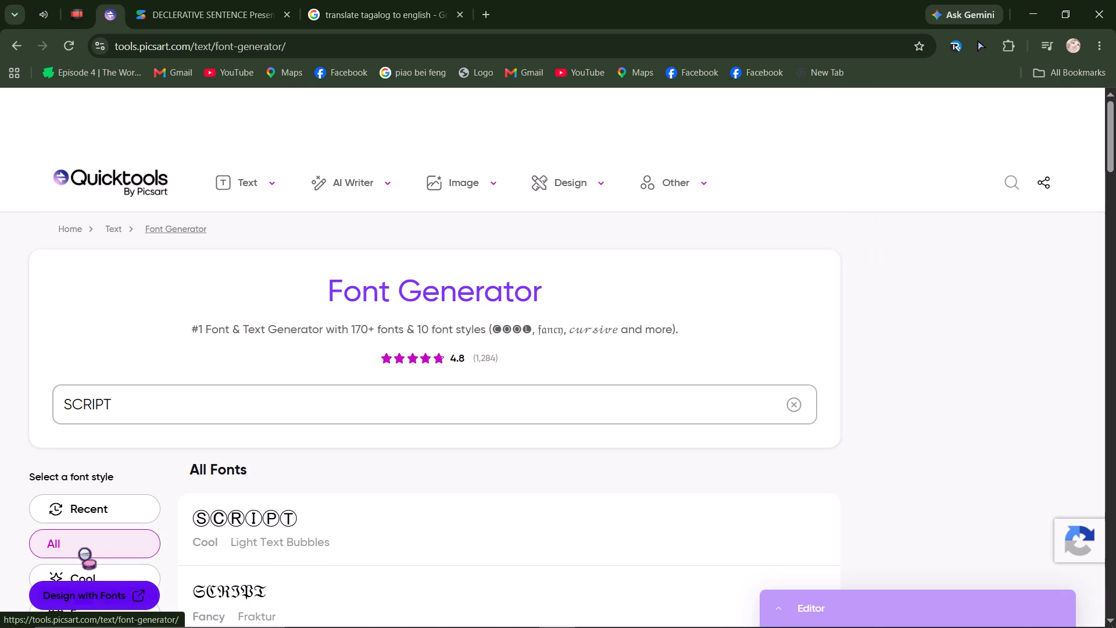
scroll(163, 508, "down", 4)
scroll(564, 591, "down", 2)
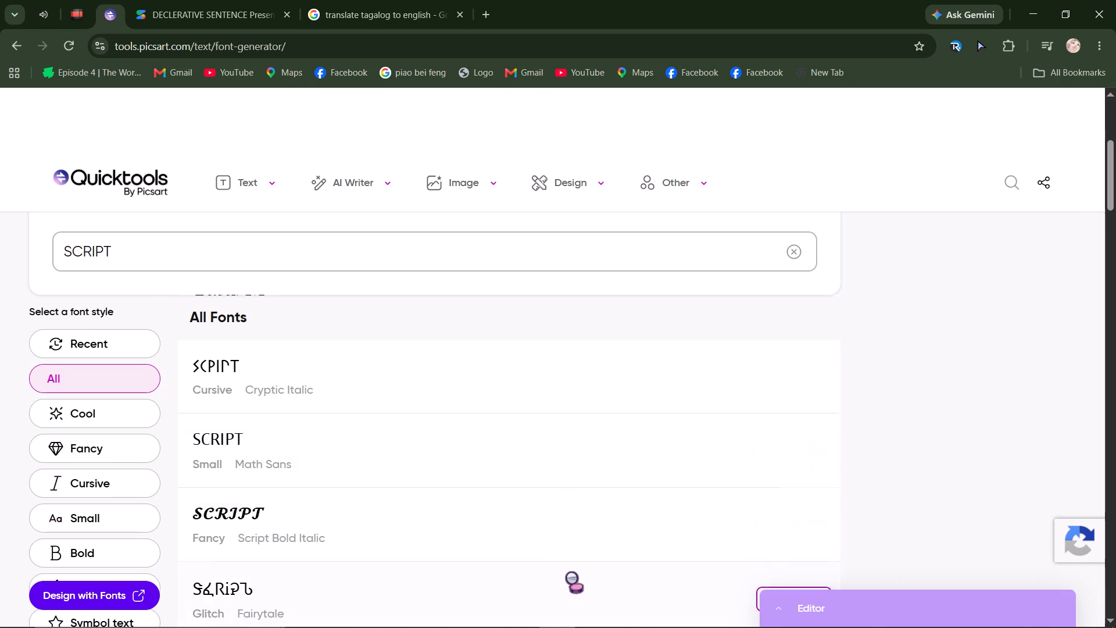
scroll(578, 558, "down", 8)
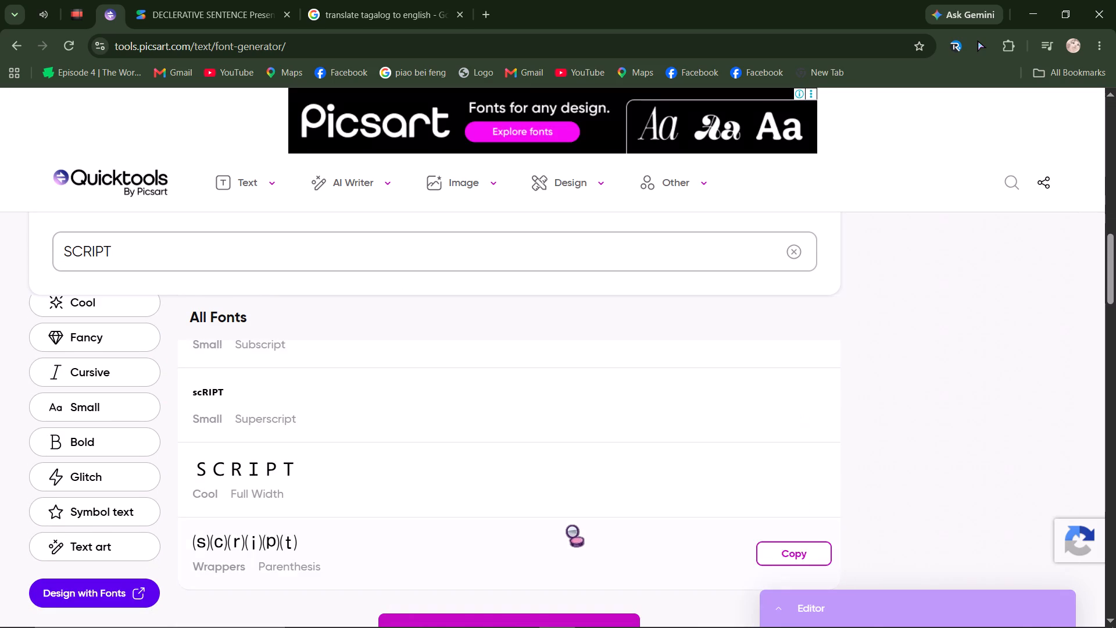
scroll(570, 526, "down", 2)
Load more fonts and examine the additional styles for SCRIPT.
left_click(537, 497)
scroll(562, 496, "up", 6)
scroll(353, 449, "down", 7)
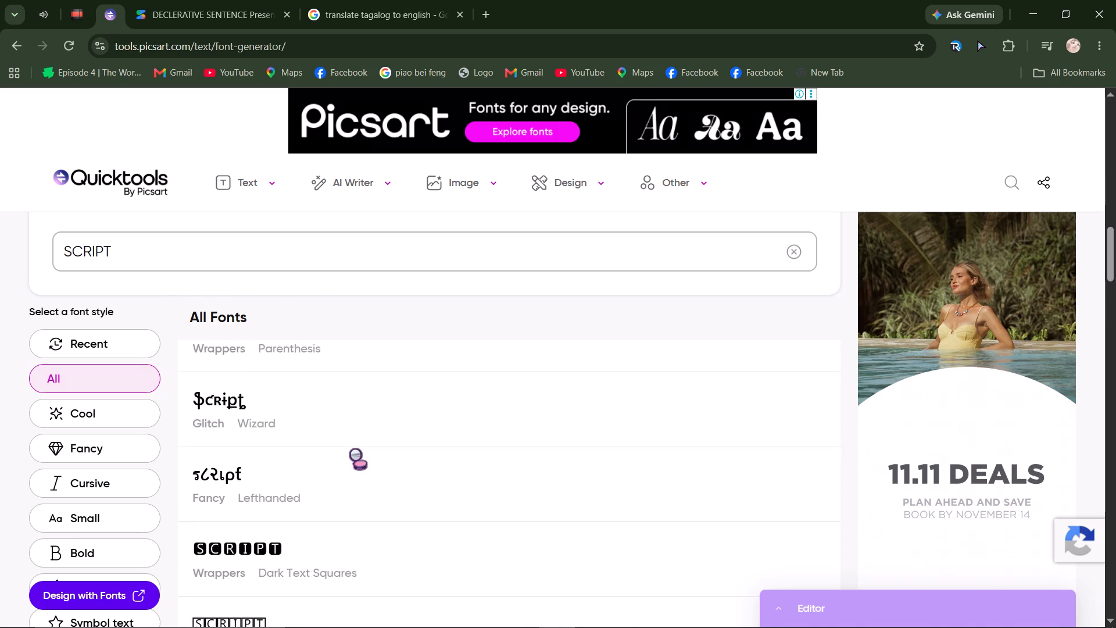
scroll(353, 449, "down", 1)
scroll(416, 415, "up", 2)
scroll(486, 329, "down", 3)
scroll(536, 241, "down", 2)
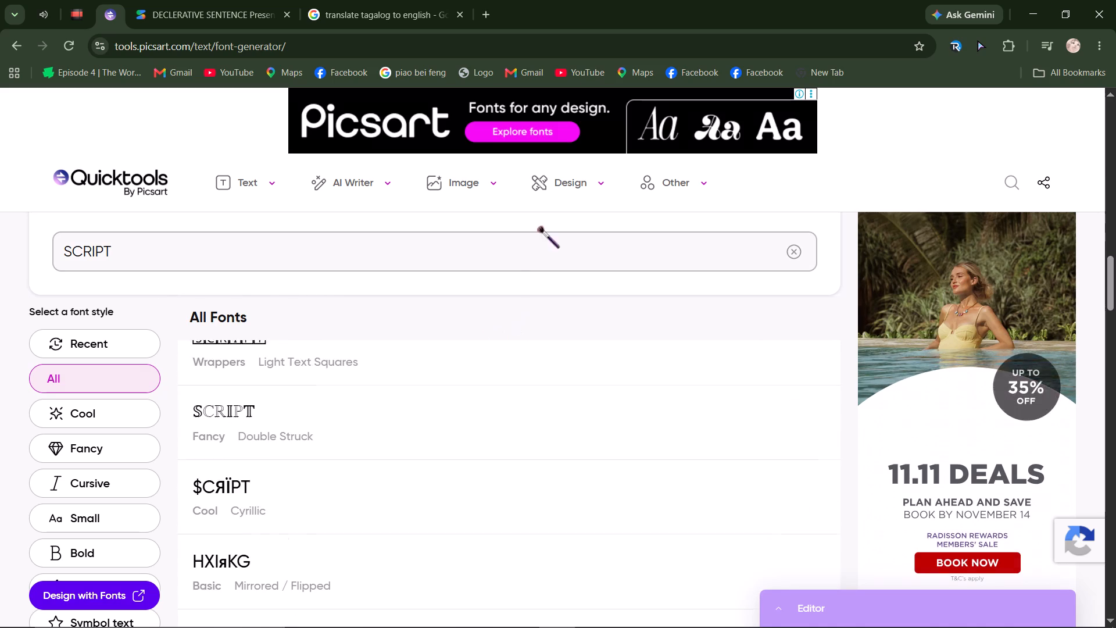
scroll(490, 361, "up", 1)
scroll(486, 385, "down", 6)
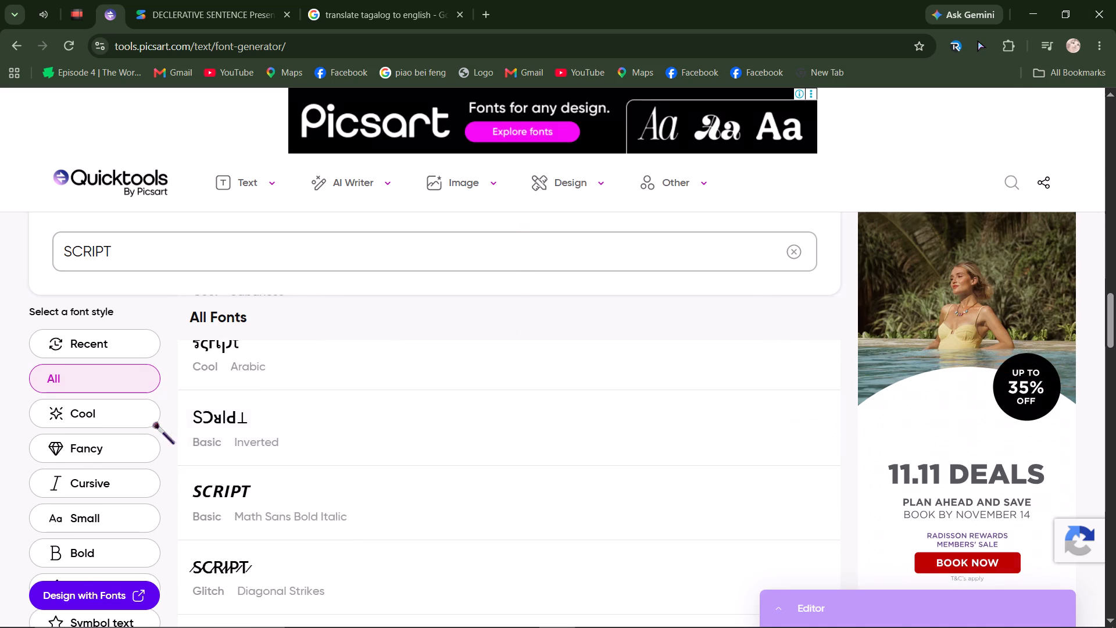
scroll(152, 423, "down", 2)
scroll(219, 426, "down", 3)
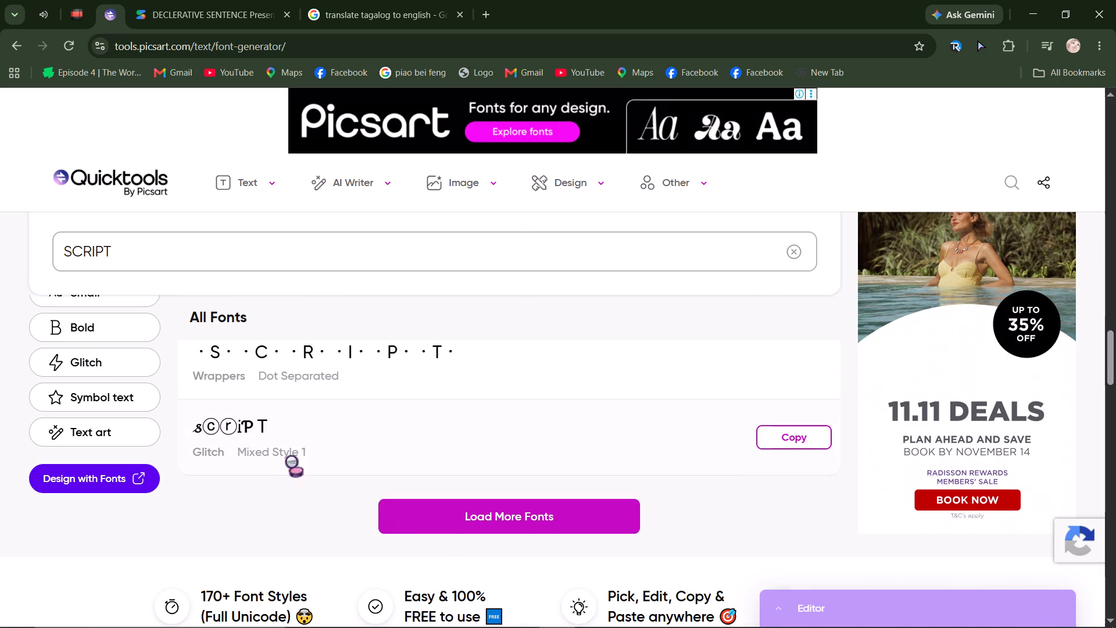
Load another set of fonts and look through further styles for SCRIPT.
left_click(442, 522)
scroll(464, 456, "down", 3)
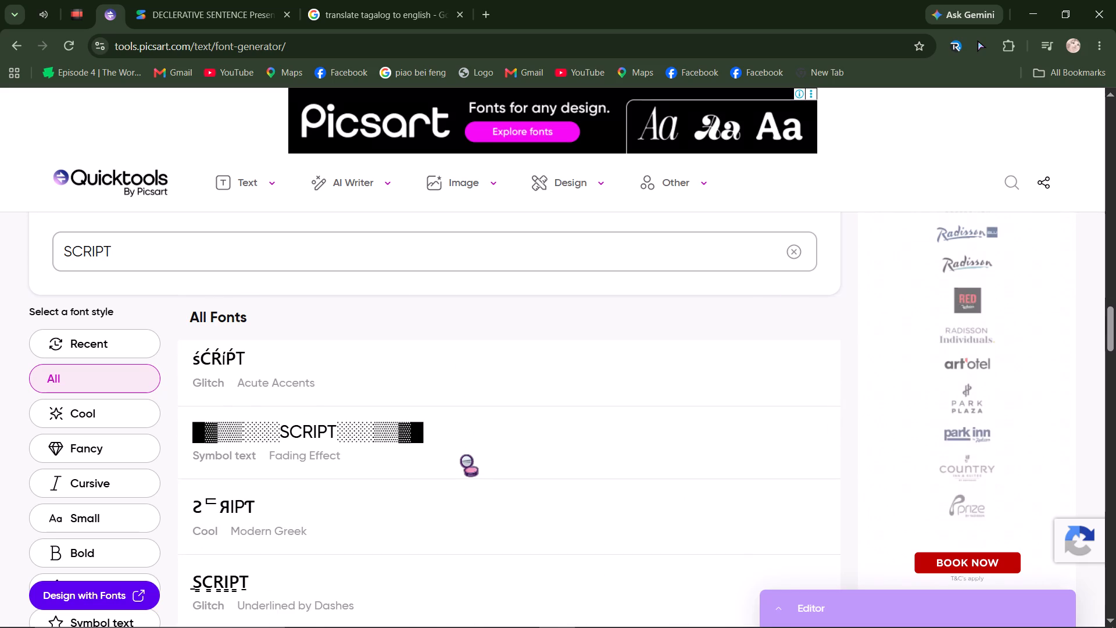
scroll(464, 456, "down", 4)
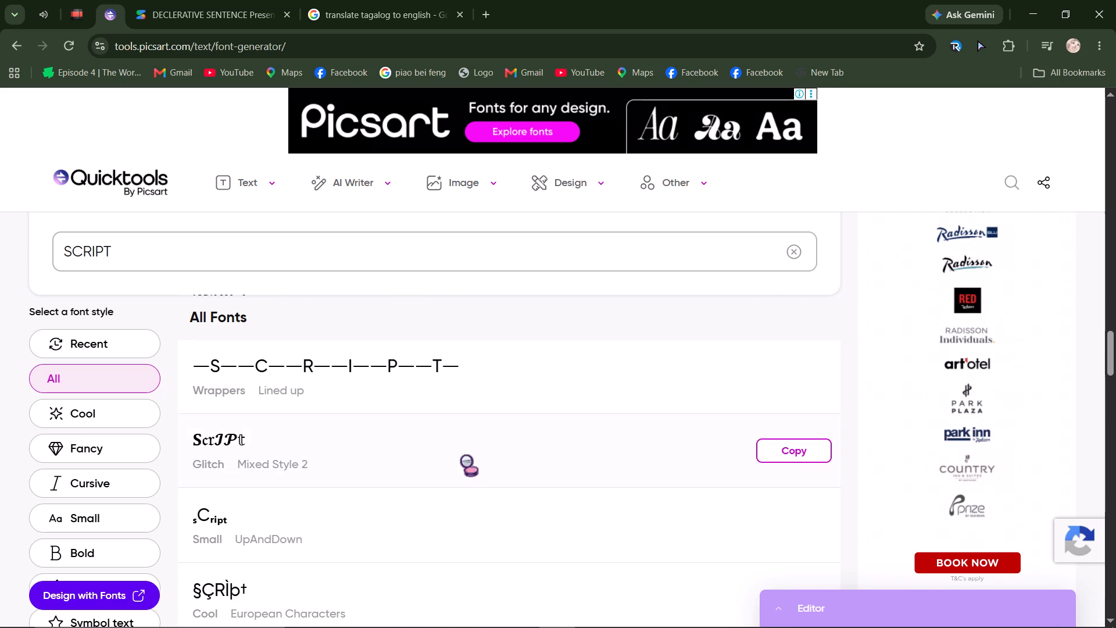
scroll(485, 418, "down", 4)
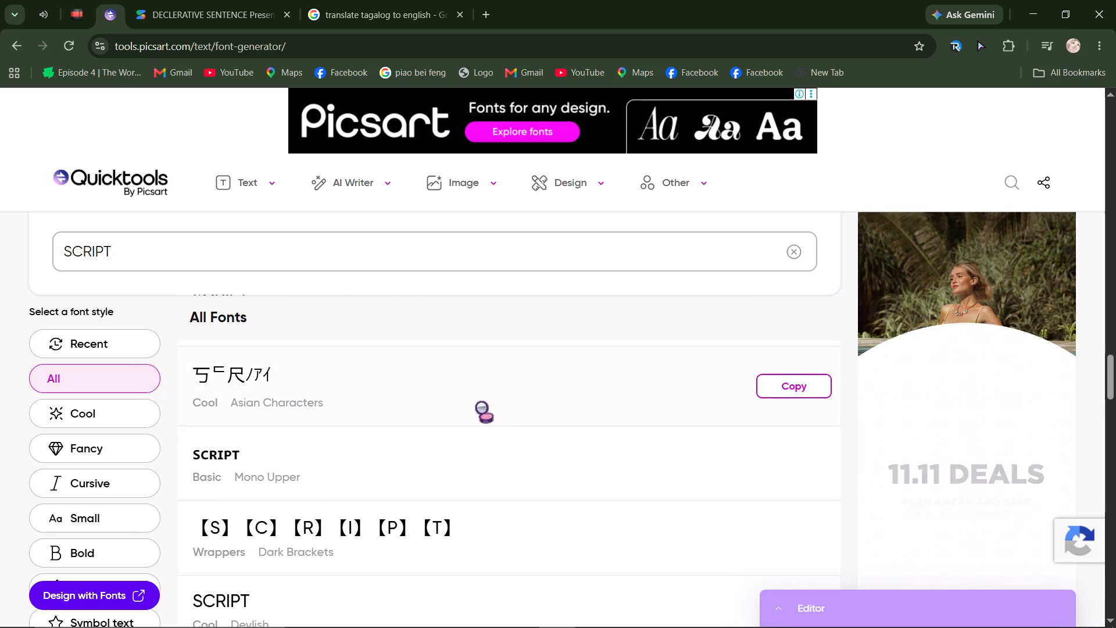
scroll(480, 402, "down", 5)
Copy the Math Italic version of SCRIPT and paste it as a heading on the memo's blank first line, above SLIDE 1.
left_click(442, 462)
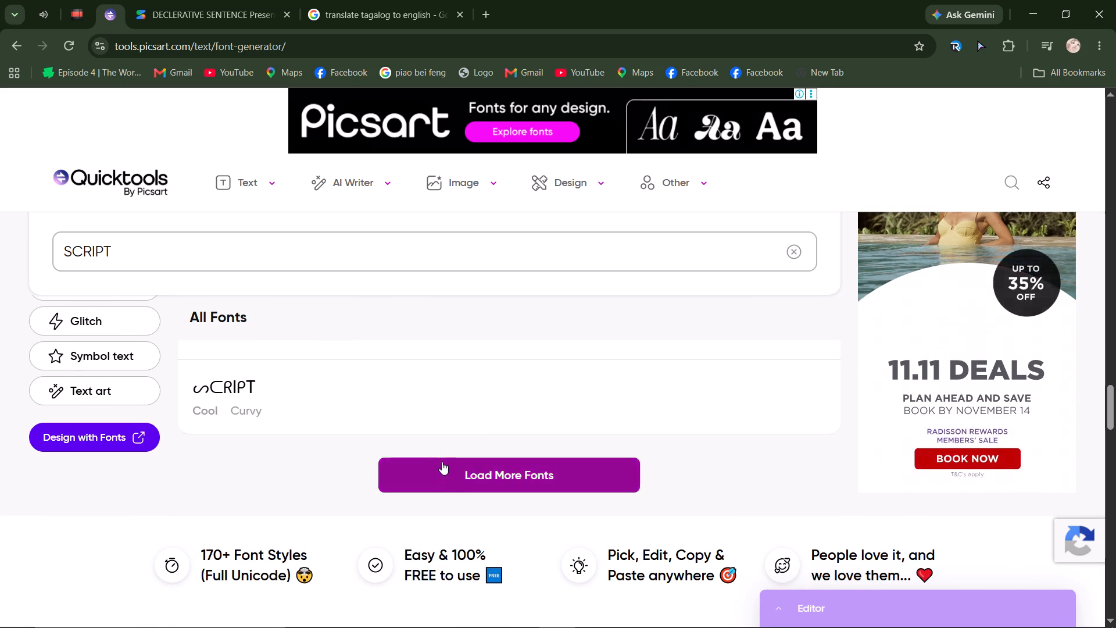
scroll(440, 451, "down", 7)
scroll(440, 449, "up", 2)
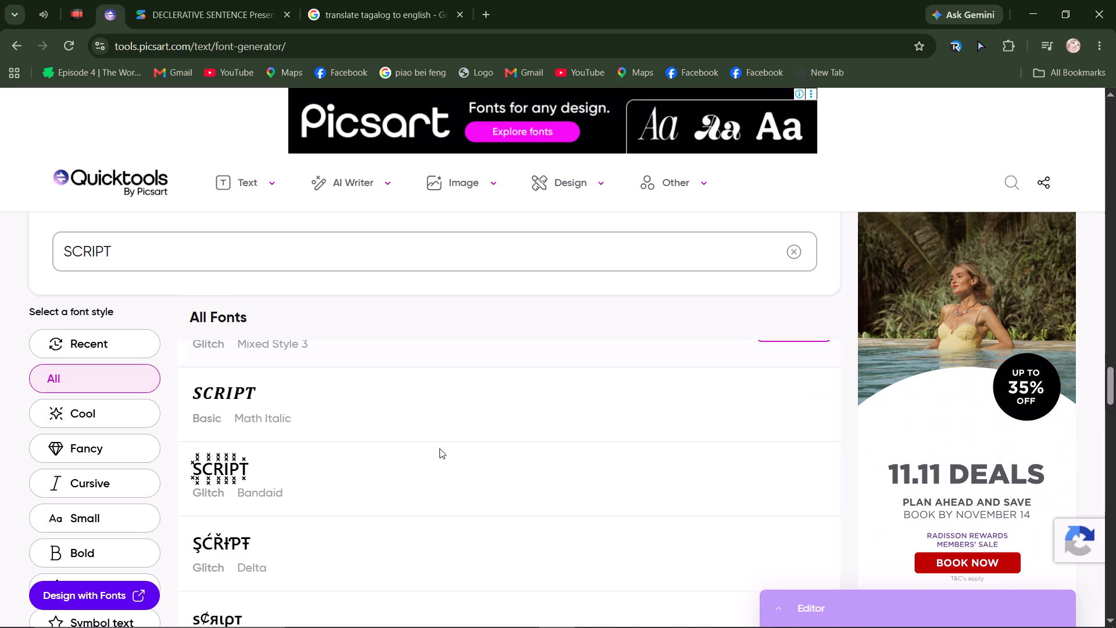
left_click(388, 419)
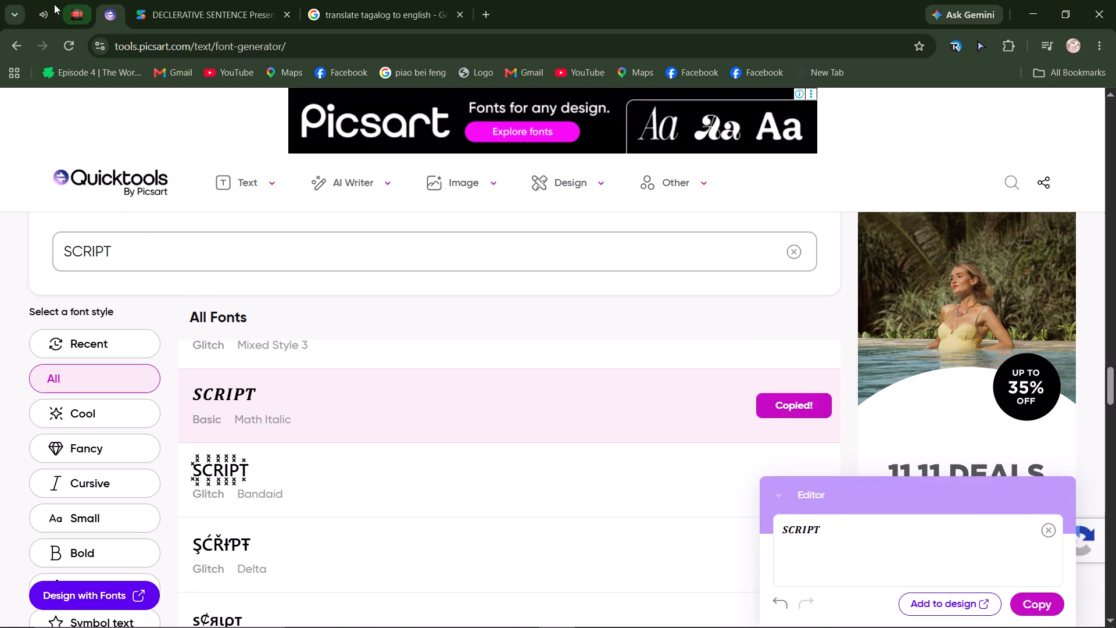
double_click(62, 0)
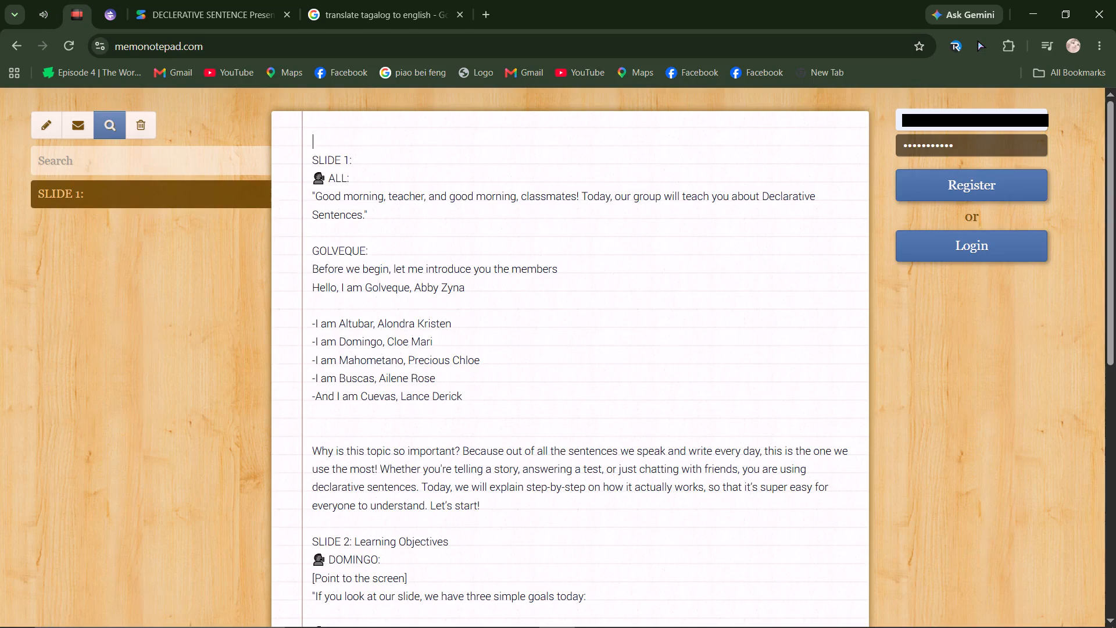
left_click(325, 131)
key("ctrl+v")
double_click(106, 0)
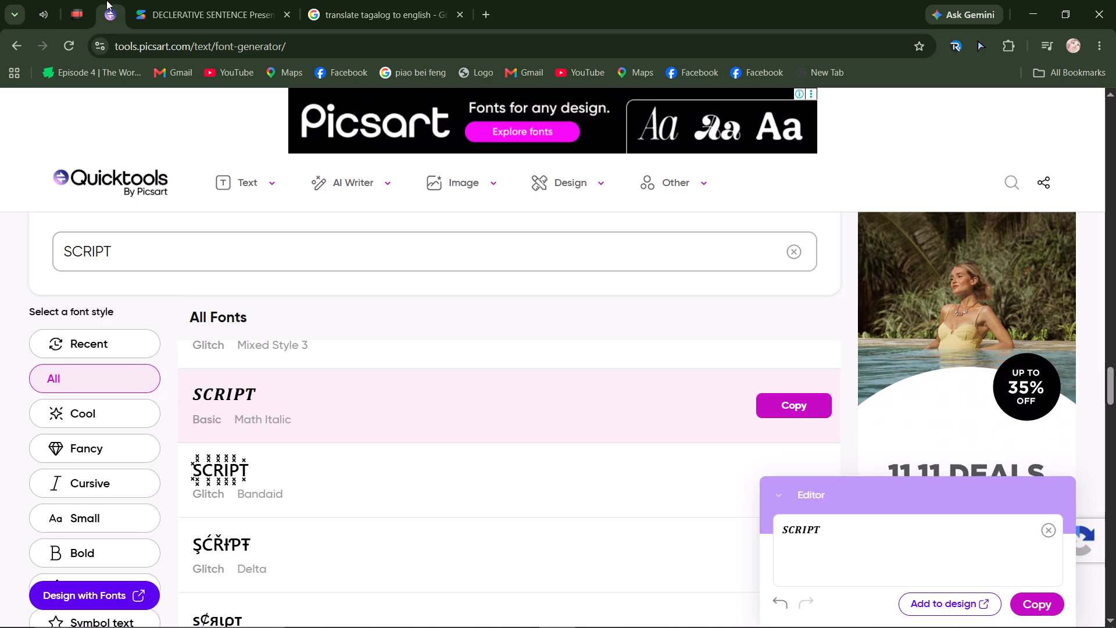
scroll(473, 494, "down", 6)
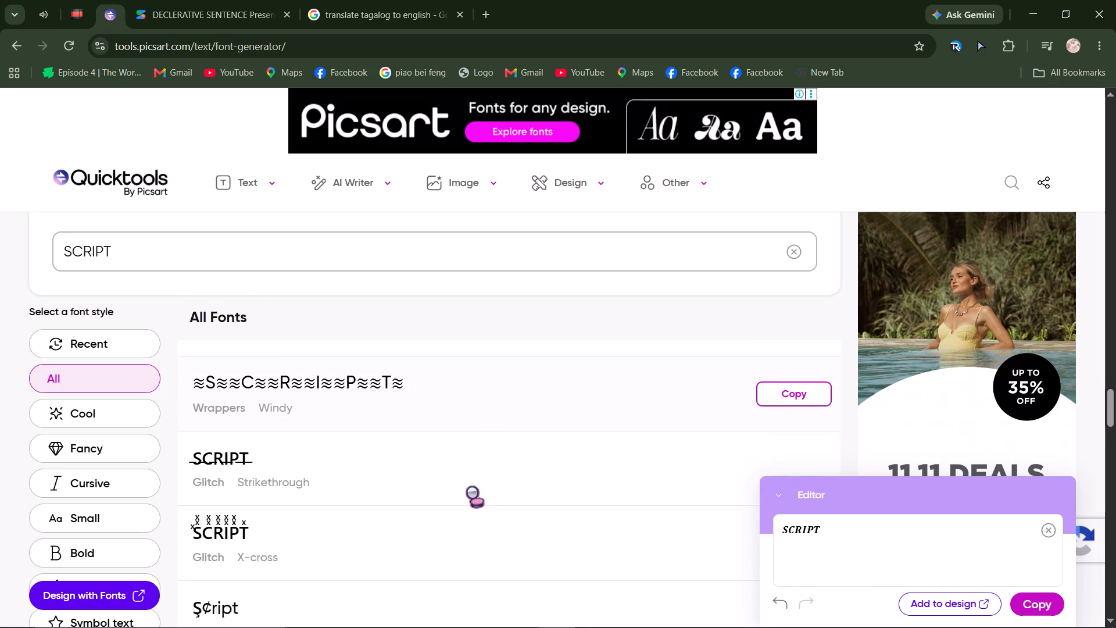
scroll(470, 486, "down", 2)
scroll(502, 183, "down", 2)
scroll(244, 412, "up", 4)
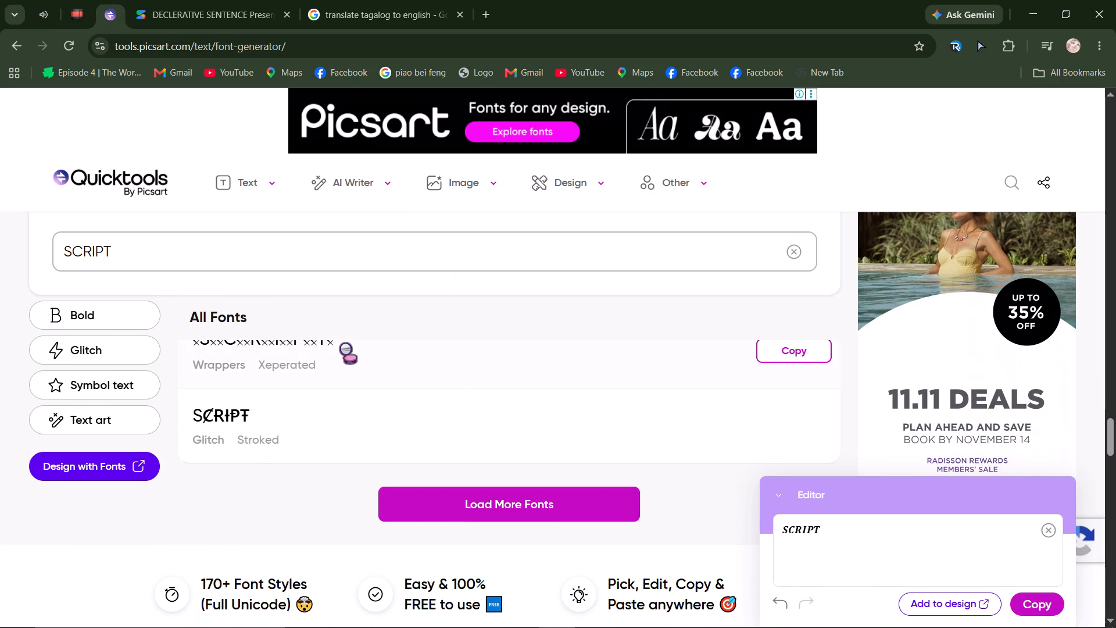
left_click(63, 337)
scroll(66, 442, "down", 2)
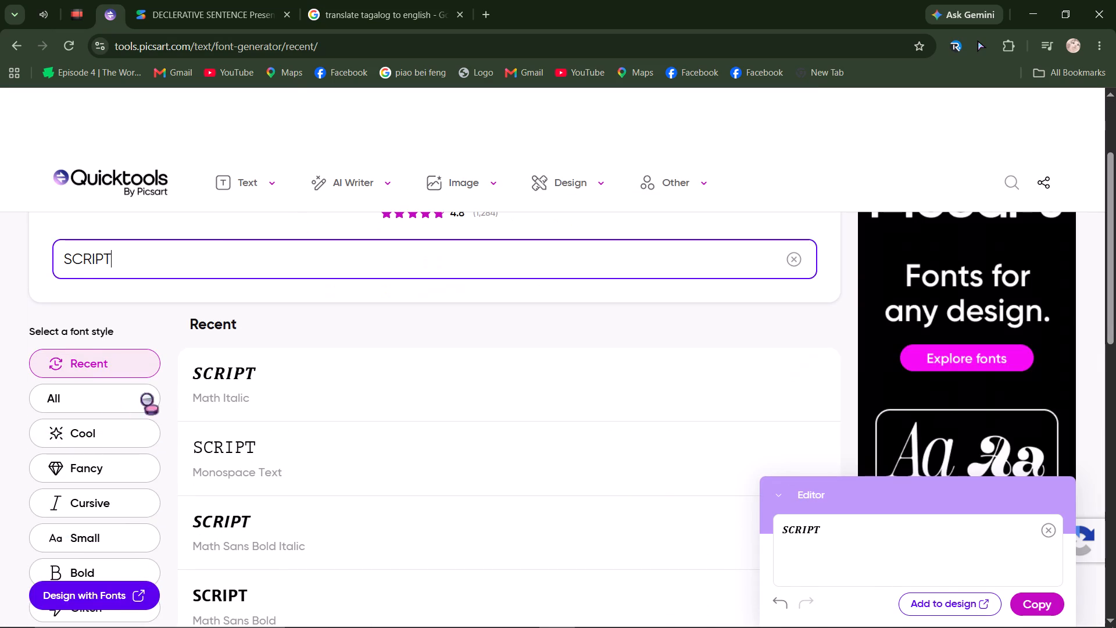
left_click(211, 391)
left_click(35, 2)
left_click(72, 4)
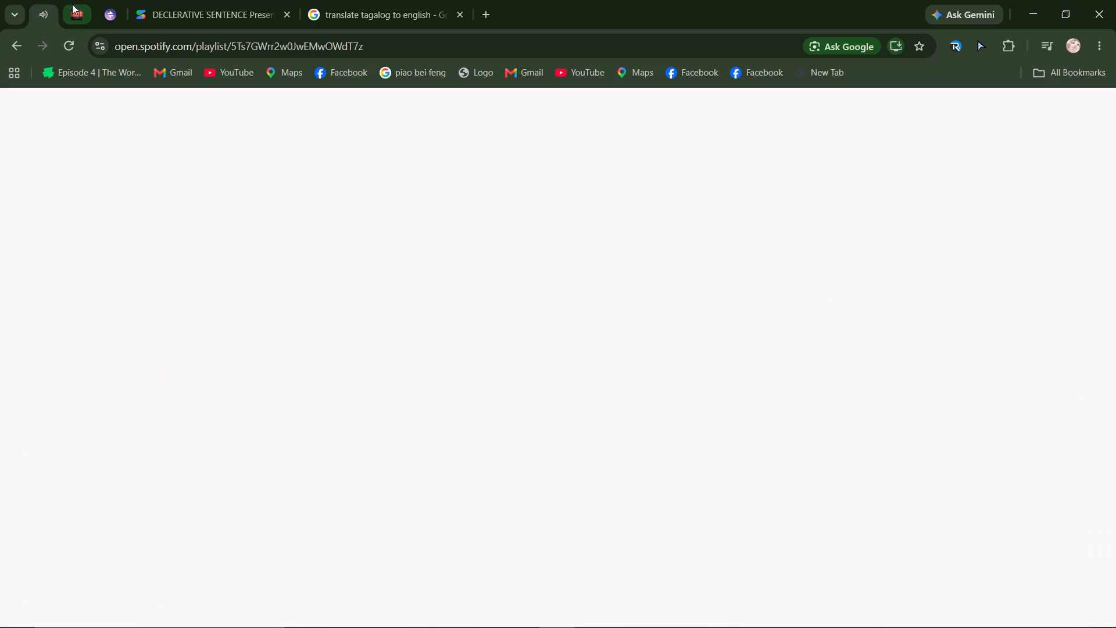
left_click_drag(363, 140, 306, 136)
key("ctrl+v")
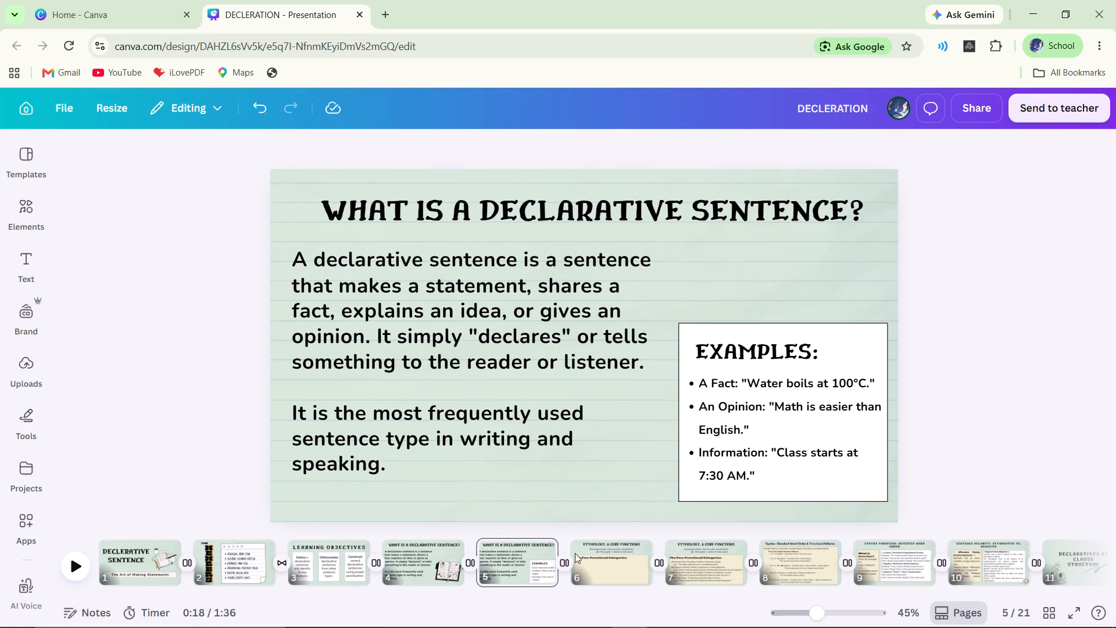
double_click(420, 576)
double_click(507, 569)
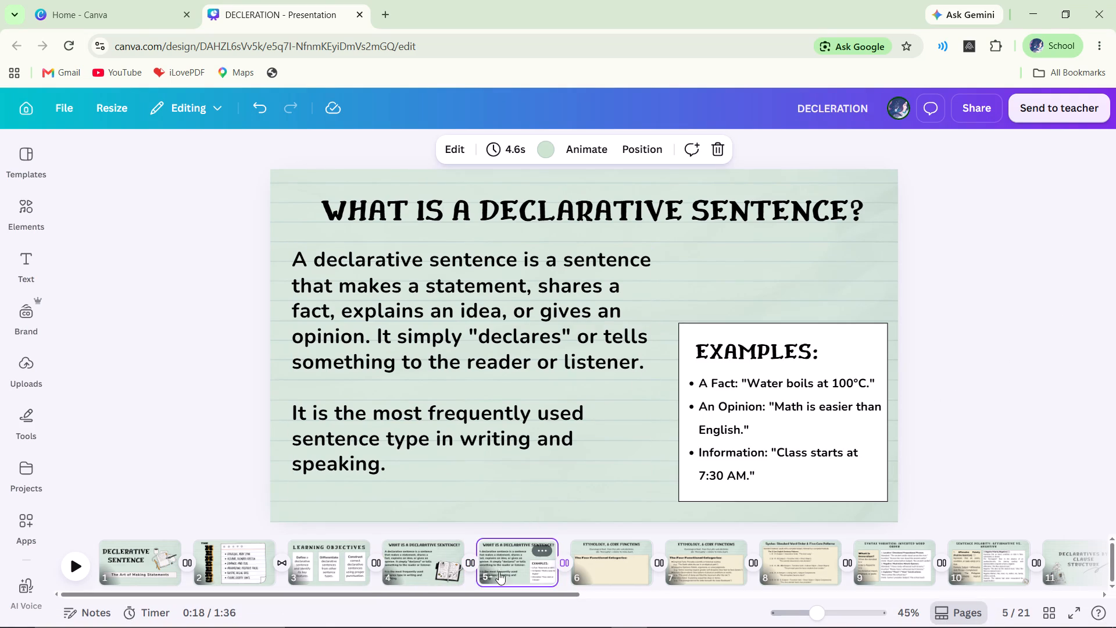
double_click(430, 576)
left_click(341, 579)
left_click(410, 566)
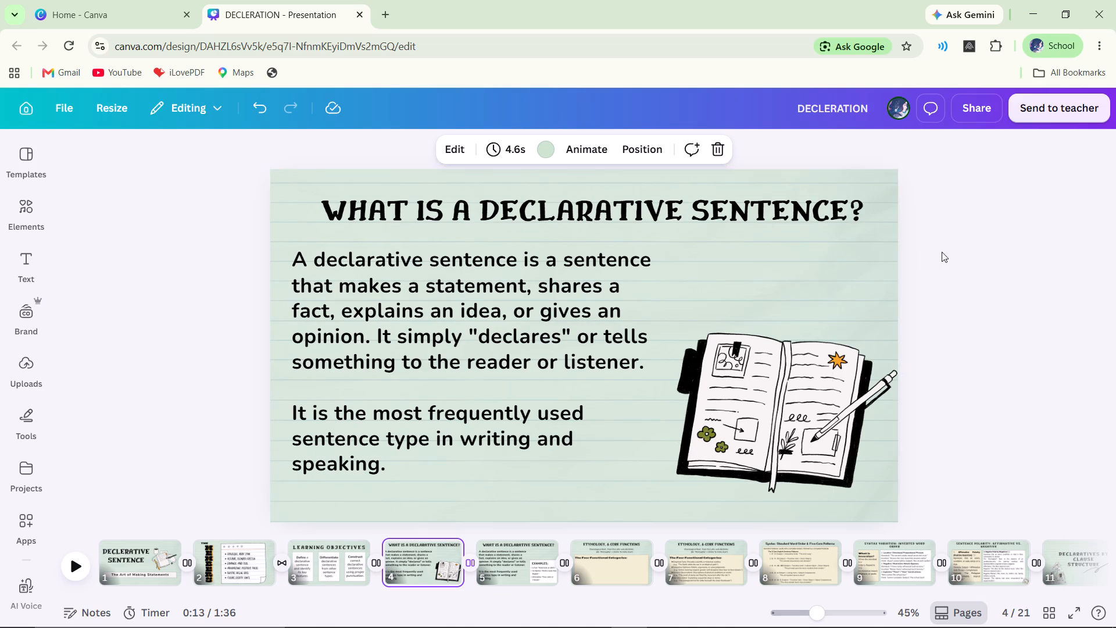
left_click(965, 254)
Hide the page thumbnails and duplicate page 4, the What Is a Declarative Sentence? slide with the notebook illustration.
left_click(966, 608)
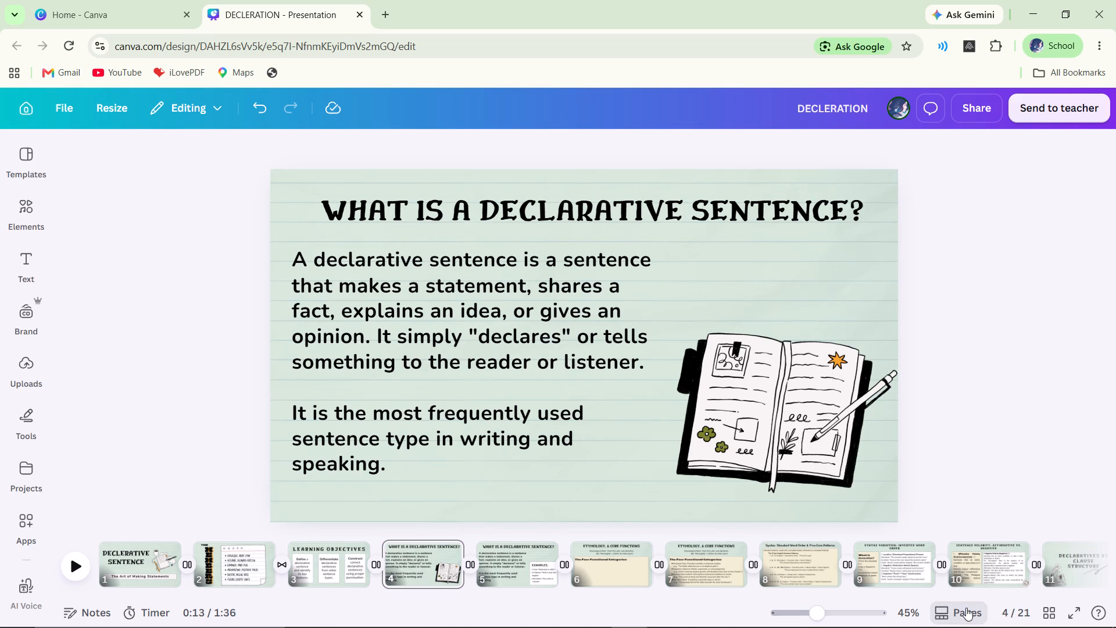
scroll(927, 464, "down", 1)
scroll(927, 464, "up", 3)
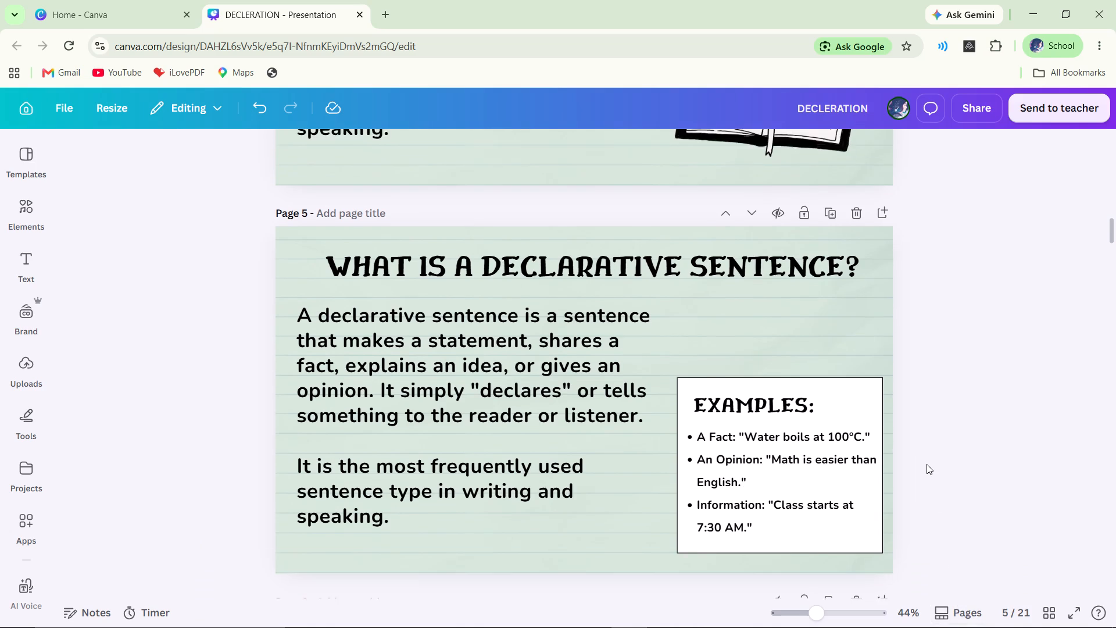
scroll(927, 464, "up", 5)
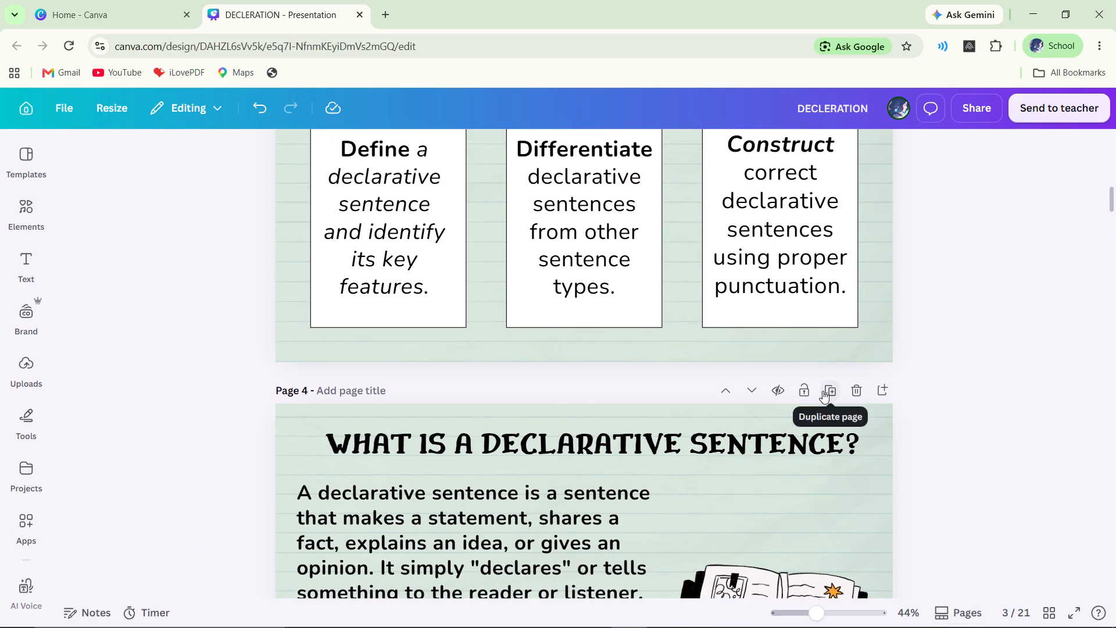
left_click(822, 391)
scroll(974, 446, "up", 3)
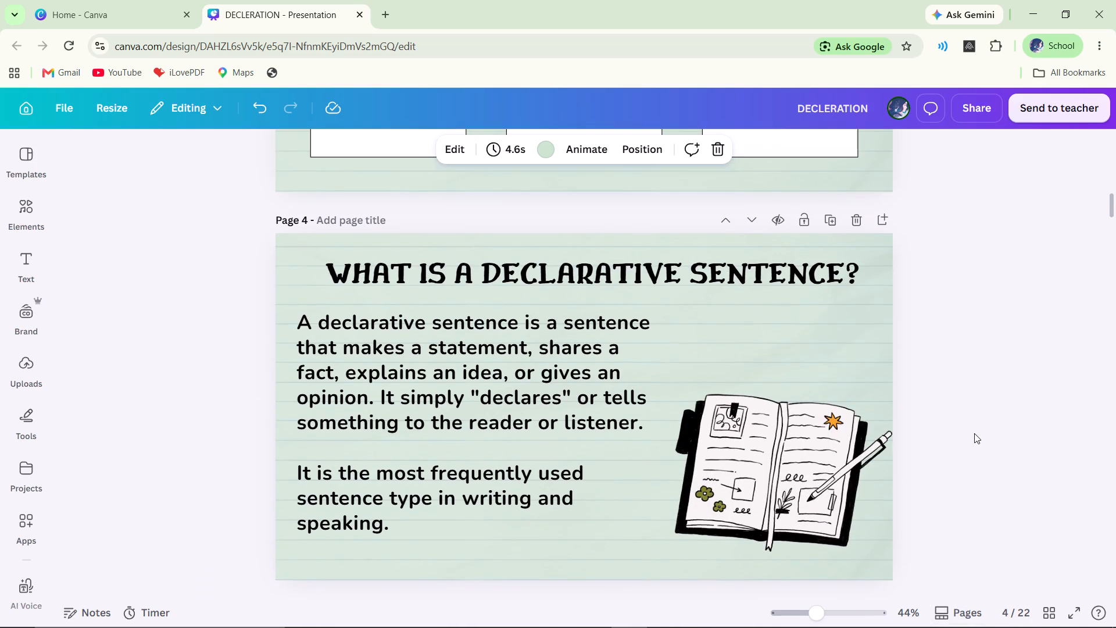
Delete the definition text block from page 4, keeping the heading and the notebook illustration.
scroll(974, 422, "down", 2)
left_click(515, 279)
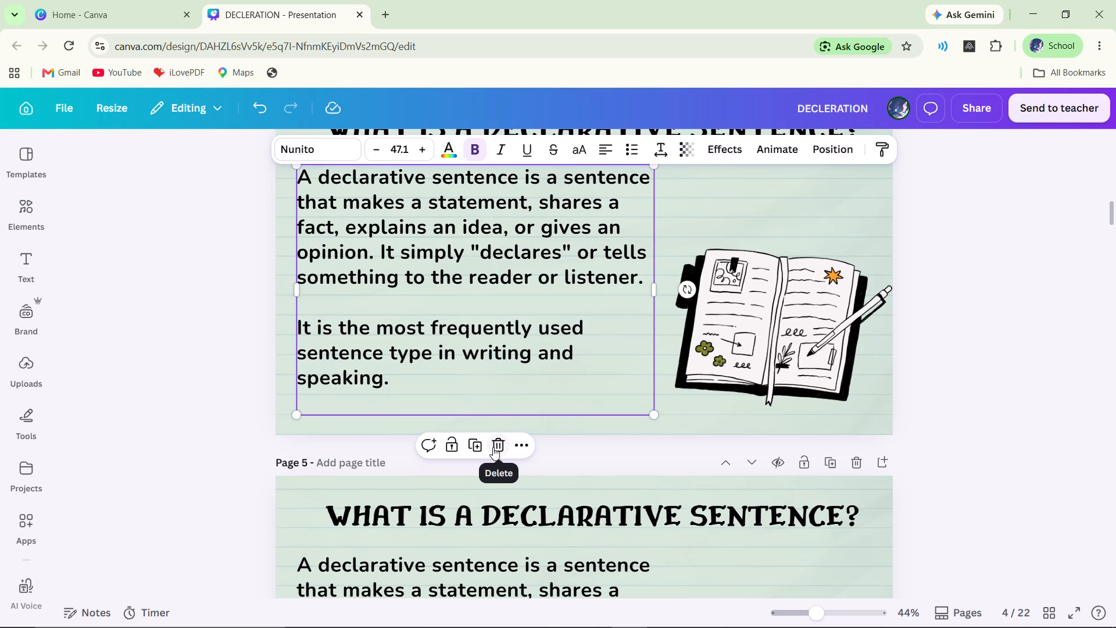
left_click(493, 447)
scroll(580, 438, "up", 1)
left_click(1013, 476)
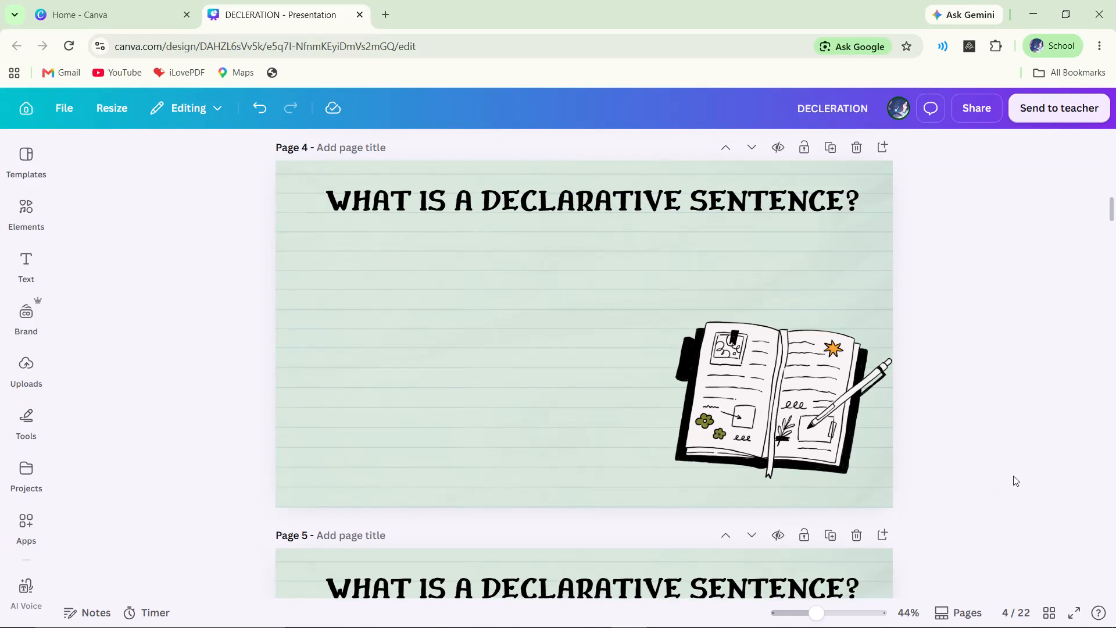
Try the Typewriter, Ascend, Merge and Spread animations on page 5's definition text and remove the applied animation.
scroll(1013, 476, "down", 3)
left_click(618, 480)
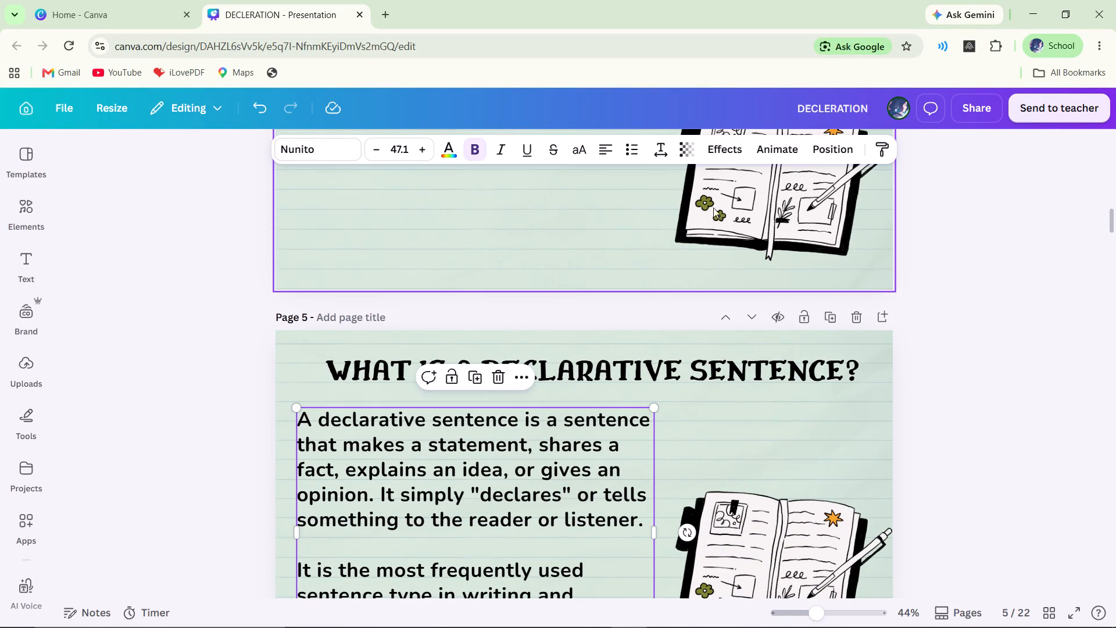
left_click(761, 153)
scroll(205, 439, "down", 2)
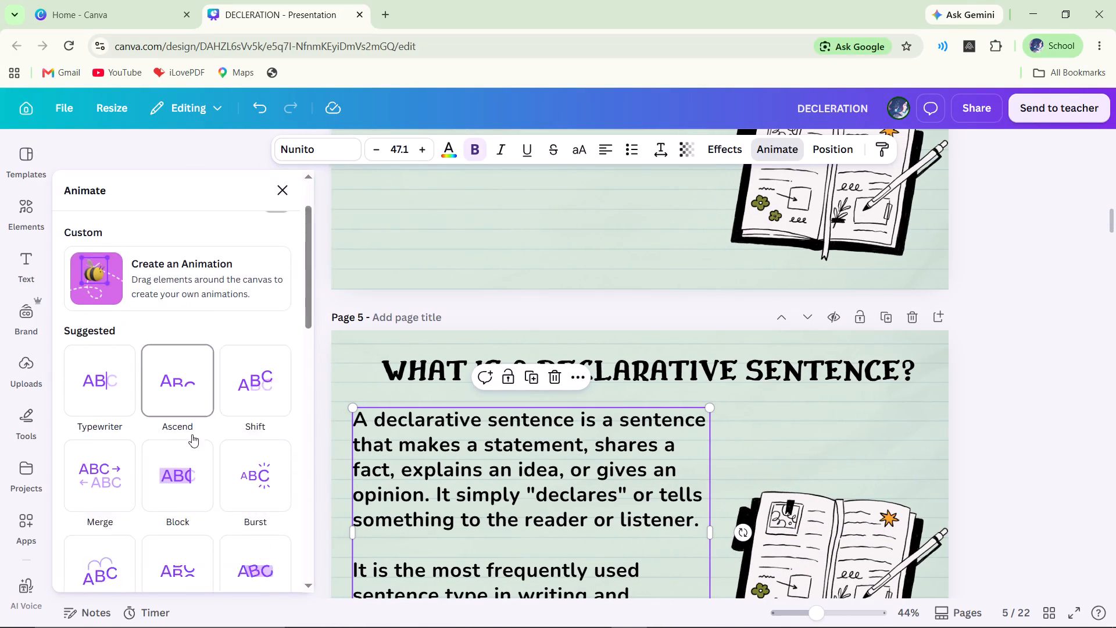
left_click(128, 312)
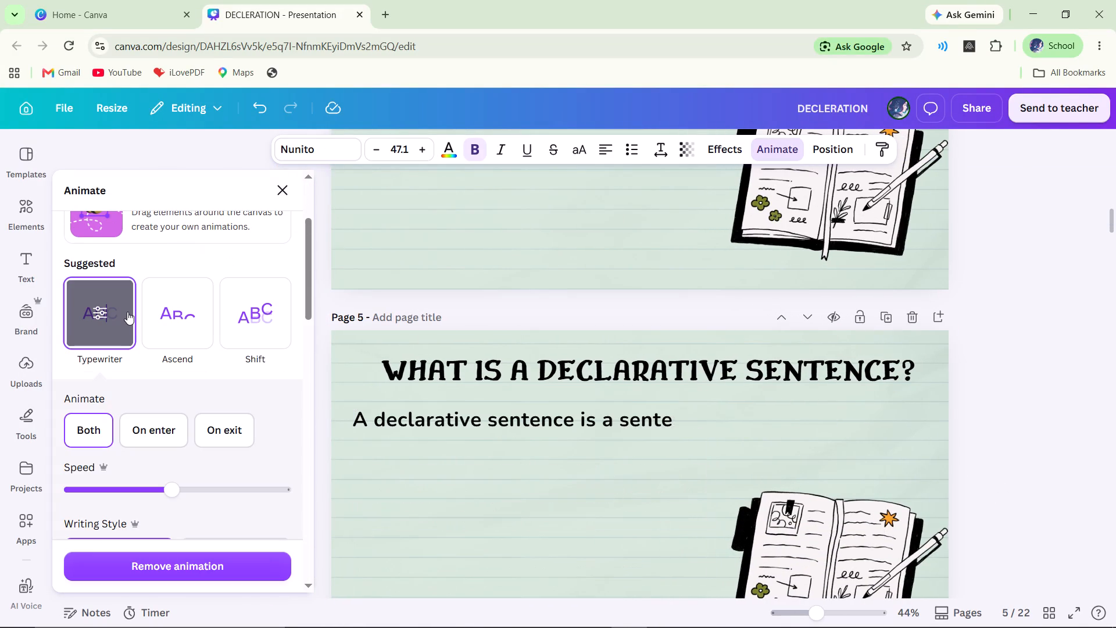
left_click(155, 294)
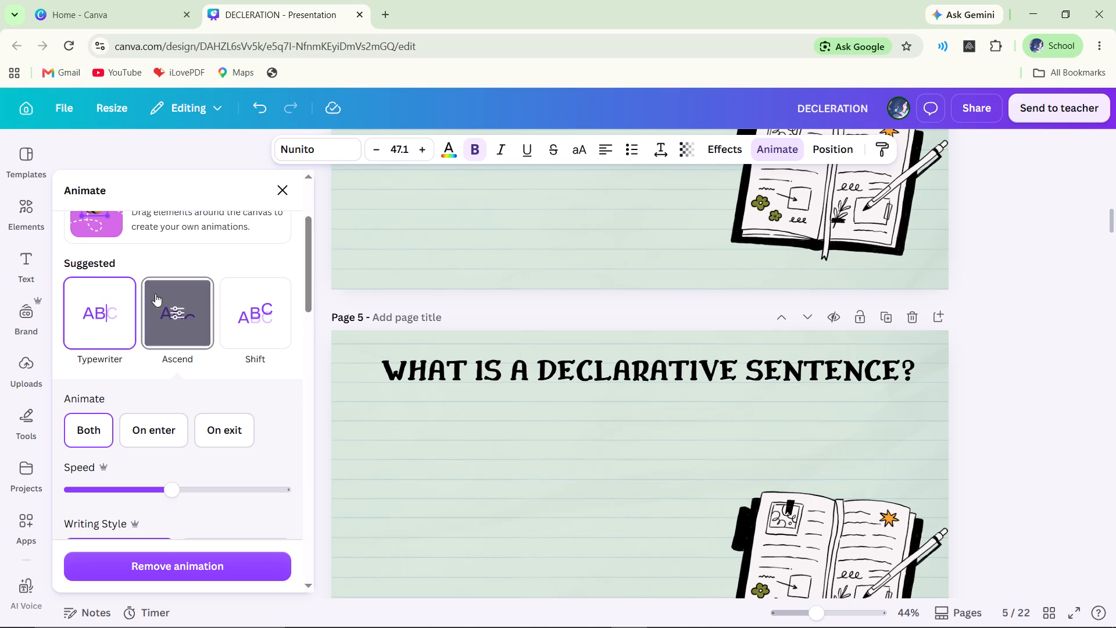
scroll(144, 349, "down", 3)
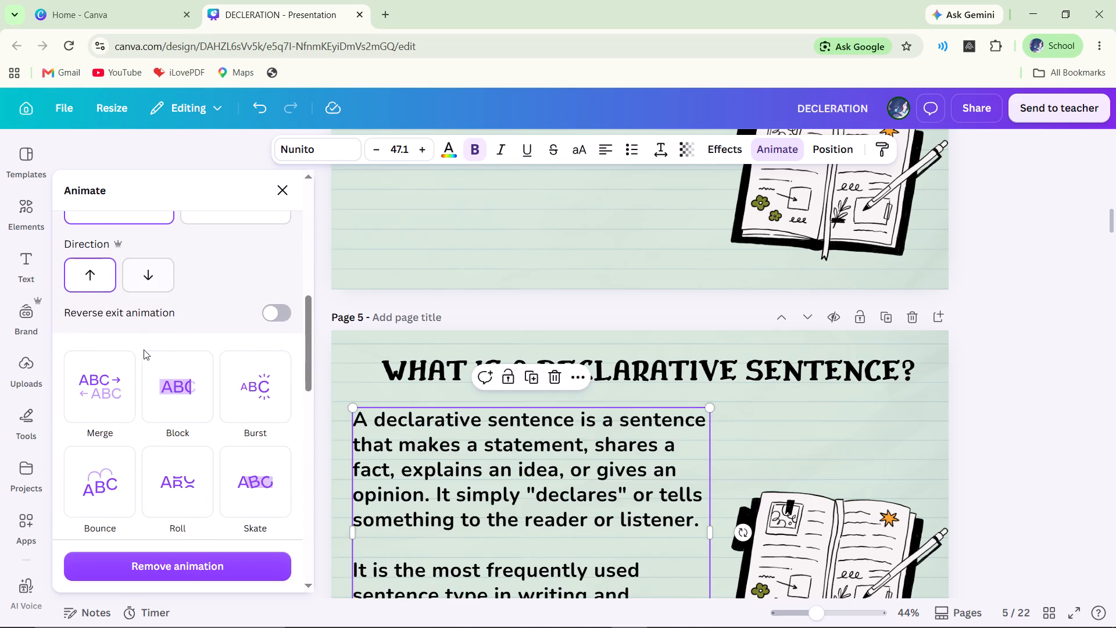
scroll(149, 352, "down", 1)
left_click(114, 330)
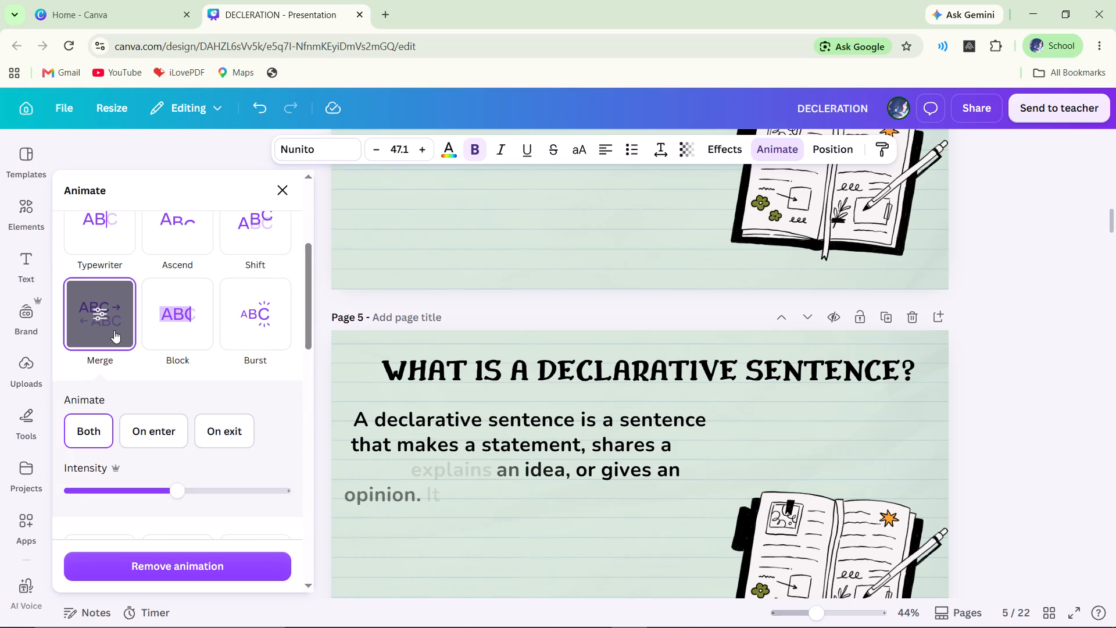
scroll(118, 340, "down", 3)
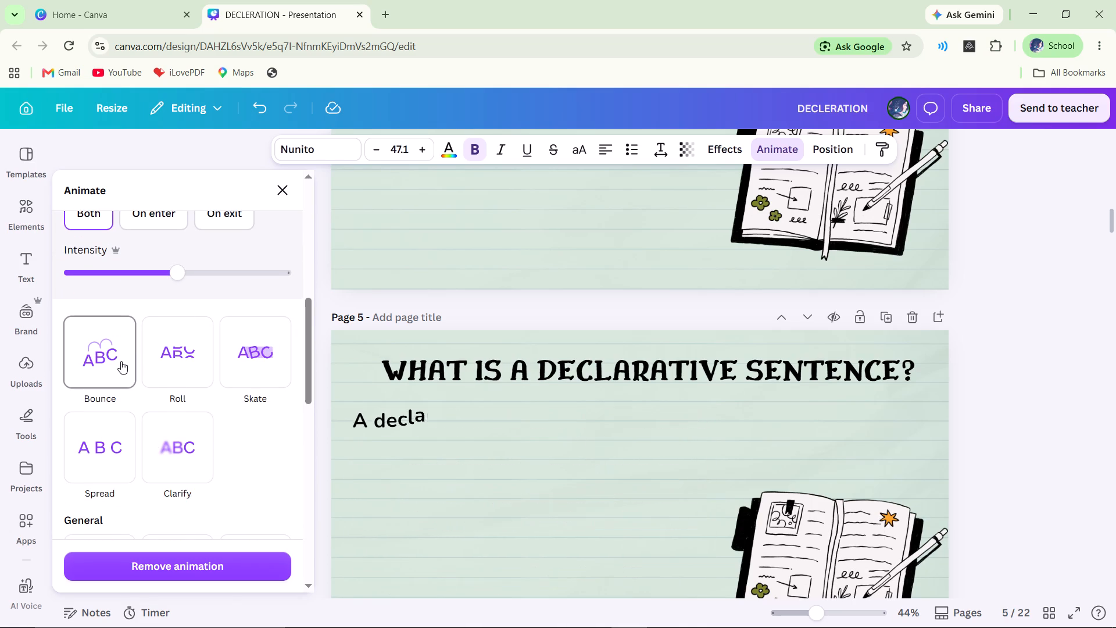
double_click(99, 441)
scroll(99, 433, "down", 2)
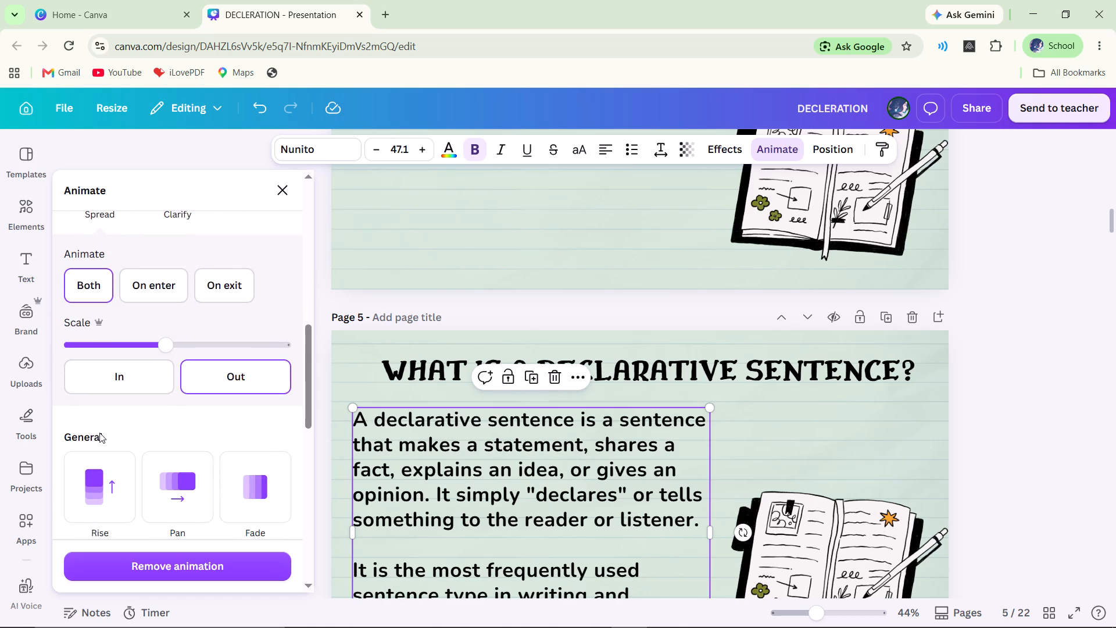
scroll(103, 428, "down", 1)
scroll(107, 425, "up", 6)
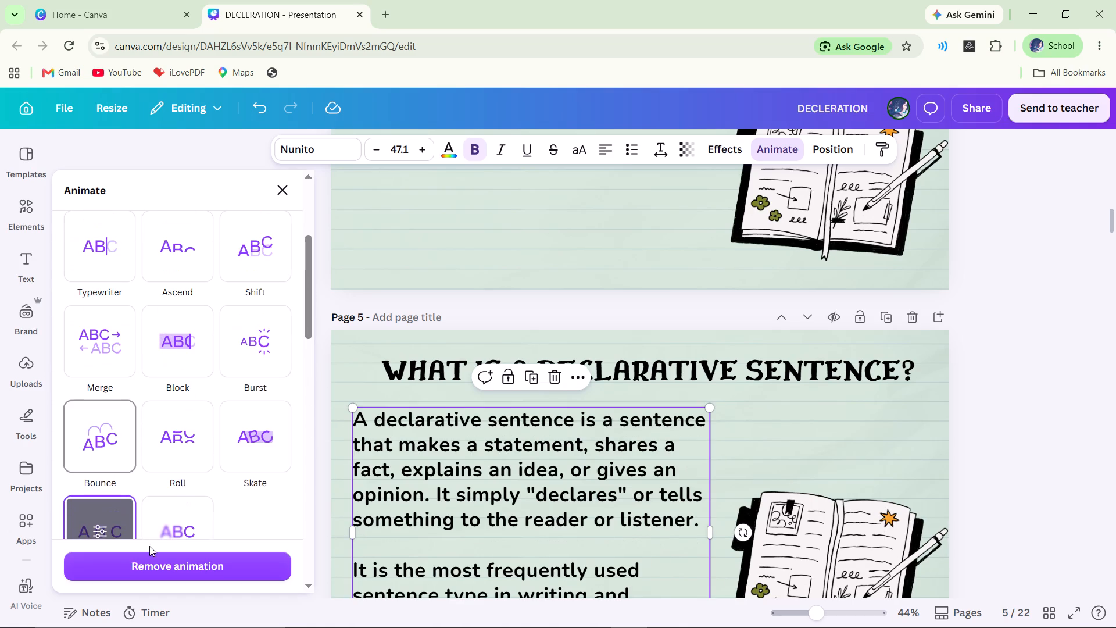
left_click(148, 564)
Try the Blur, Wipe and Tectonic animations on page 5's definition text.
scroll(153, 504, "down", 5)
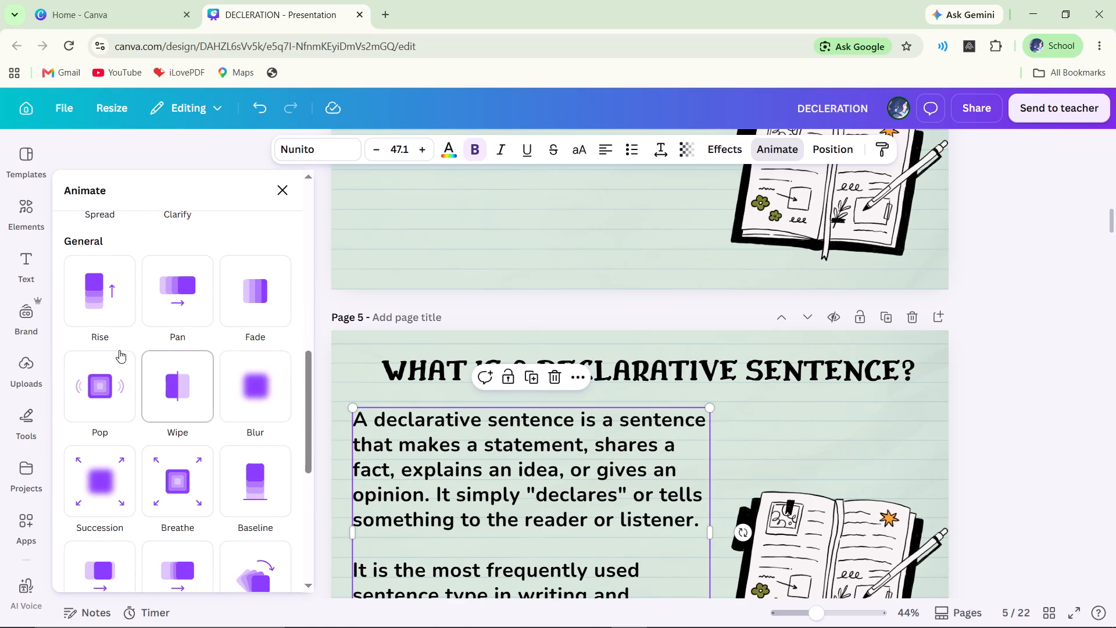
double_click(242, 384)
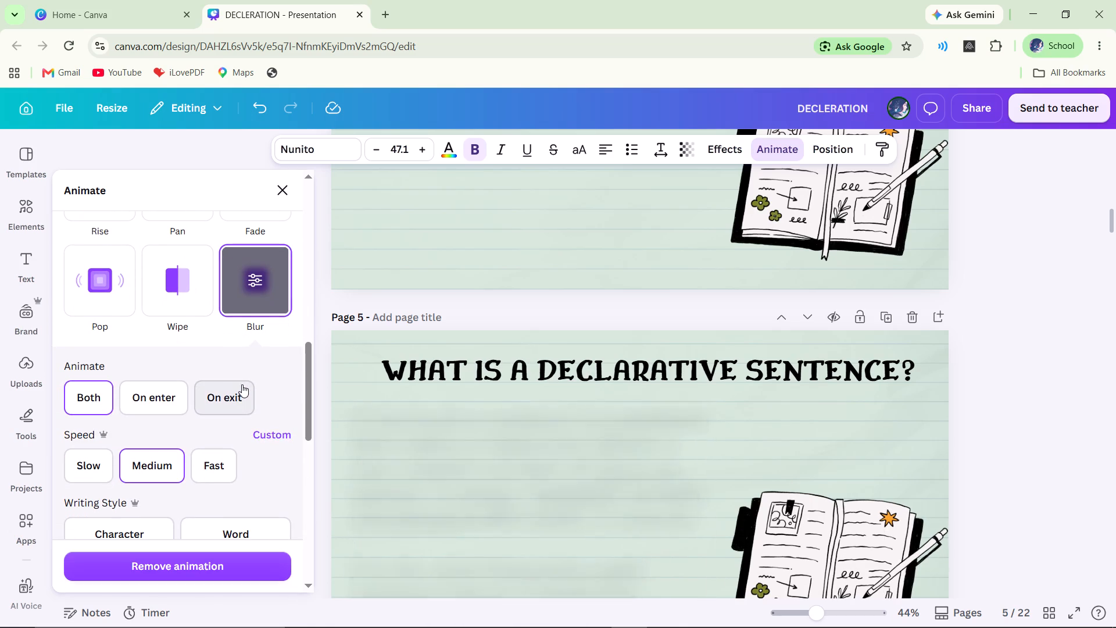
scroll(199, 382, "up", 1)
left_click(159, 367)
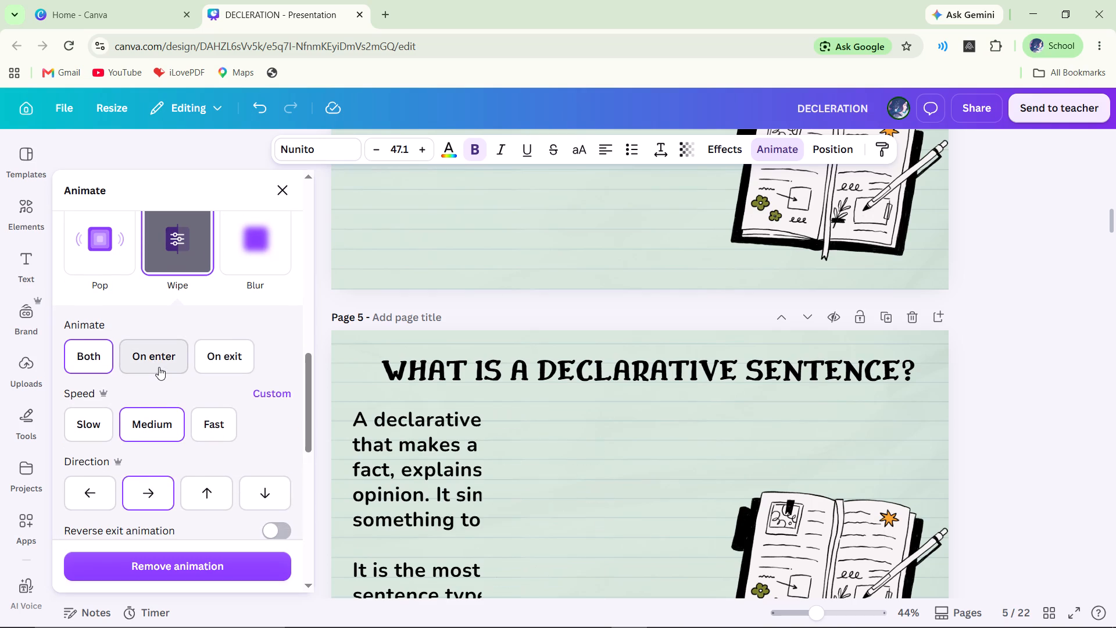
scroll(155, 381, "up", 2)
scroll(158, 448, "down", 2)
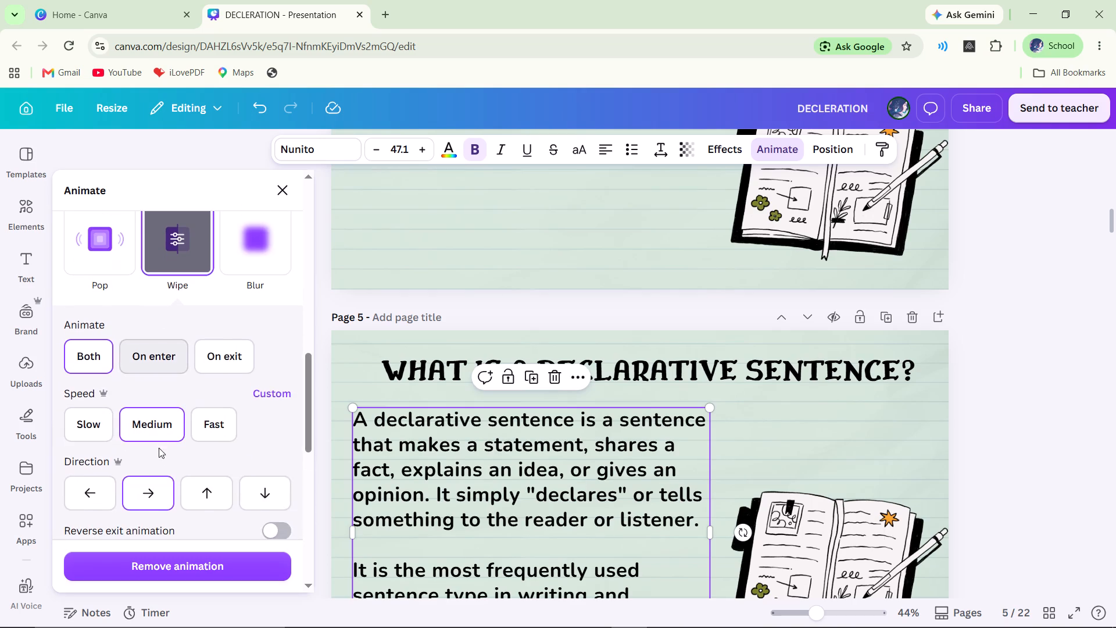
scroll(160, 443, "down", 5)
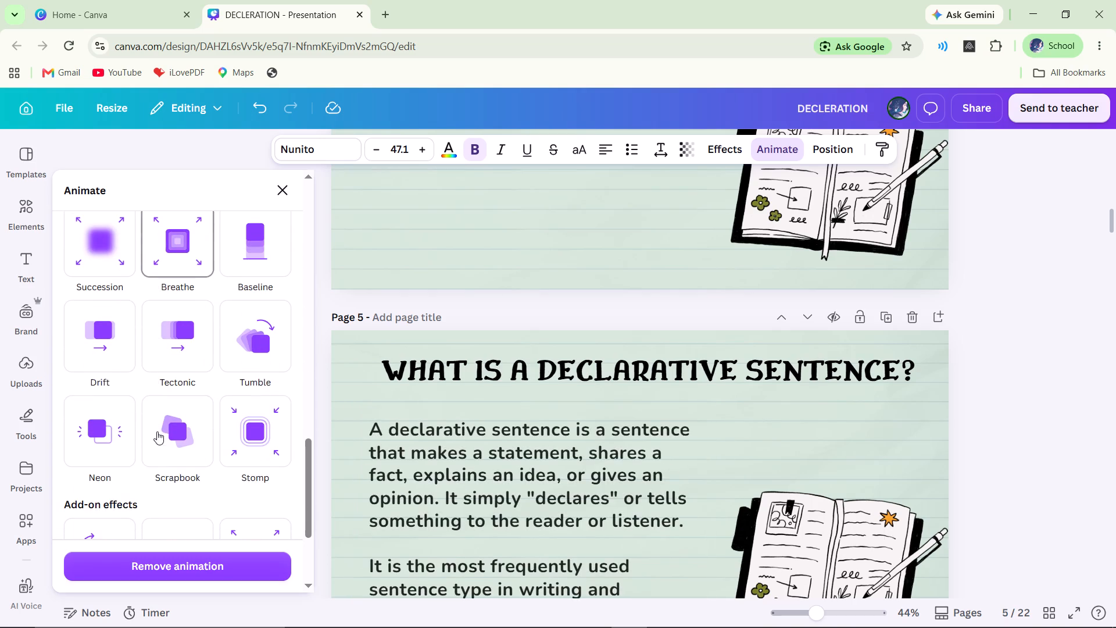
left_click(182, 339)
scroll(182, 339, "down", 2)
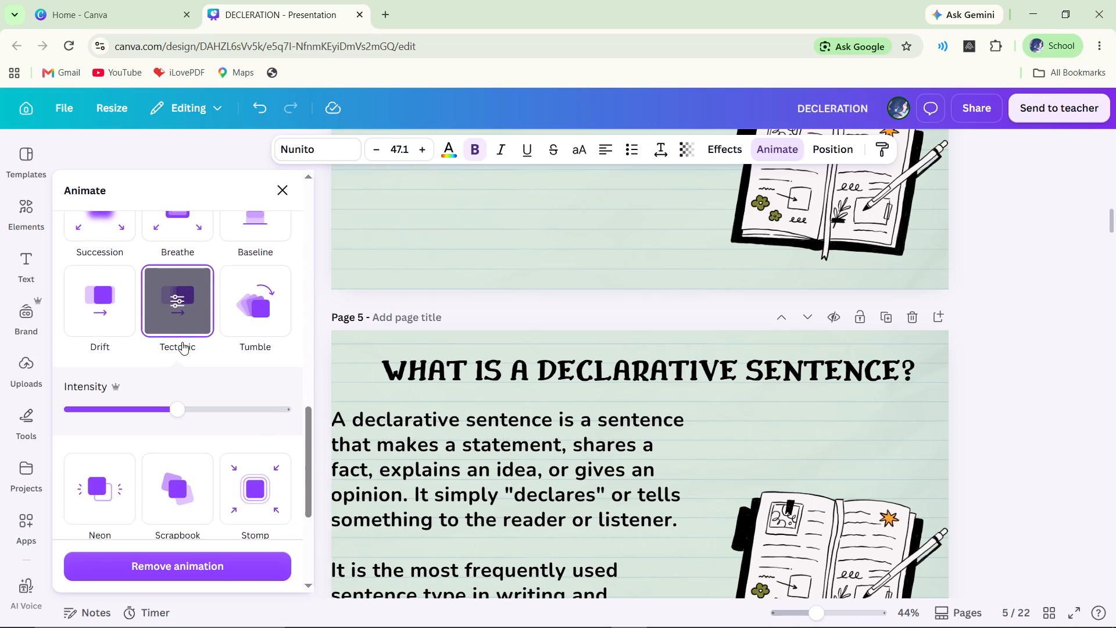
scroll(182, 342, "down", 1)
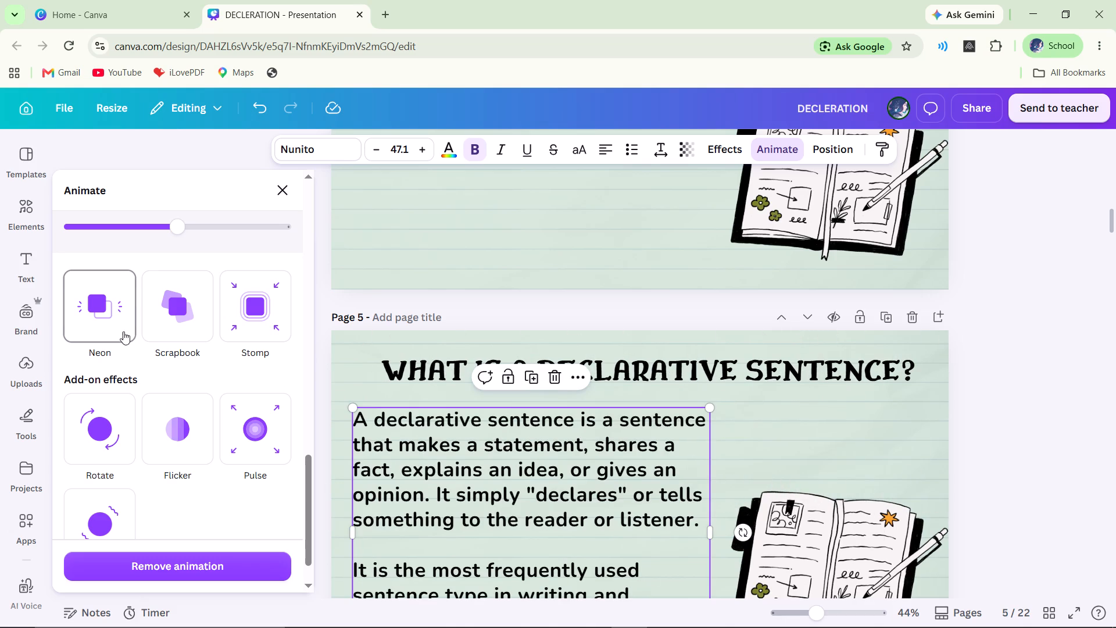
Apply the Fade animation to page 5's definition text, on both enter and exit.
scroll(153, 409, "down", 1)
scroll(149, 416, "up", 6)
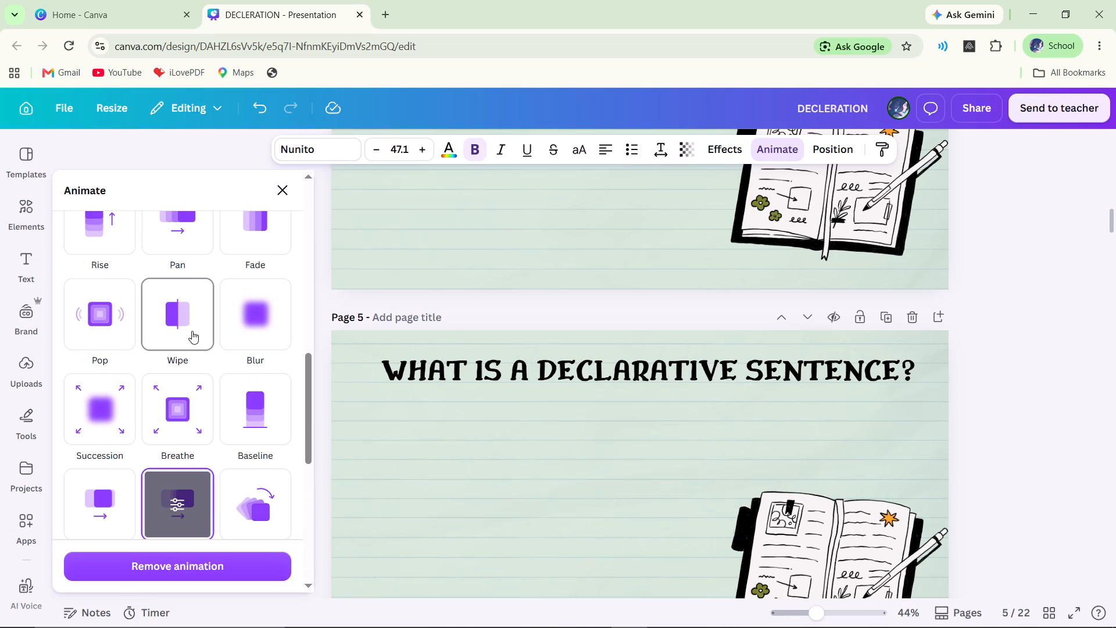
scroll(192, 331, "up", 1)
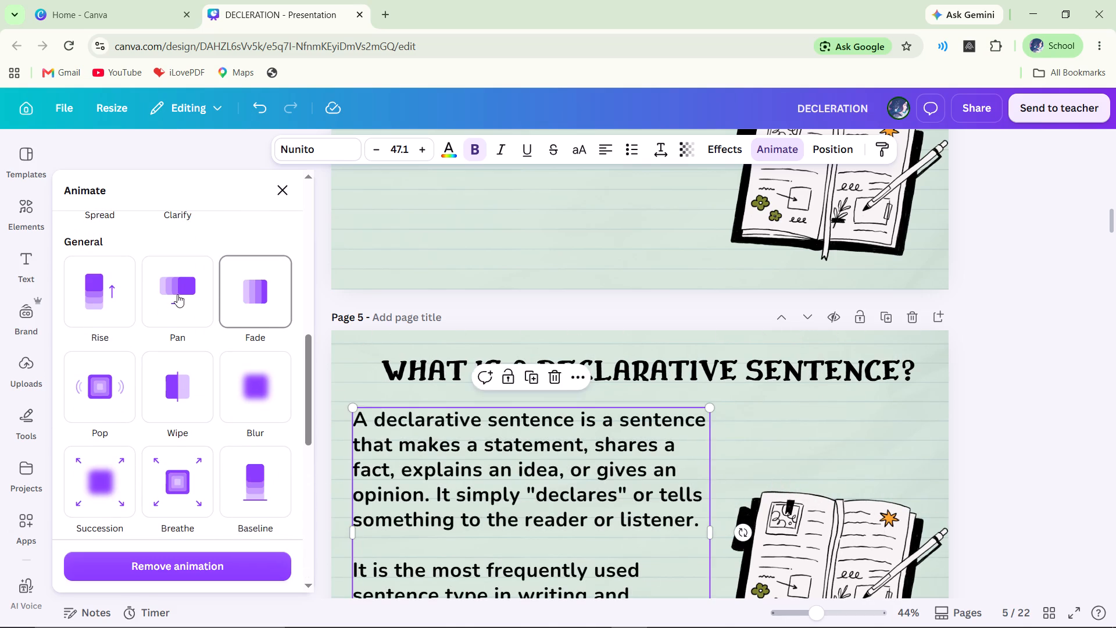
left_click(248, 300)
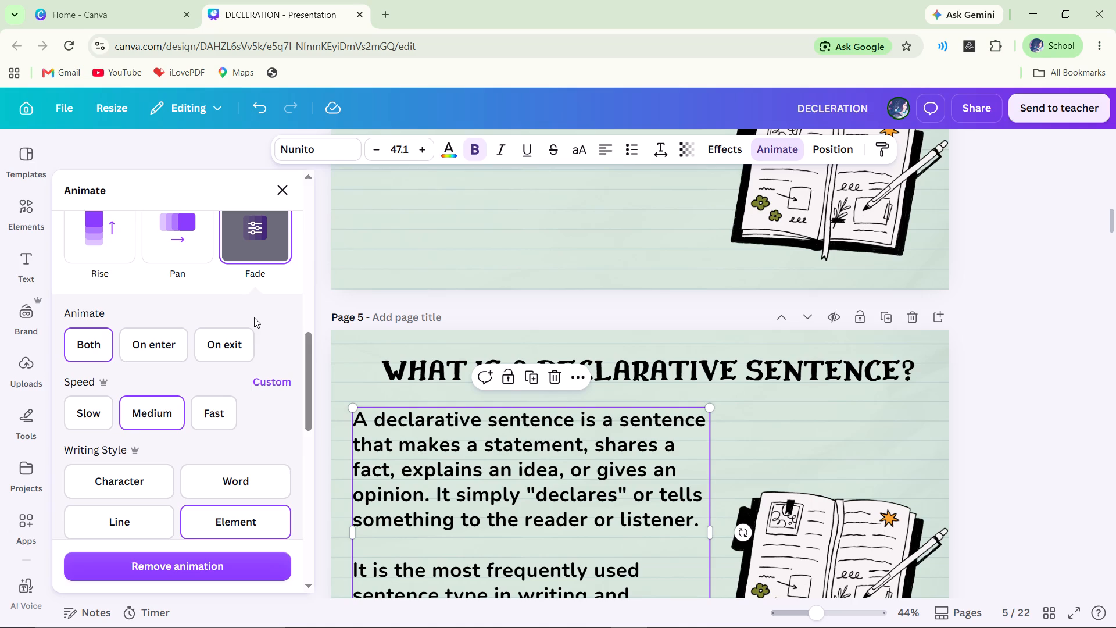
left_click(989, 426)
left_click(992, 426)
Review the slides from page 4 onward, through the declarative sentence examples to the sentence polarity slide.
scroll(967, 452, "up", 5)
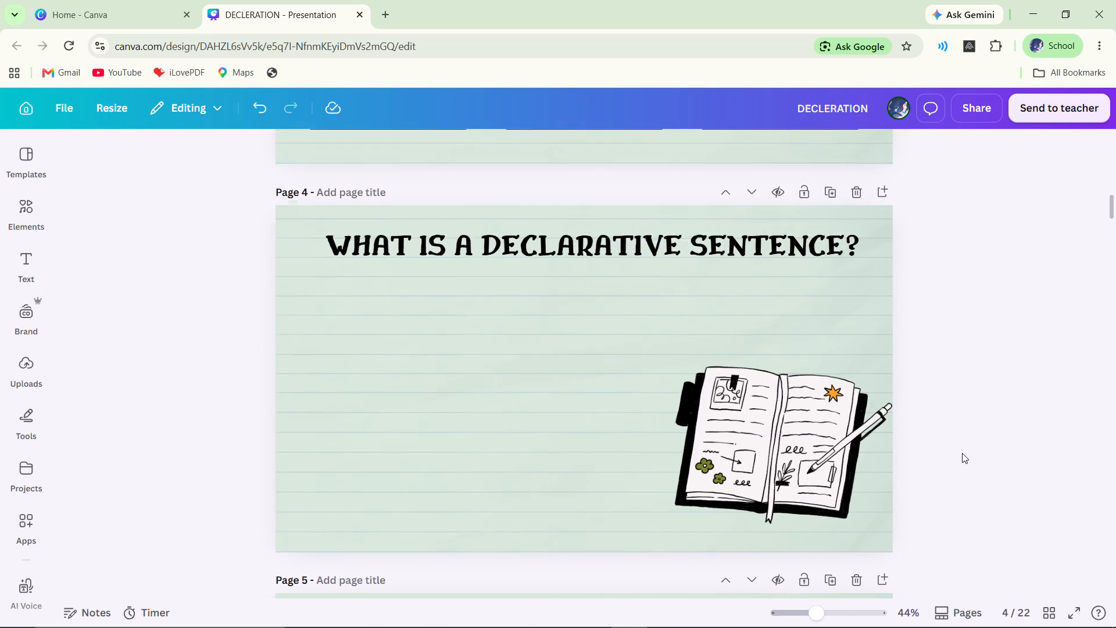
scroll(962, 453, "down", 12)
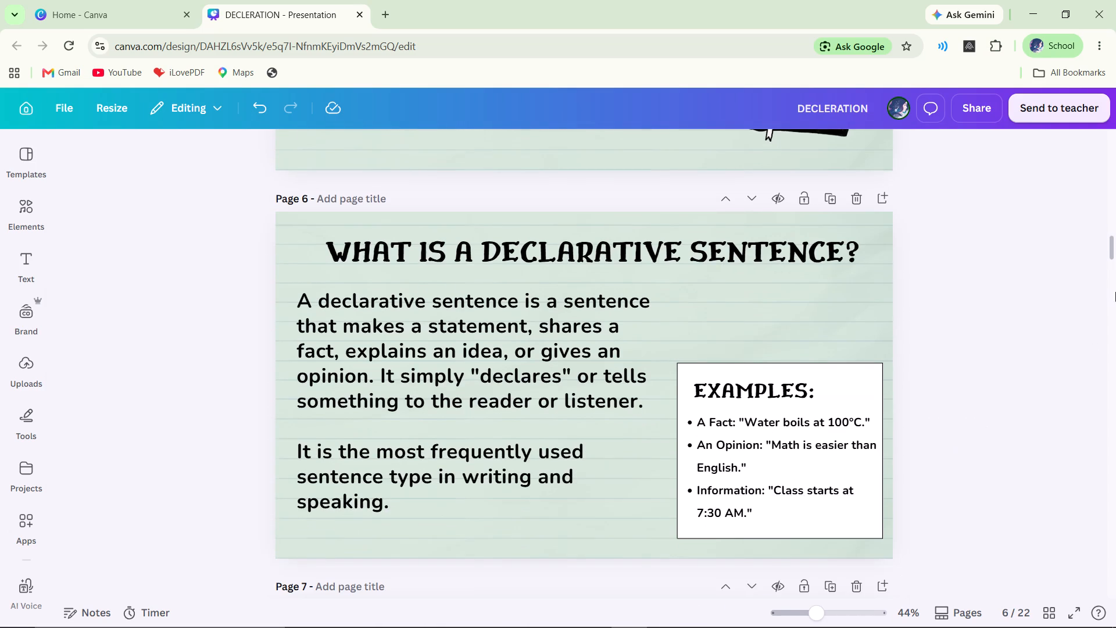
left_click_drag(1111, 242, 1110, 348)
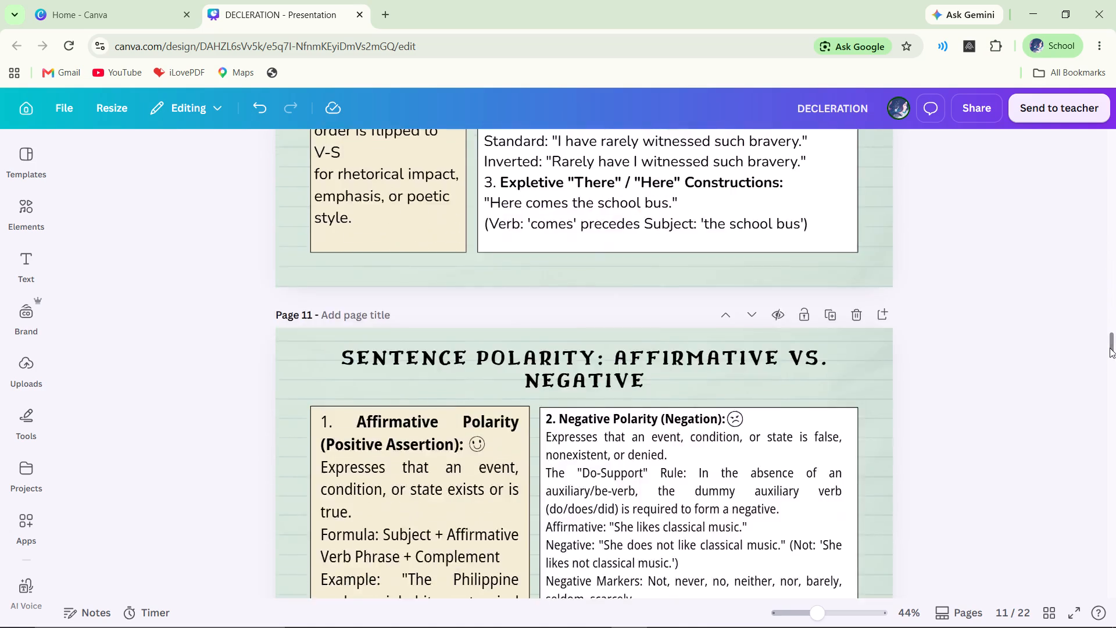
left_click_drag(1110, 348, 1110, 354)
left_click(1110, 354)
double_click(1059, 364)
Copy "It simply means to state or make something clear." from the memo's Slide 3 script and translate it from English to Filipino in Google.
key("alt+Tab")
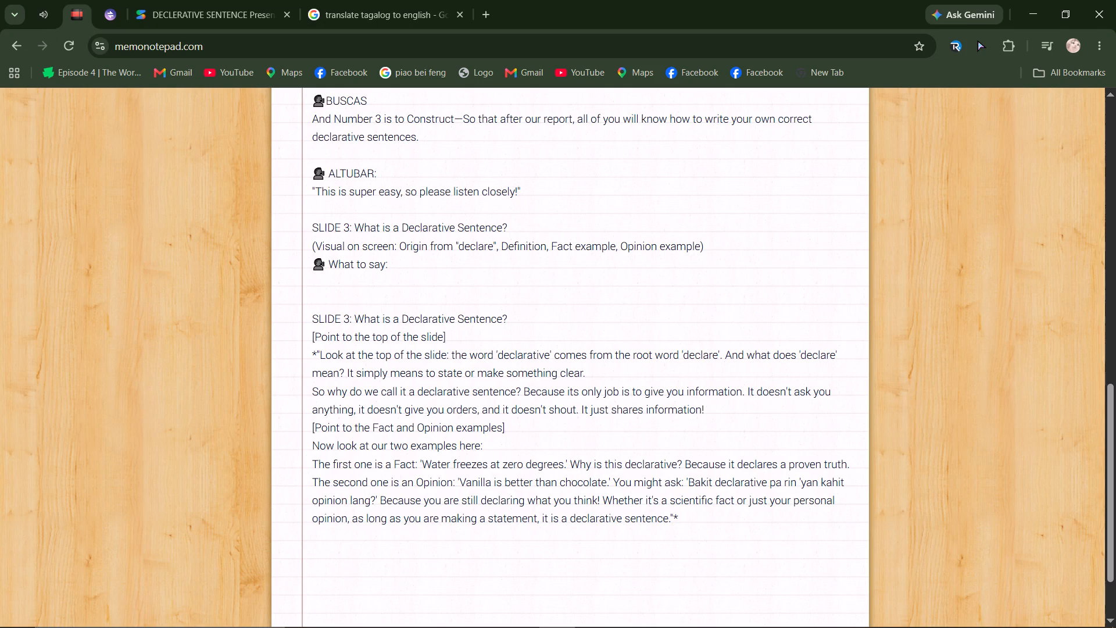
left_click(591, 375)
left_click_drag(591, 375, 341, 374)
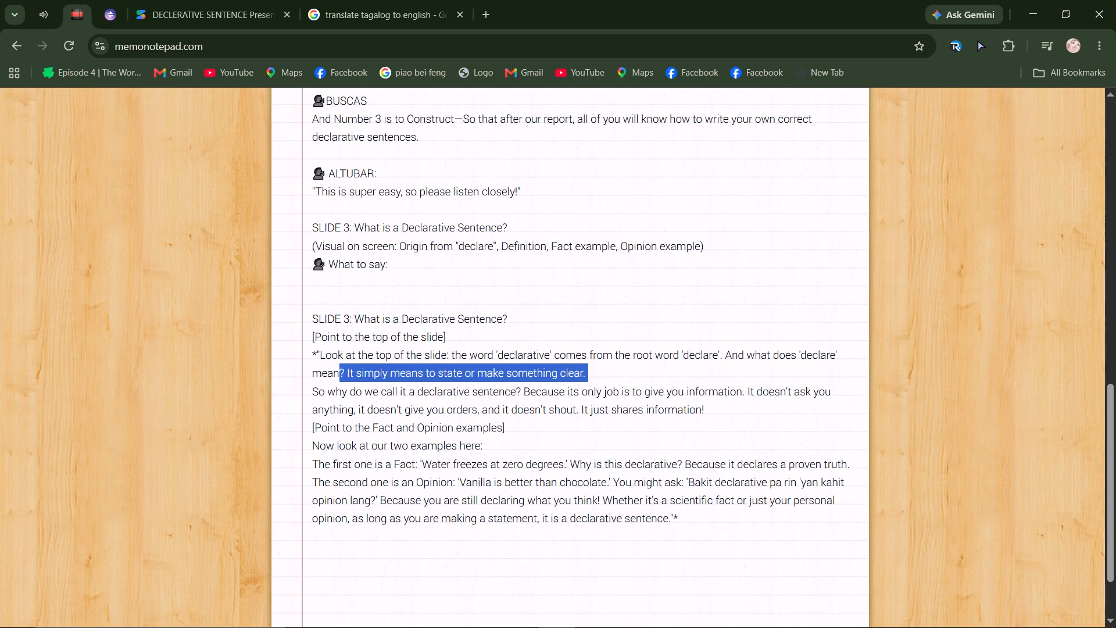
left_click_drag(341, 374, 347, 375)
key("ctrl+c")
left_click(306, 0)
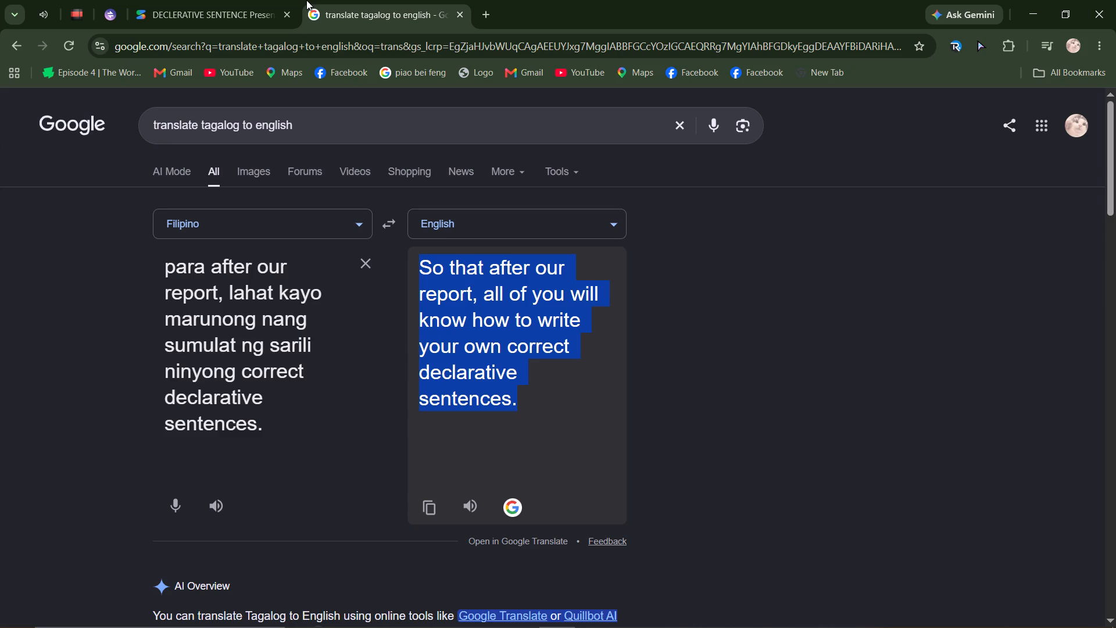
left_click(370, 269)
left_click(324, 276)
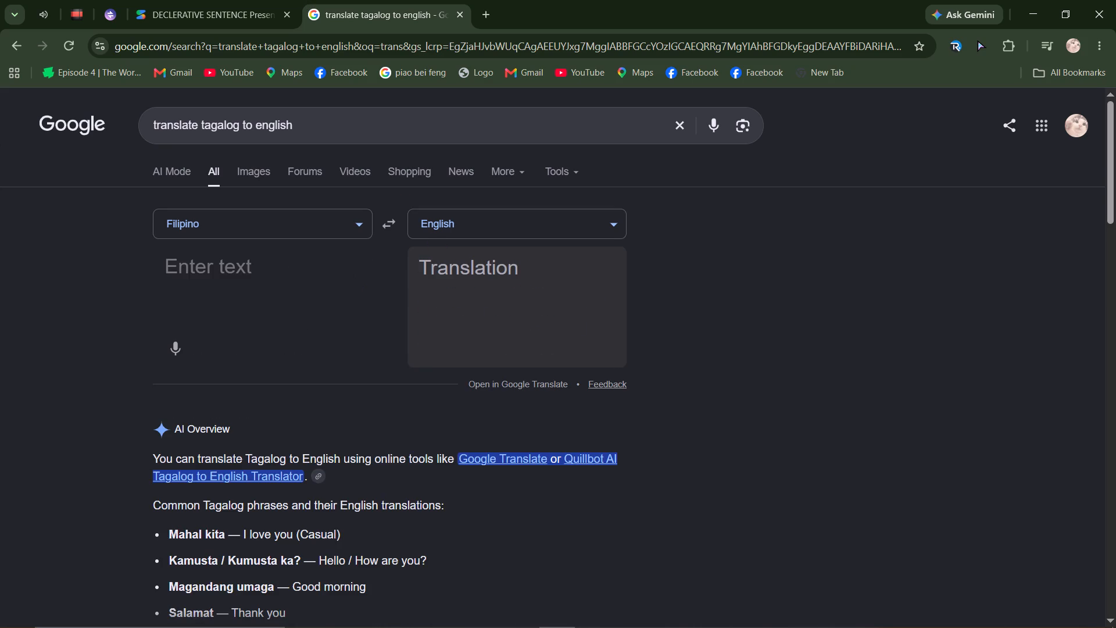
key("ctrl+v")
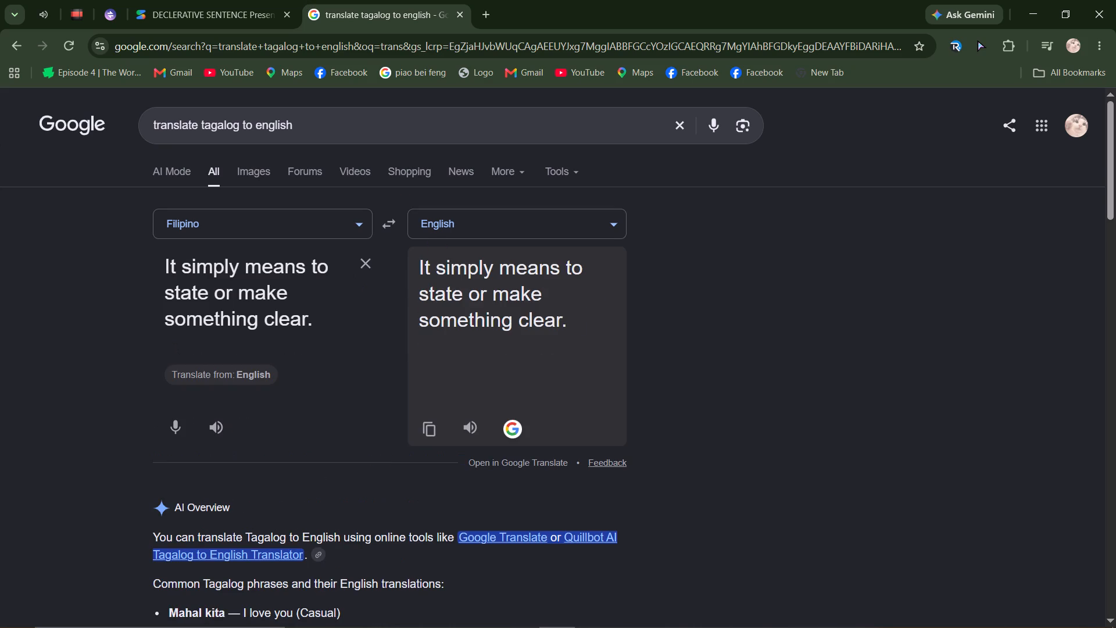
double_click(400, 226)
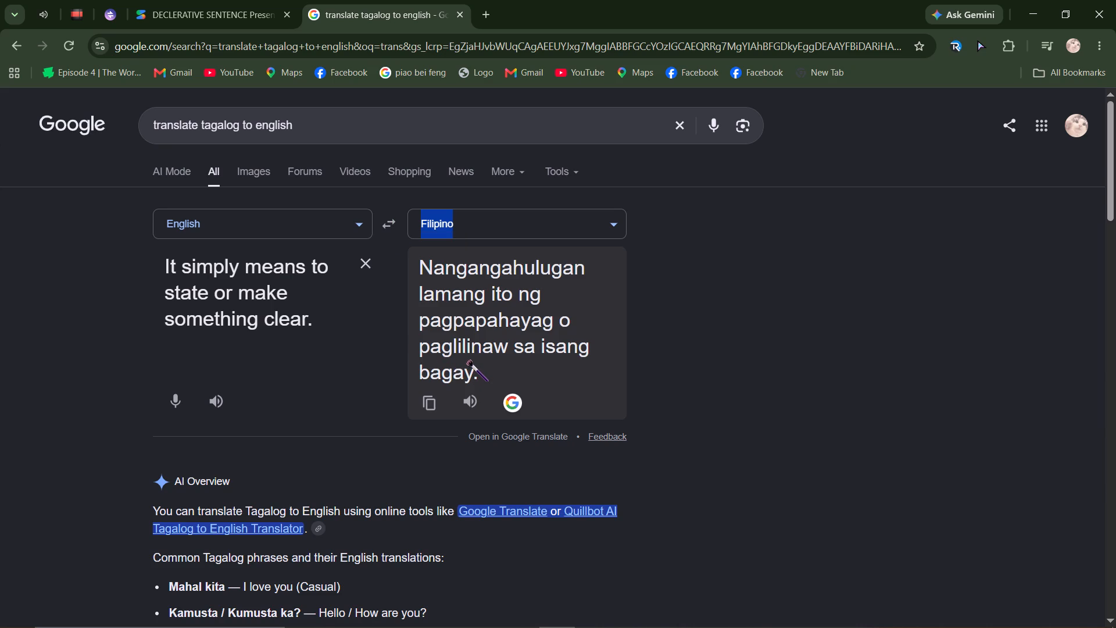
Replace the copied memo sentence with its Filipino translation, "Nangangahulugan lamang ito ng pagpapahayag o paglilinaw sa isang bagay.".
left_click(478, 375)
left_click_drag(478, 375, 418, 270)
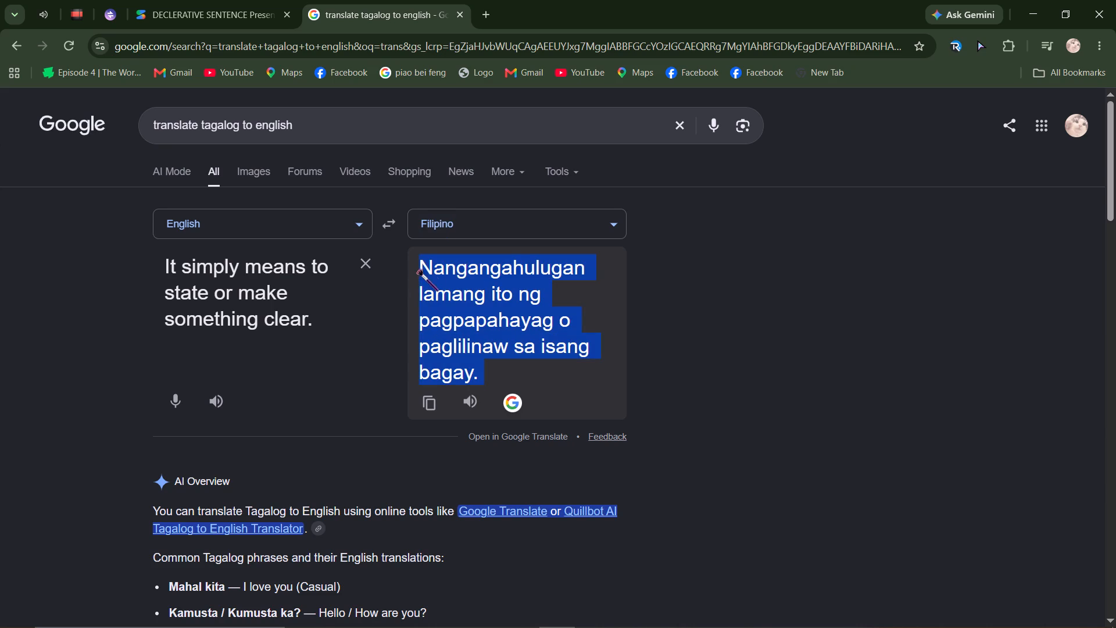
left_click_drag(418, 270, 420, 262)
key("ctrl+c")
key("ctrl+c")
left_click(78, 0)
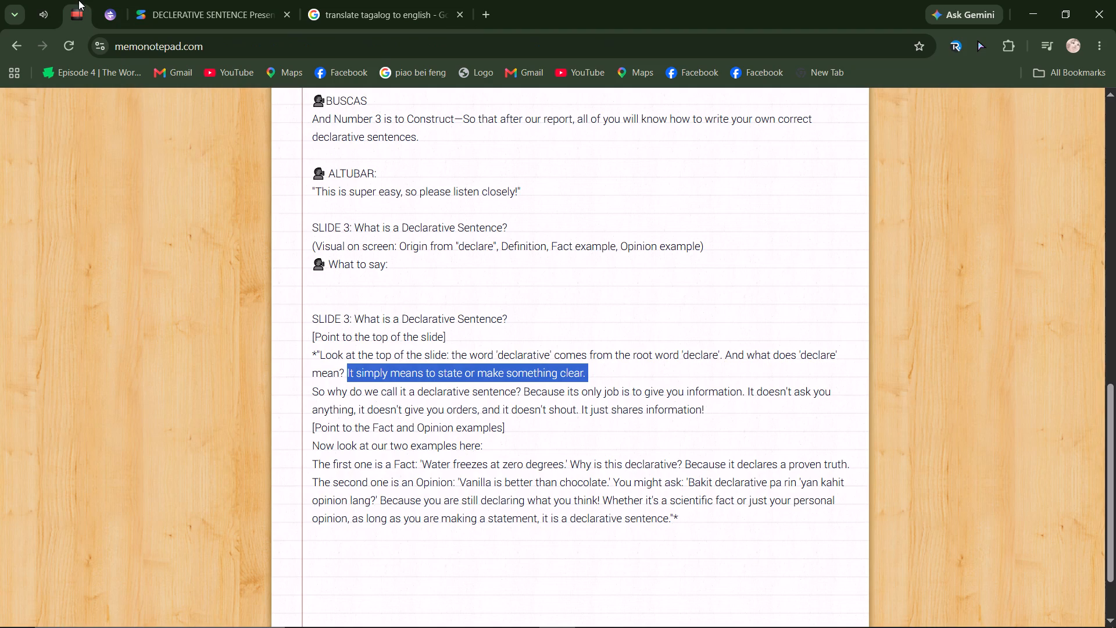
key("ctrl+v")
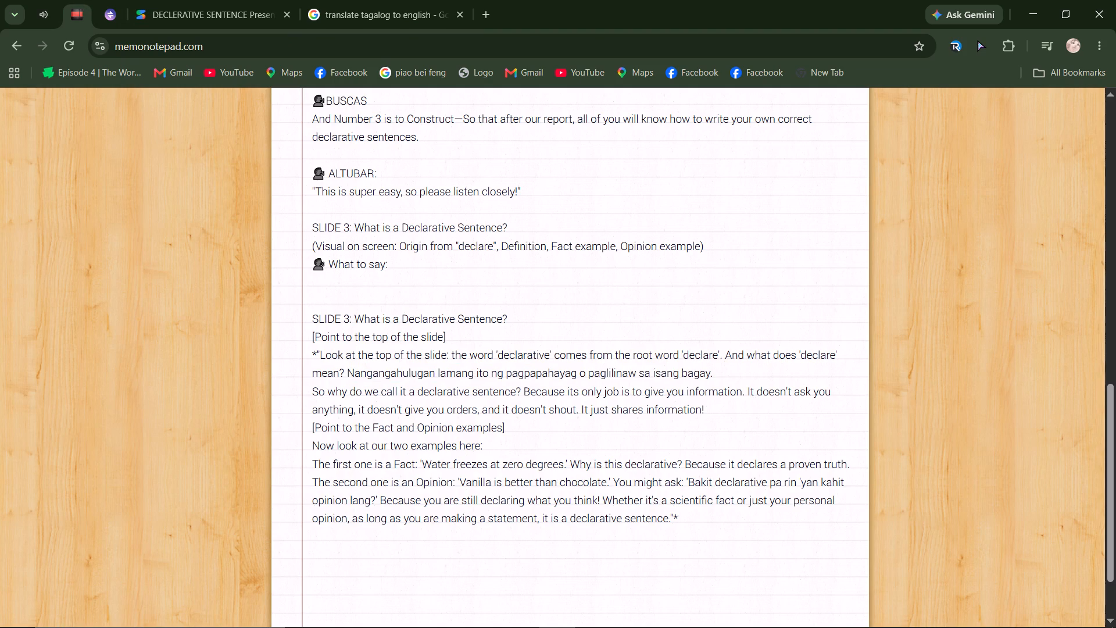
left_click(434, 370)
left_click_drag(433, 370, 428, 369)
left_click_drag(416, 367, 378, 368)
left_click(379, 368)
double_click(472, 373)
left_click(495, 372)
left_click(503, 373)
Replace "Nangangahulugan lamang ito ng" with "Means," in the Slide 3 script's answer to what 'declare' means.
key("BackSpace")
key("BackSpace")
key("BackSpace")
key("BackSpace")
key("BackSpace")
key("BackSpace")
key("BackSpace")
key("BackSpace")
key("BackSpace")
key("BackSpace")
key("BackSpace")
key("BackSpace")
key("BackSpace")
key("BackSpace")
key("BackSpace")
key("BackSpace")
key("BackSpace")
key("BackSpace")
key("BackSpace")
key("BackSpace")
key("BackSpace")
key("BackSpace")
key("BackSpace")
key("BackSpace")
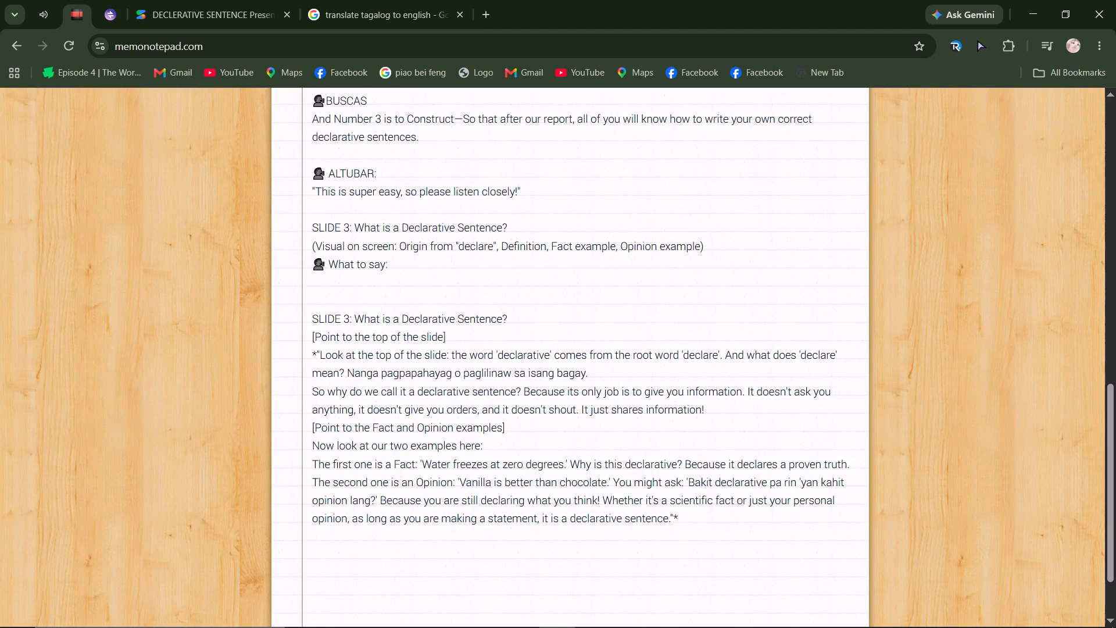
key("BackSpace")
key("BackSpace")
key("BackSpace")
key("BackSpace")
key("BackSpace")
key("BackSpace")
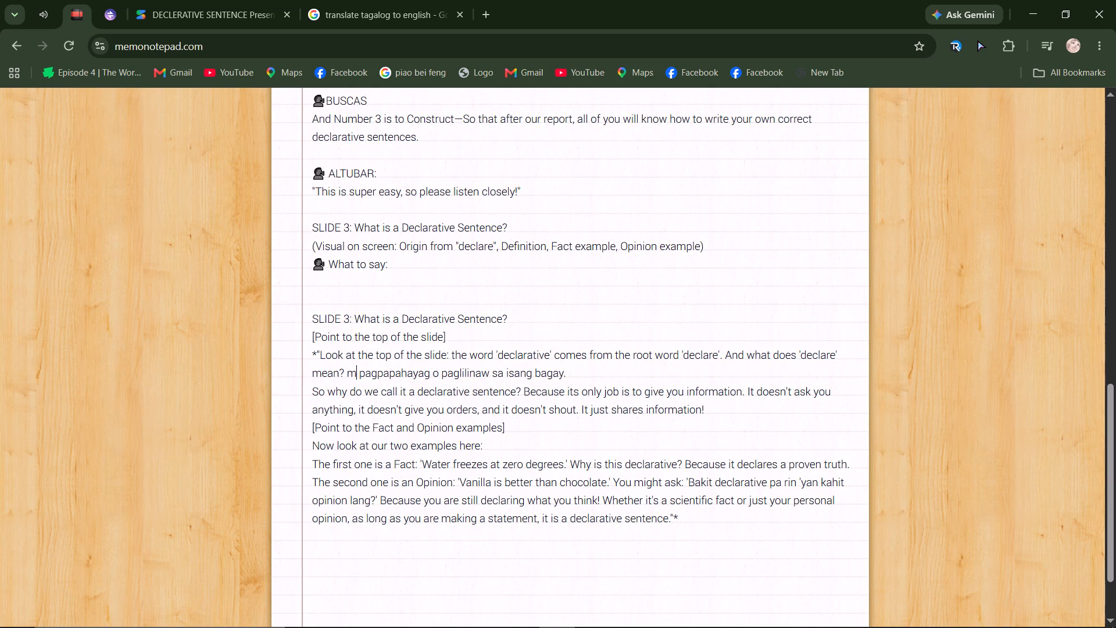
key("BackSpace")
key("BackSpace")
key("BackSpace")
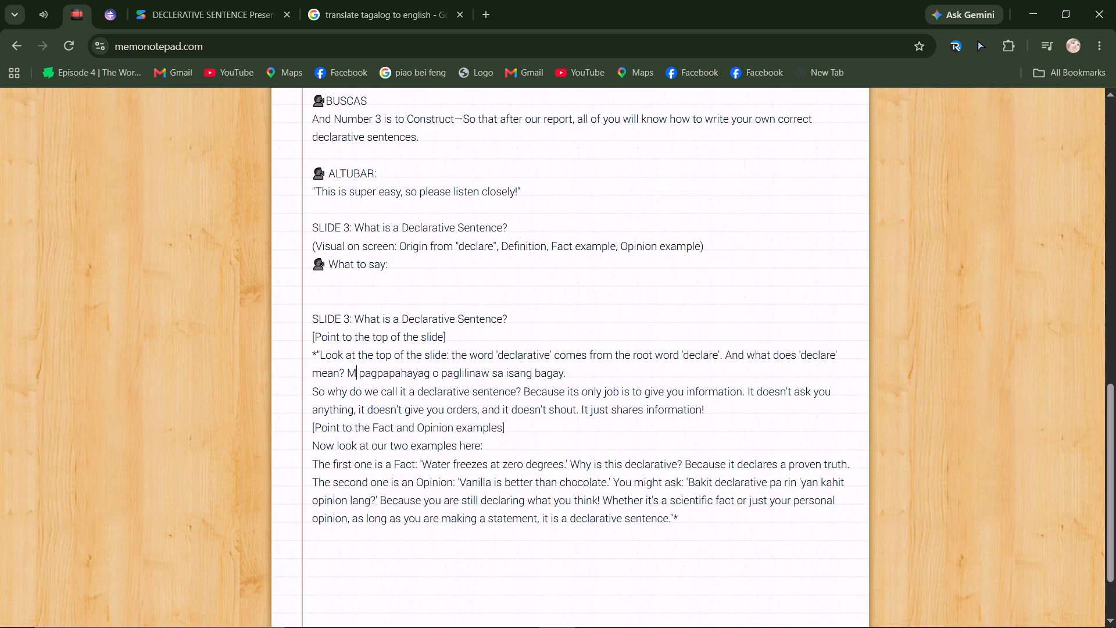
key("BackSpace")
type("MEANS")
key("BackSpace")
key("BackSpace")
key("BackSpace")
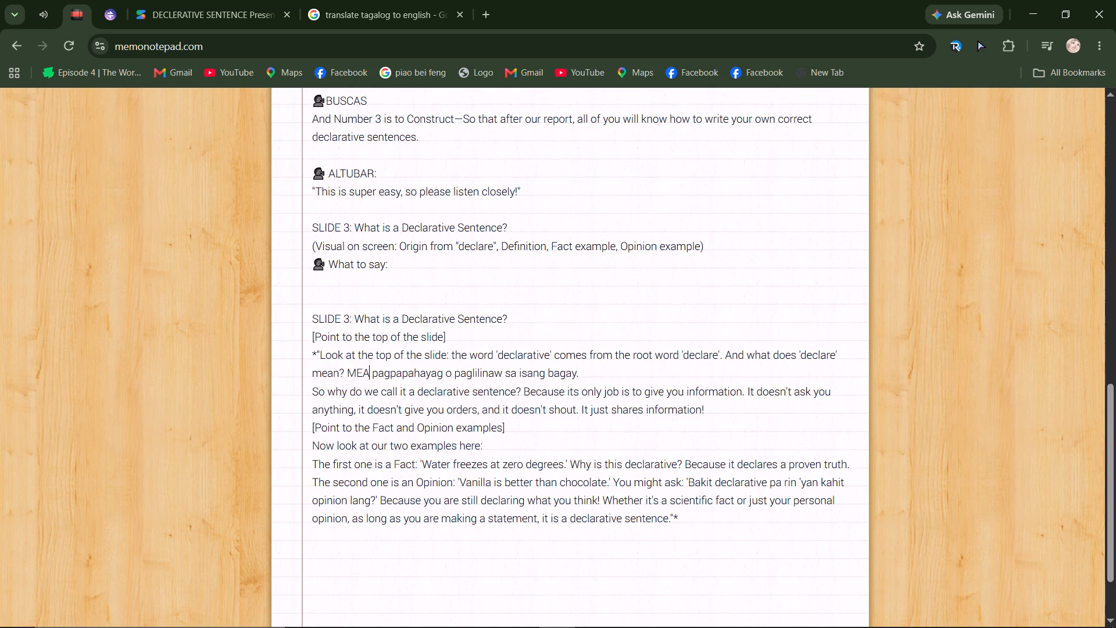
key("BackSpace")
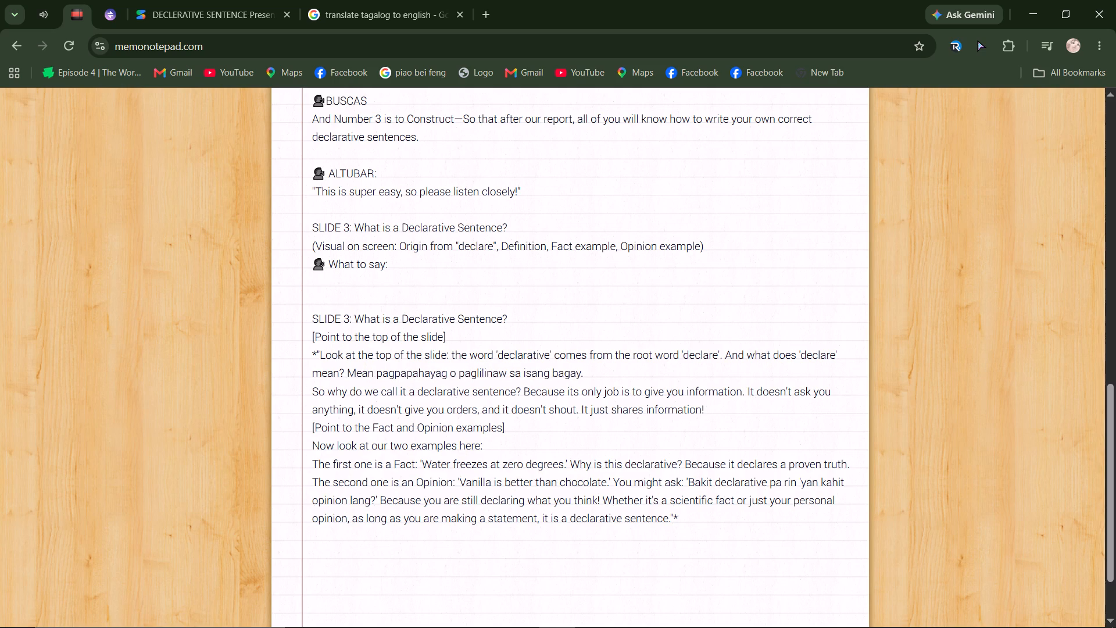
type("s,")
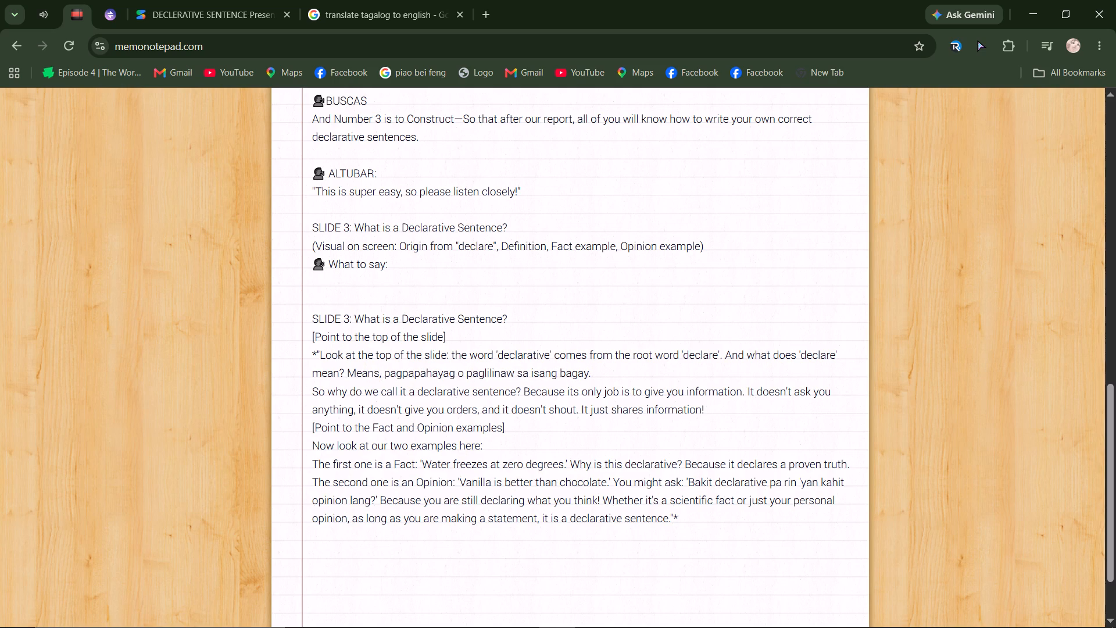
Replace the ending "o paglilinaw sa isang bagay" with "or to make something clear" in the same sentence.
left_click_drag(589, 373, 462, 373)
key("BackSpace")
type("r to stat")
double_click(378, 0)
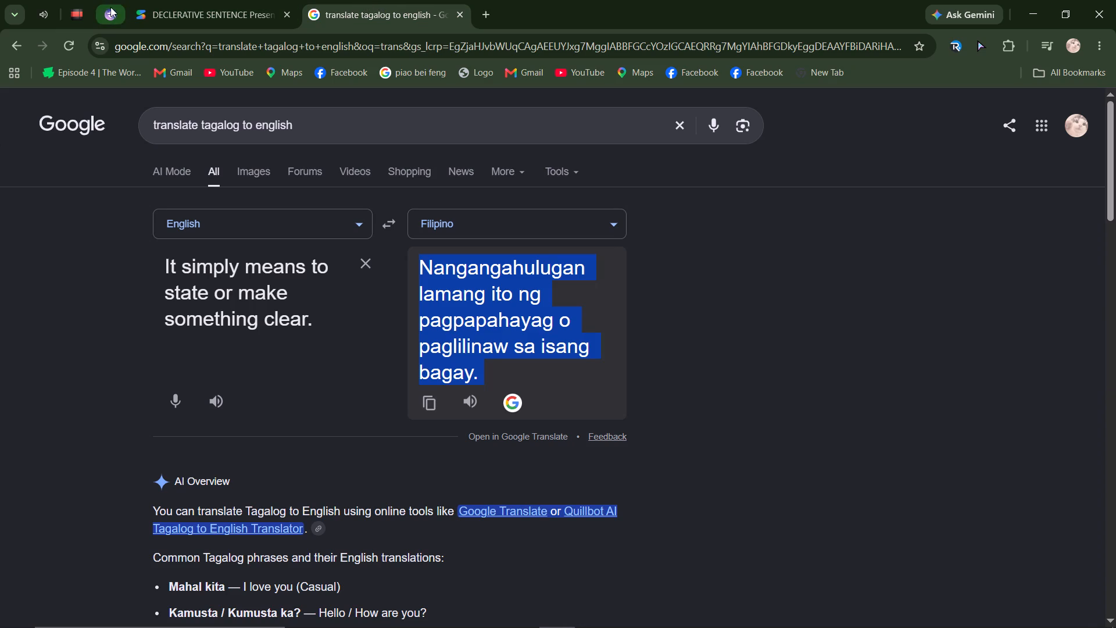
left_click(86, 10)
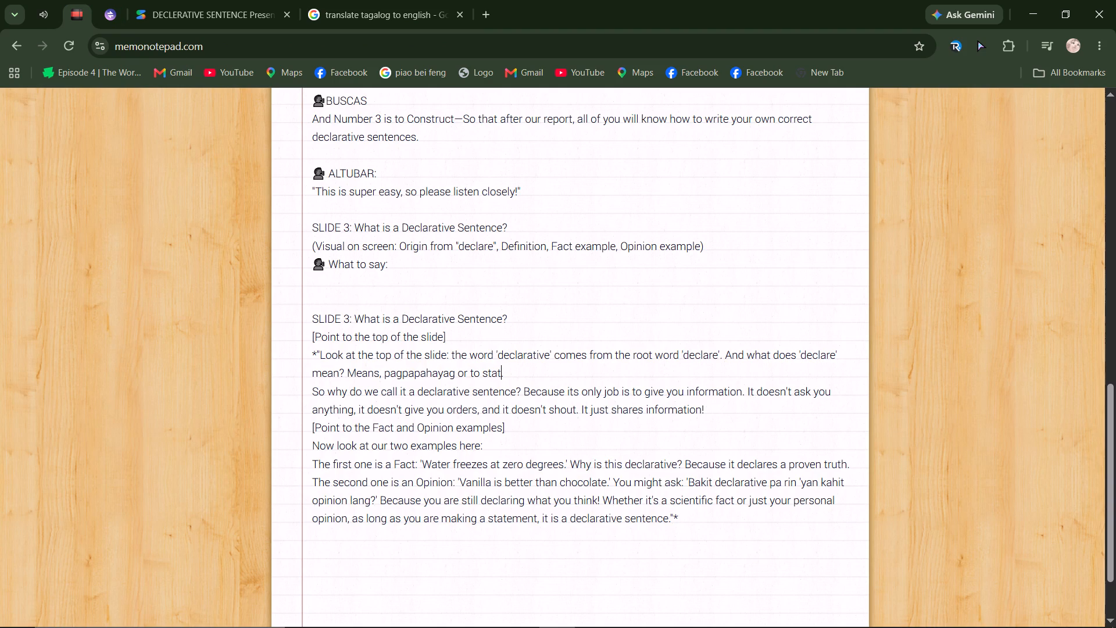
key("BackSpace")
key("BackSpace")
key("BackSpace")
key("BackSpace")
type("make something clear")
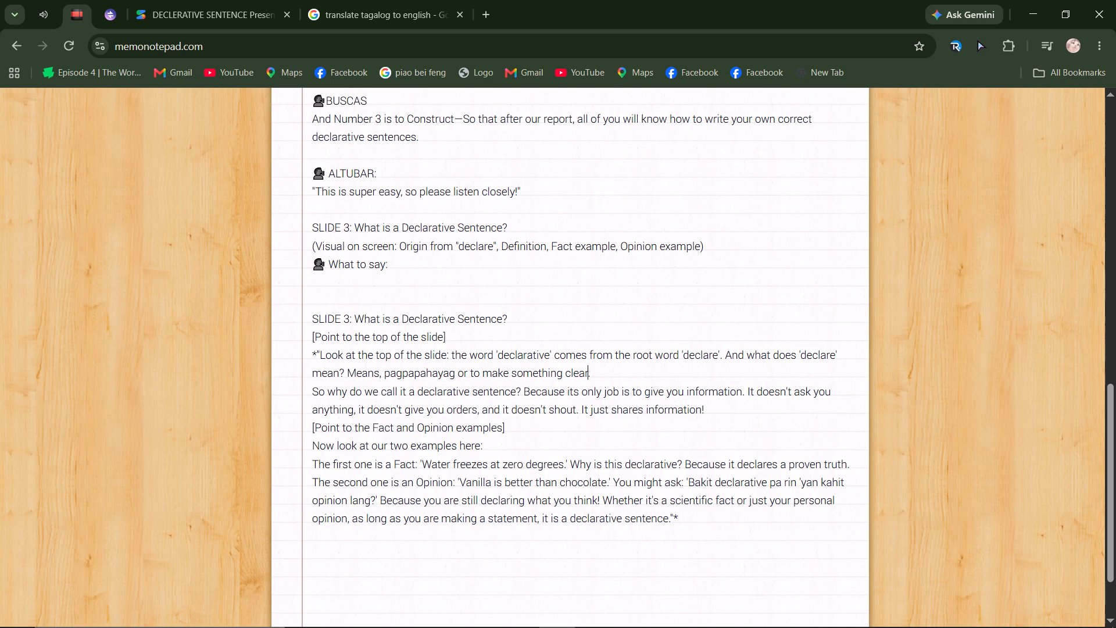
Insert three blank lines below "[Point to the top of the slide]" in the second Slide 3 section.
scroll(351, 329, "down", 1)
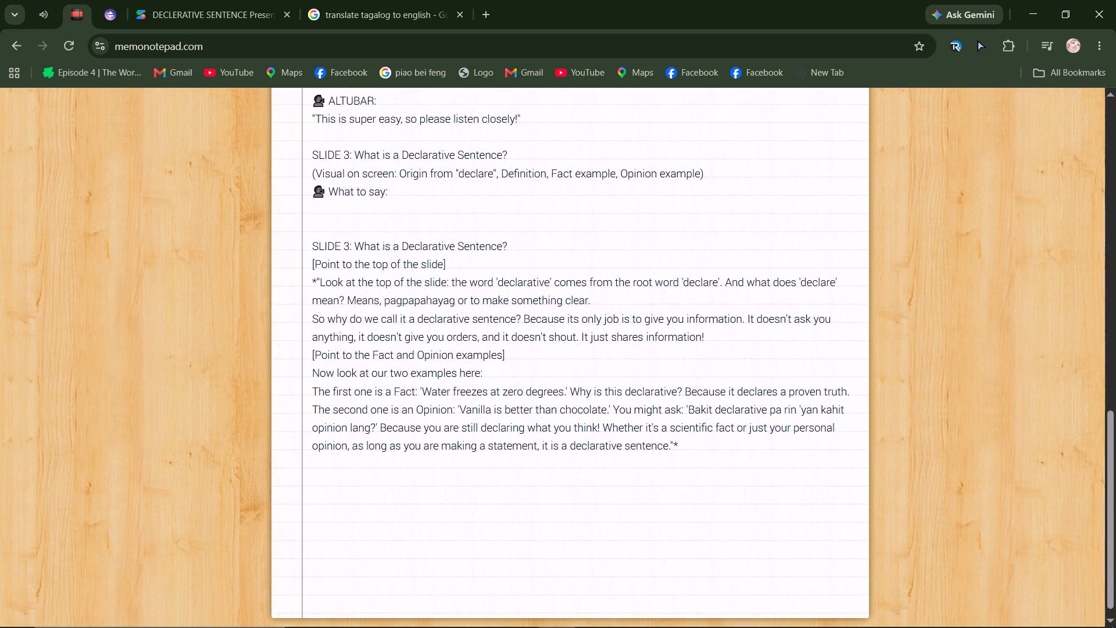
left_click(521, 243)
left_click(487, 263)
double_click(513, 249)
scroll(500, 281, "up", 1)
left_click(516, 284)
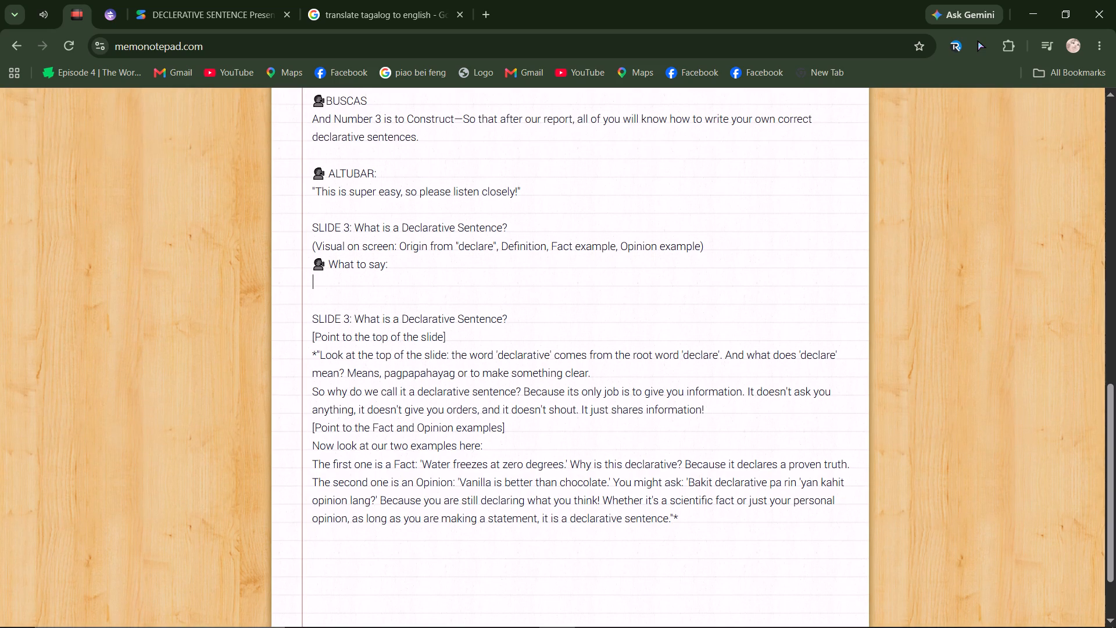
left_click(513, 319)
left_click(484, 349)
left_click(472, 338)
key("shift+Return")
key("shift+Return")
key("shift+Return")
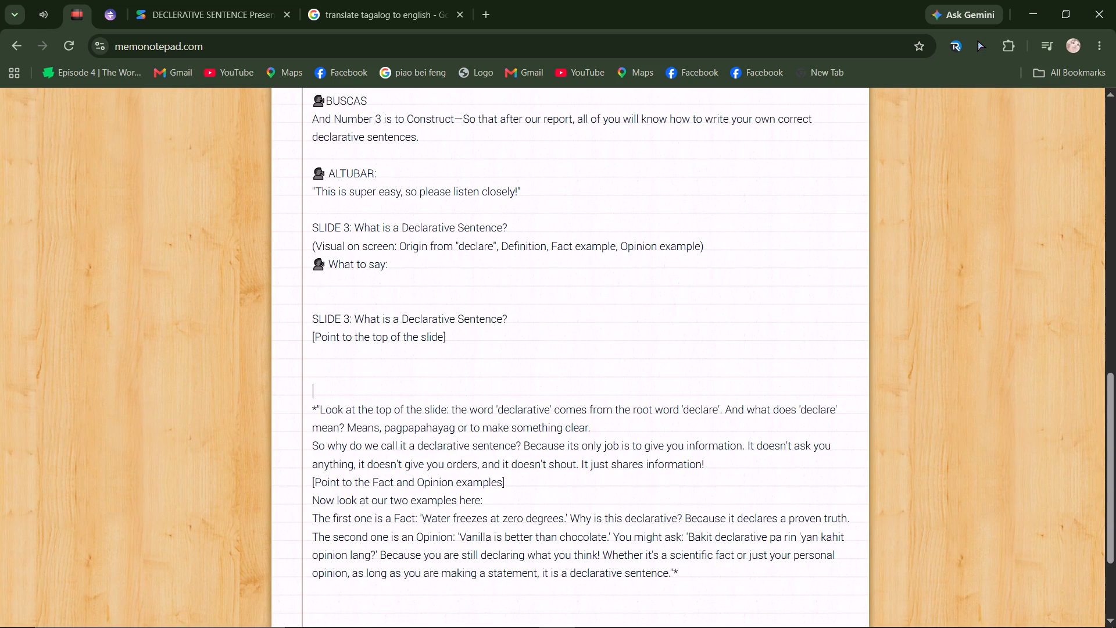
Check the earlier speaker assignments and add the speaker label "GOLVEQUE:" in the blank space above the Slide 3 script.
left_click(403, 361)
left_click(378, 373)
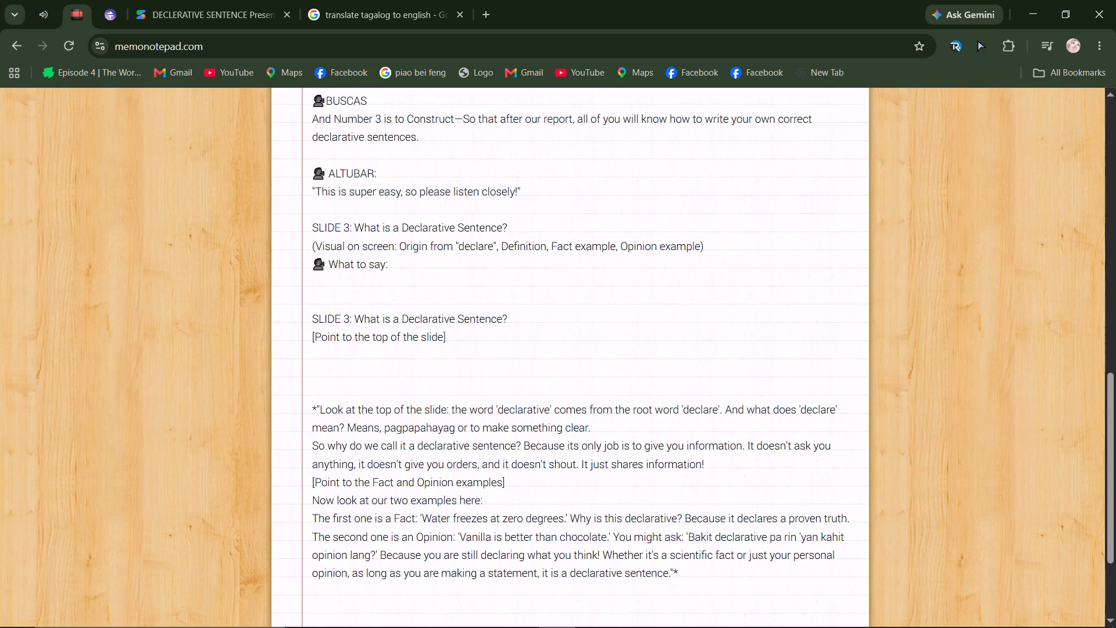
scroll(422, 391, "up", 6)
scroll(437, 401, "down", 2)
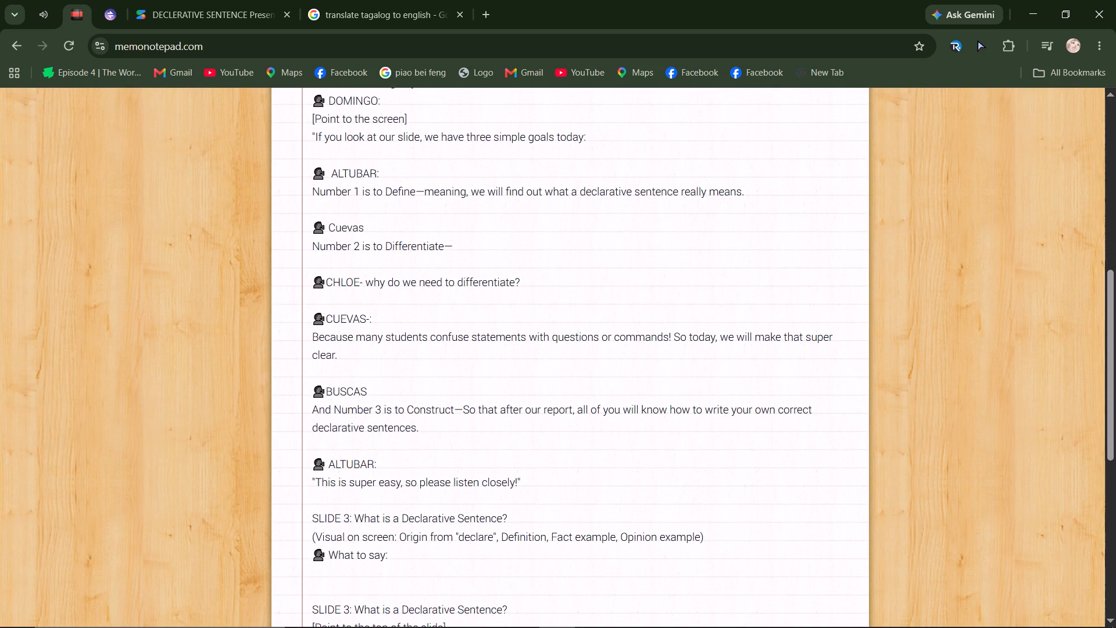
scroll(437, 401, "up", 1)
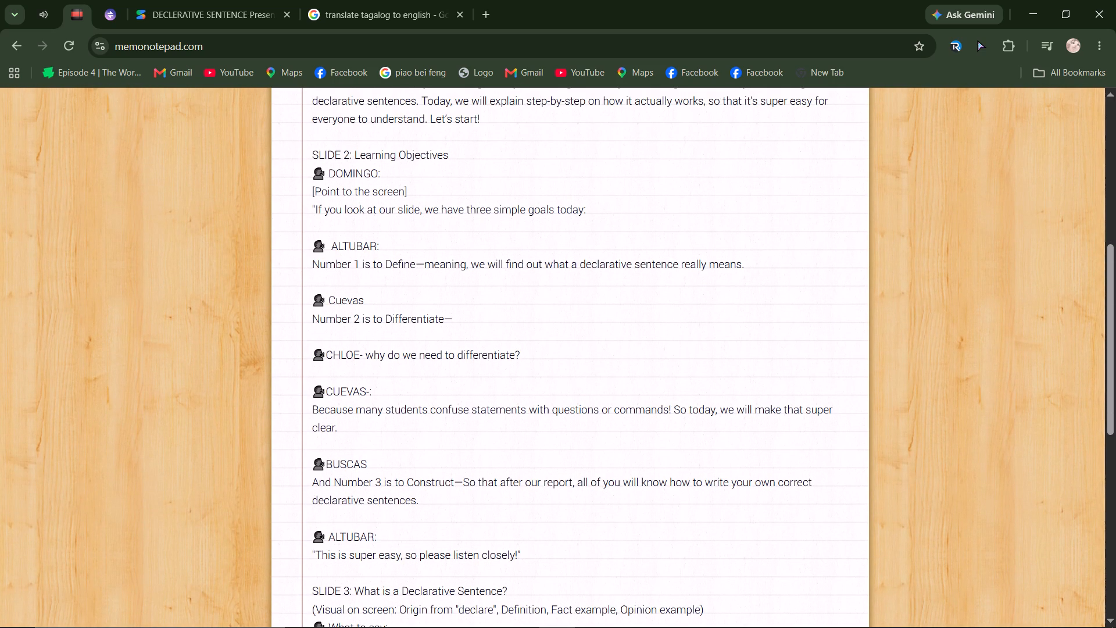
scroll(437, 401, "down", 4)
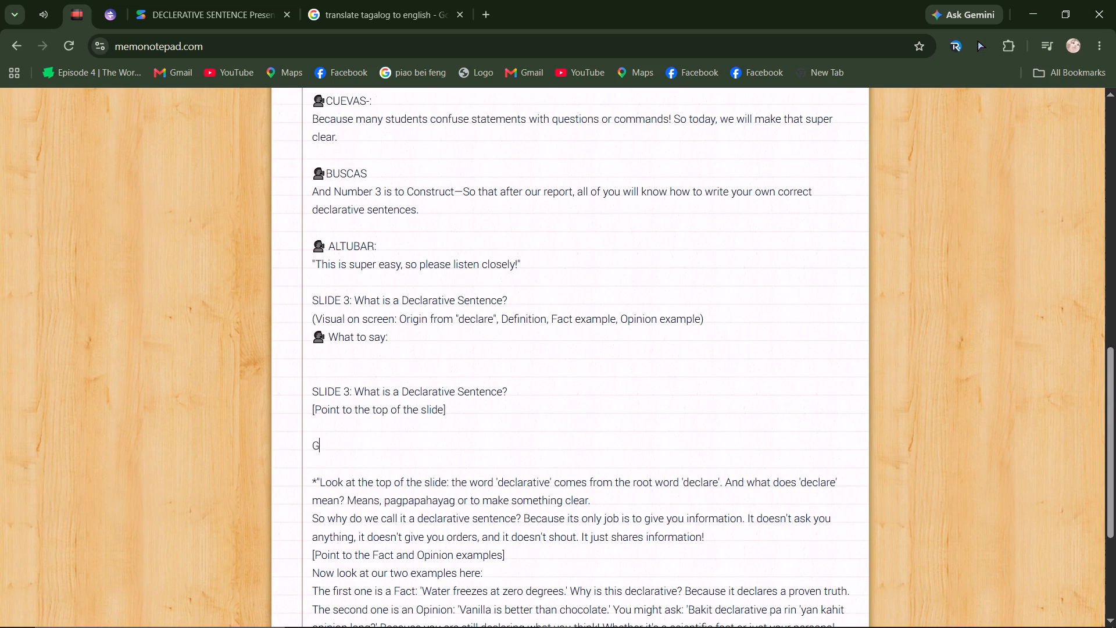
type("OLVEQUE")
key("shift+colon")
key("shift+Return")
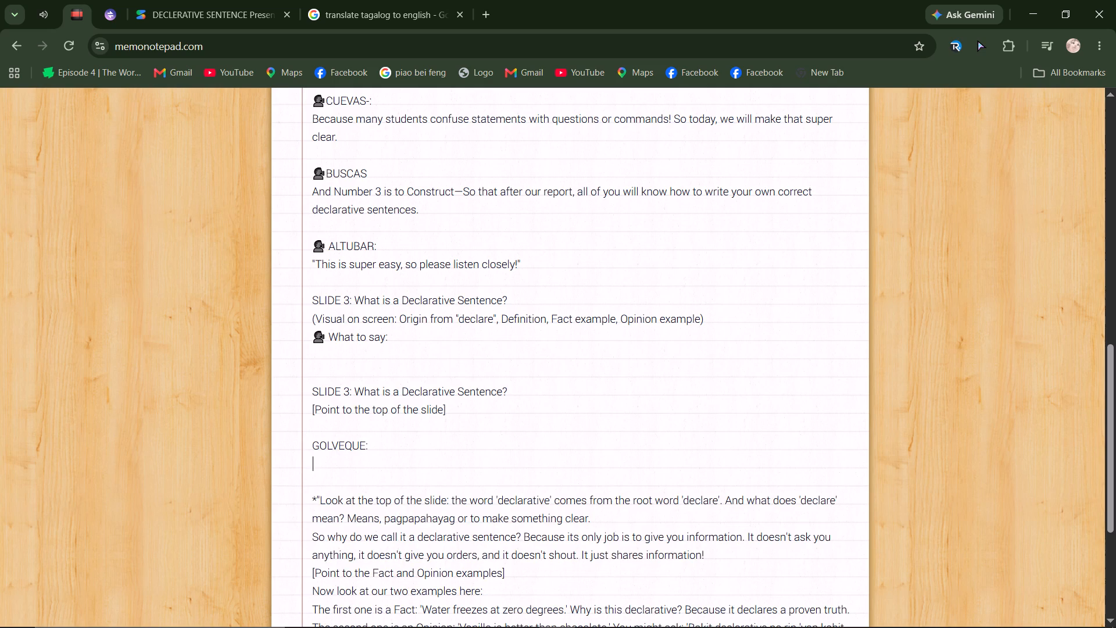
Copy "What is a Declarative Sentence?" from the second Slide 3 heading.
left_click(521, 392)
left_click_drag(520, 392, 395, 399)
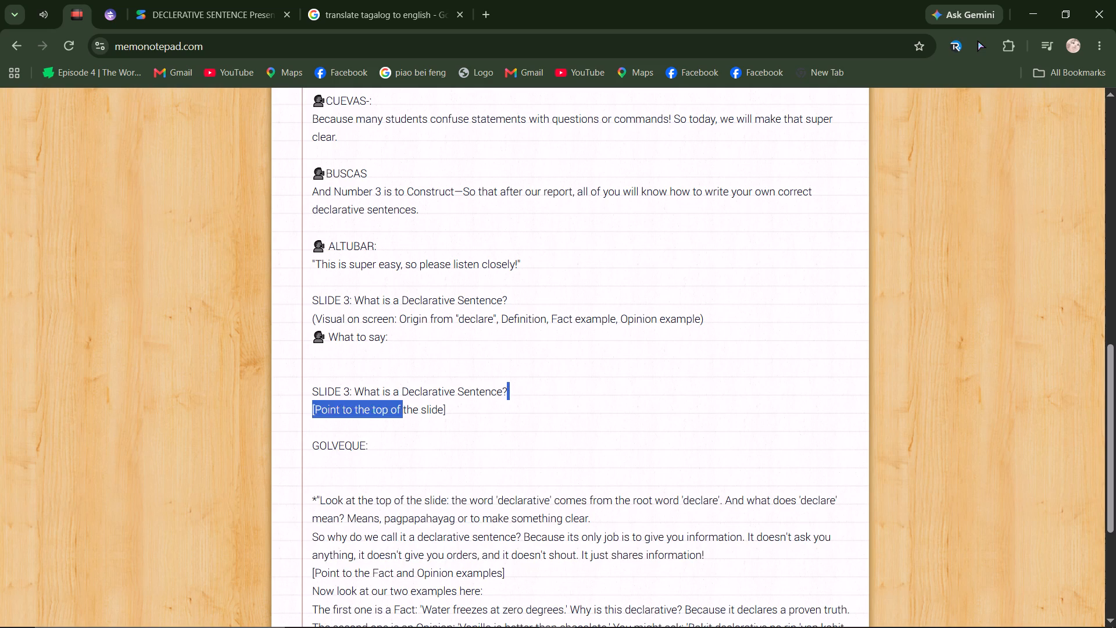
left_click_drag(395, 399, 357, 387)
key("ctrl+c")
key("ctrl+c")
Replace the "GOLVEQUE:" speaker label with "DOMINGO" and paste the copied question on the line beneath it.
double_click(329, 468)
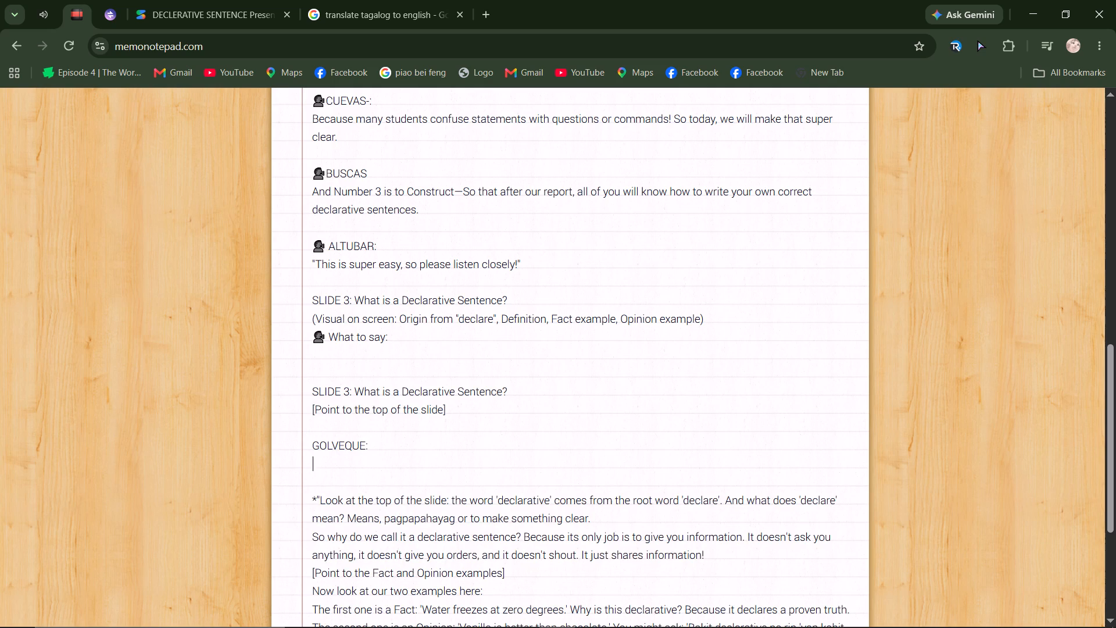
double_click(328, 468)
double_click(369, 449)
left_click_drag(369, 449, 347, 445)
left_click_drag(345, 445, 328, 449)
middle_click(328, 449)
triple_click(327, 449)
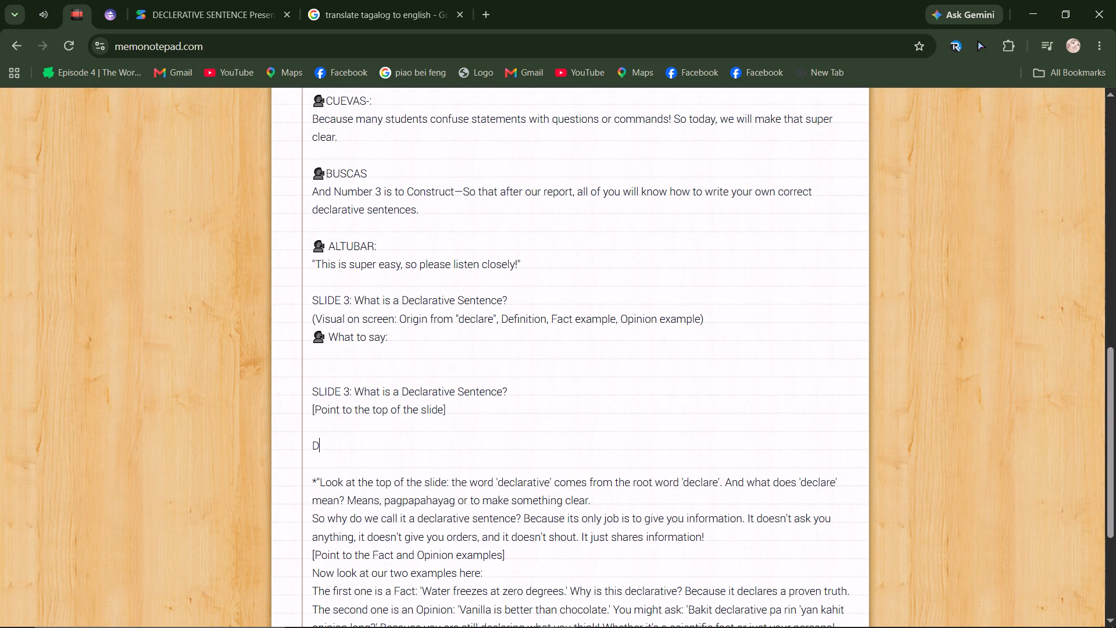
key("BackSpace")
key("BackSpace")
key("Return")
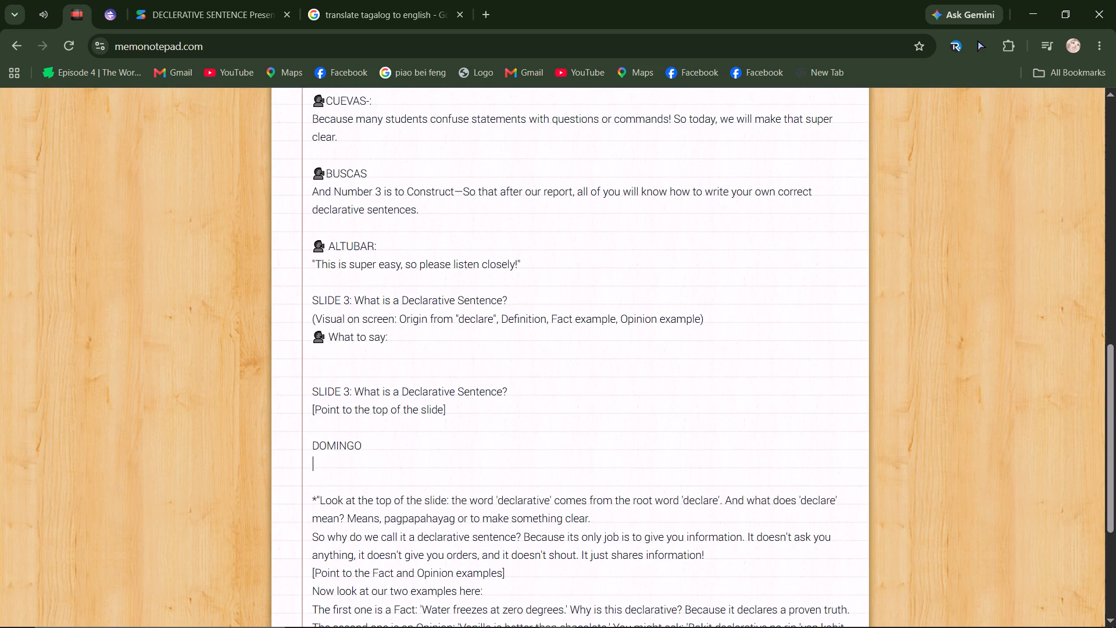
key("ctrl+v")
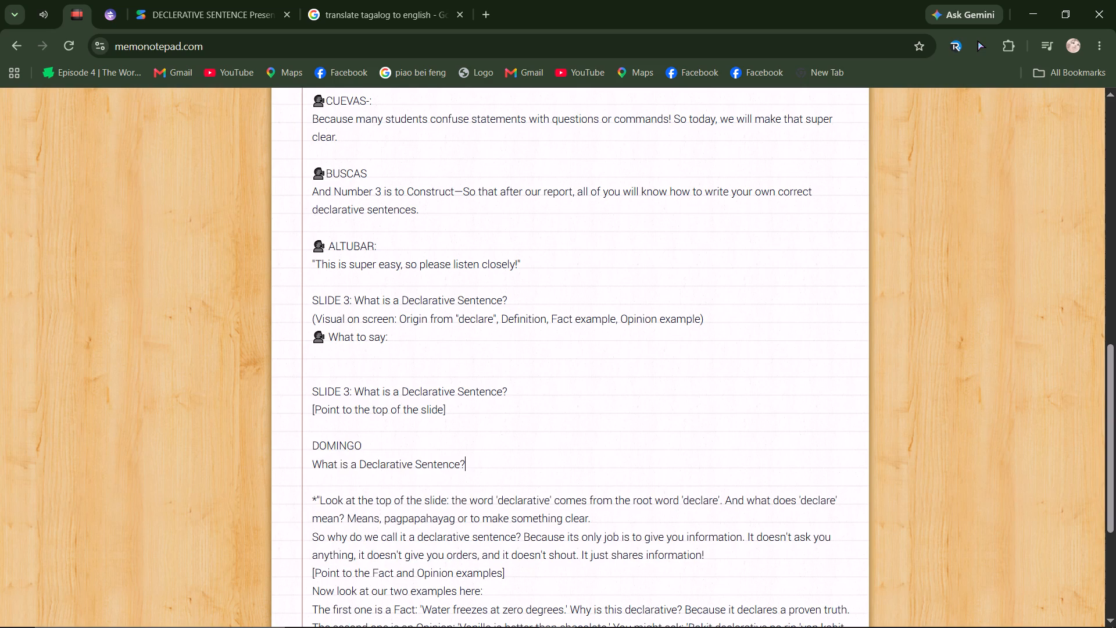
Delete "What is a Declarative Sentence?" from the second Slide 3 heading, leaving only "SLIDE 3:".
left_click(524, 381)
left_click_drag(513, 384, 365, 402)
double_click(365, 402)
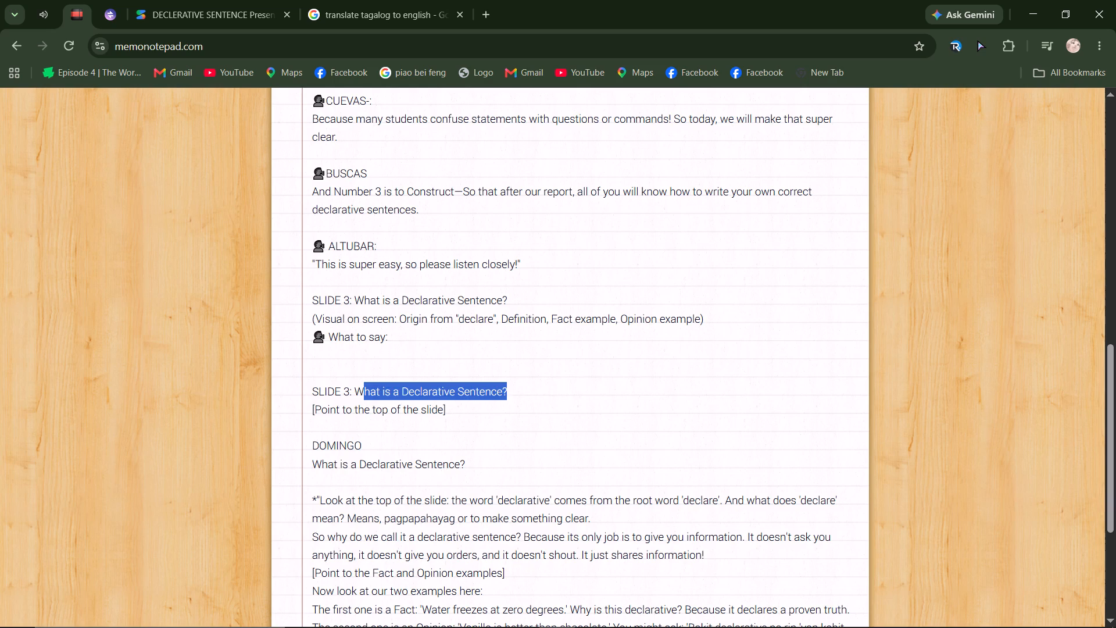
triple_click(360, 397)
left_click(358, 396)
key("BackSpace")
left_click_drag(352, 388, 361, 388)
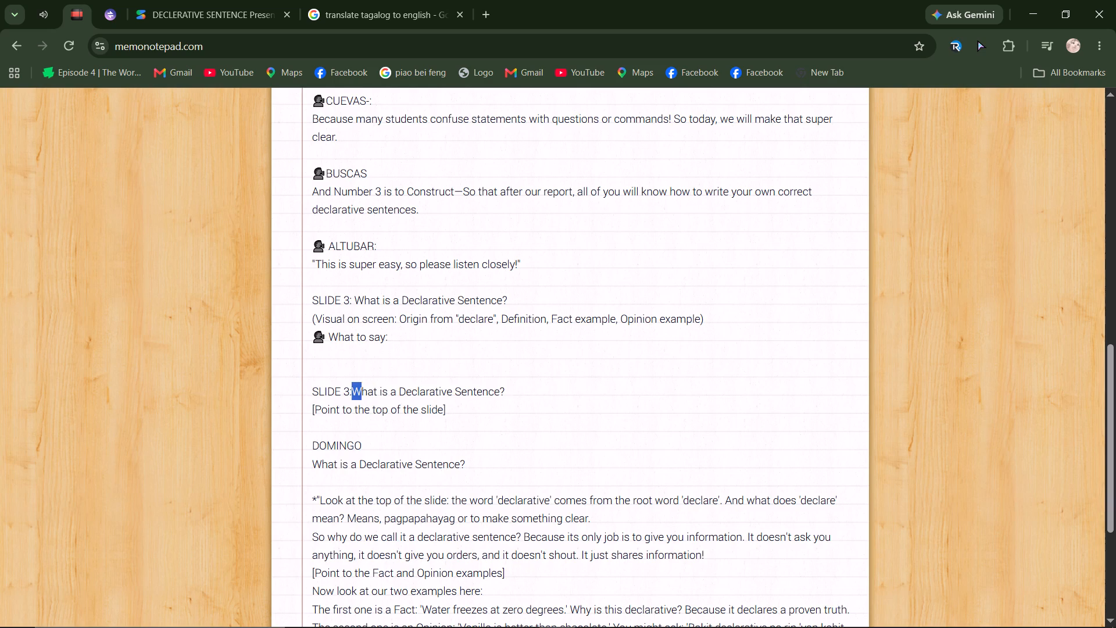
left_click_drag(361, 388, 509, 396)
key("BackSpace")
left_click(509, 396)
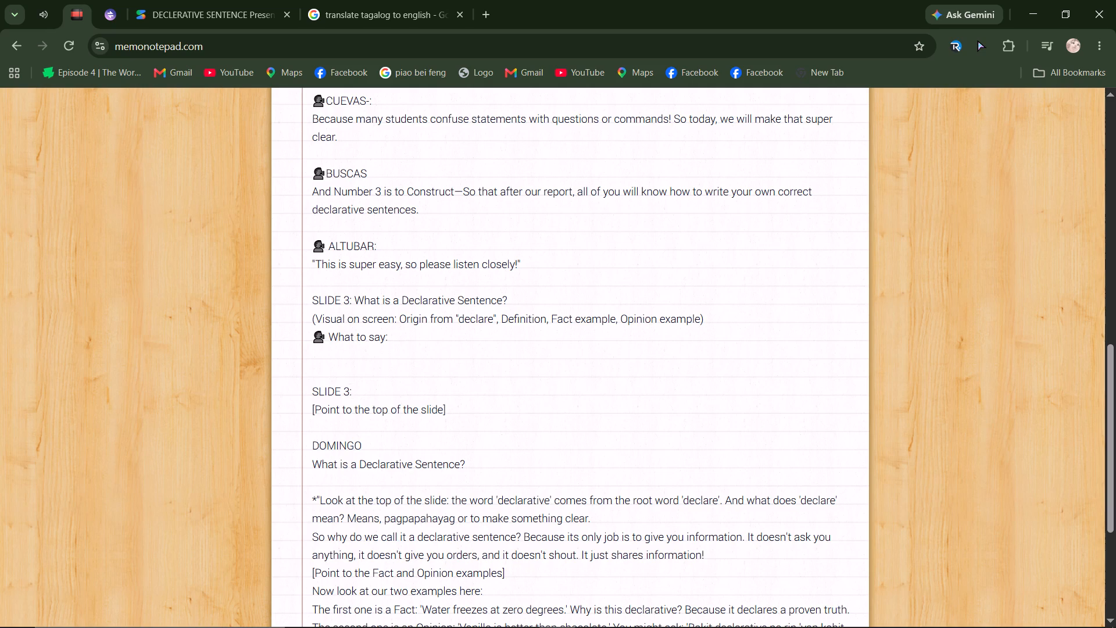
Delete the "[Point to the top of the slide]" line under the second Slide 3 heading.
scroll(442, 422, "down", 1)
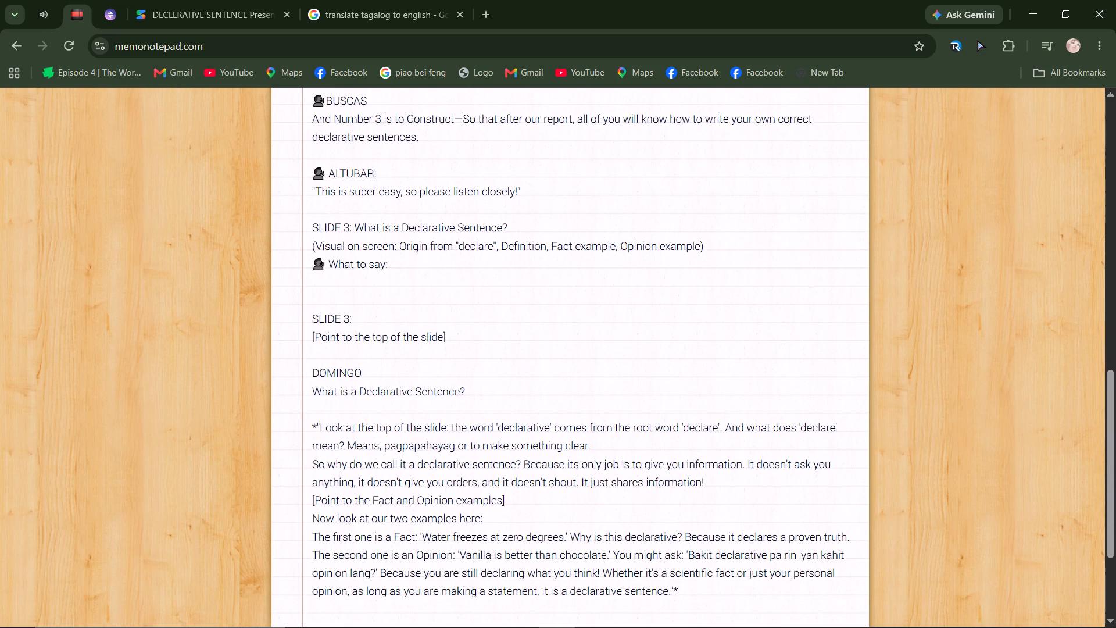
left_click_drag(459, 330, 296, 363)
left_click(296, 363)
left_click_drag(302, 359, 312, 340)
key("BackSpace")
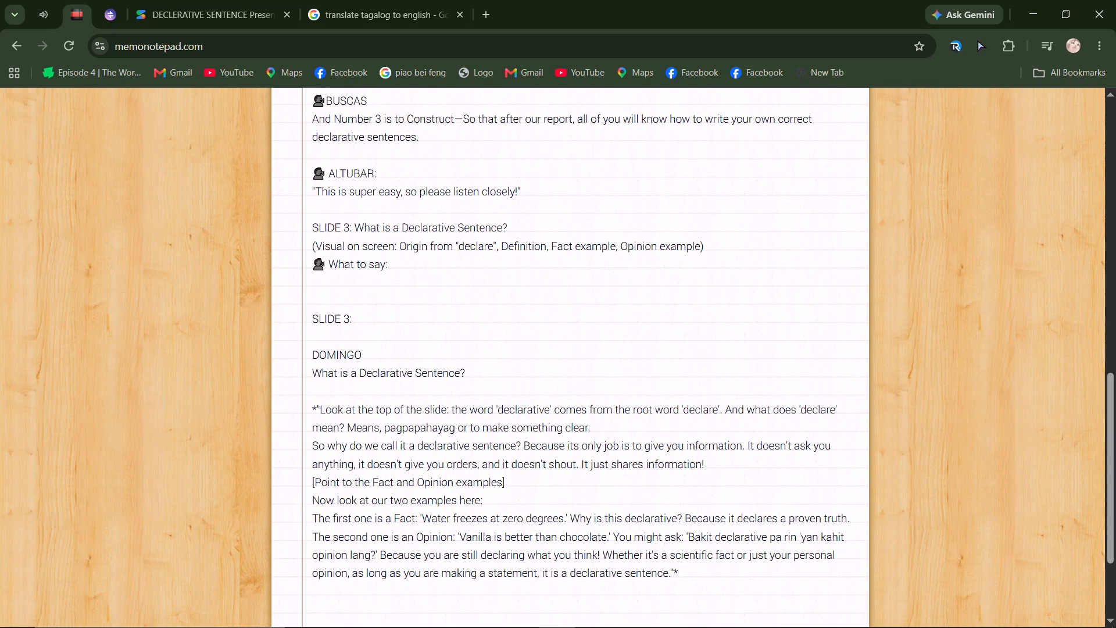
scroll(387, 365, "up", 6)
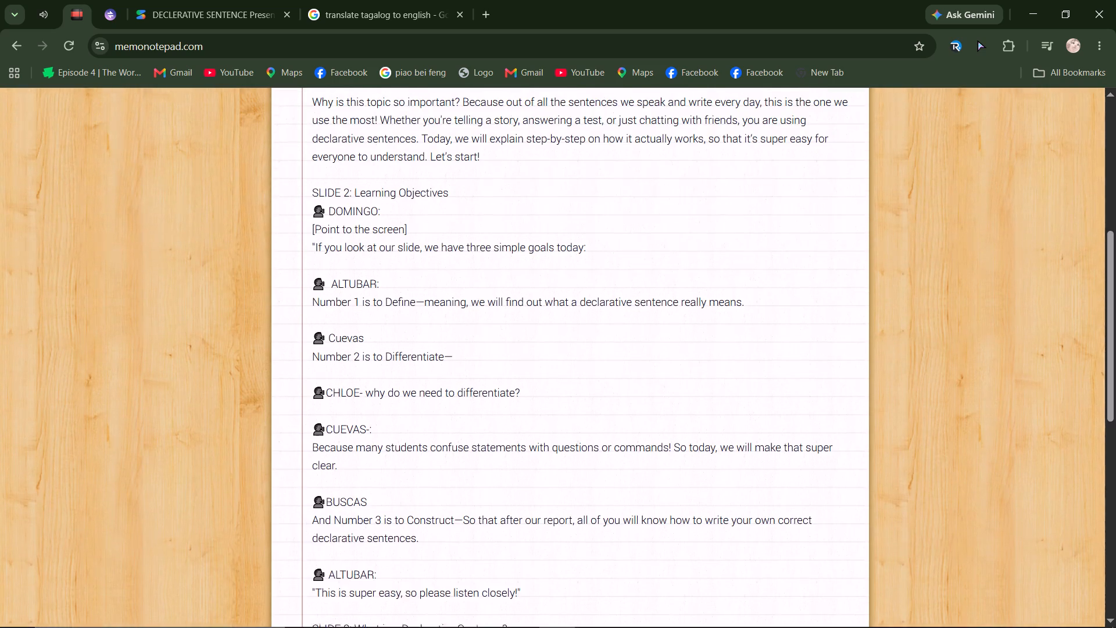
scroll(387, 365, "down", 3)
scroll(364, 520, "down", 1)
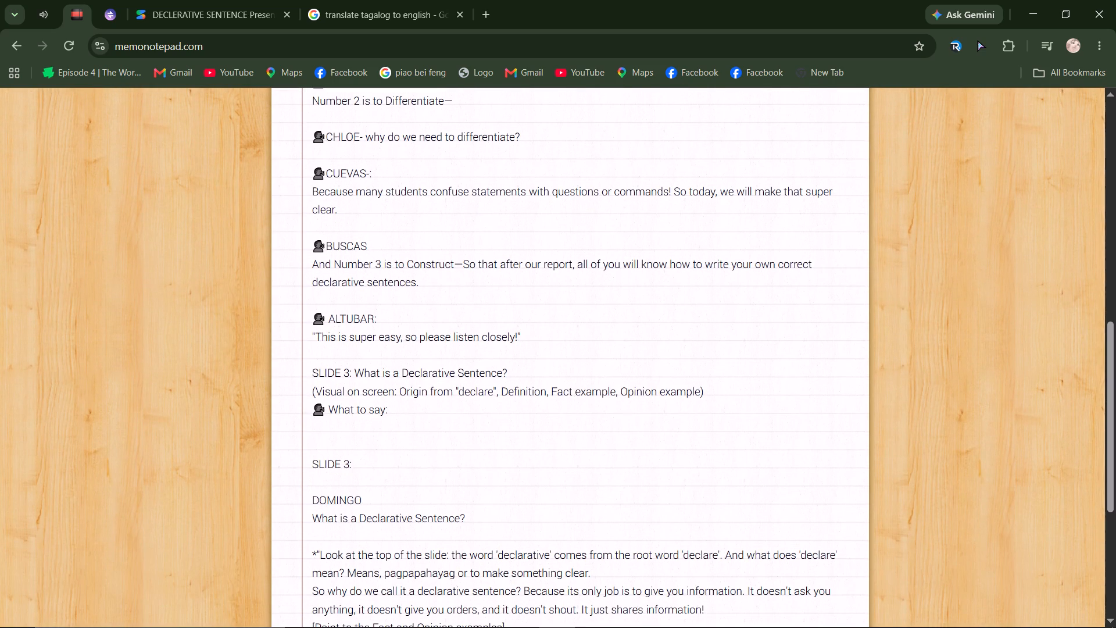
Complete the second Slide 3 heading so it reads "SLIDE 3: Declerative Sentence".
left_click(362, 469)
key("BackSpace")
key("BackSpace")
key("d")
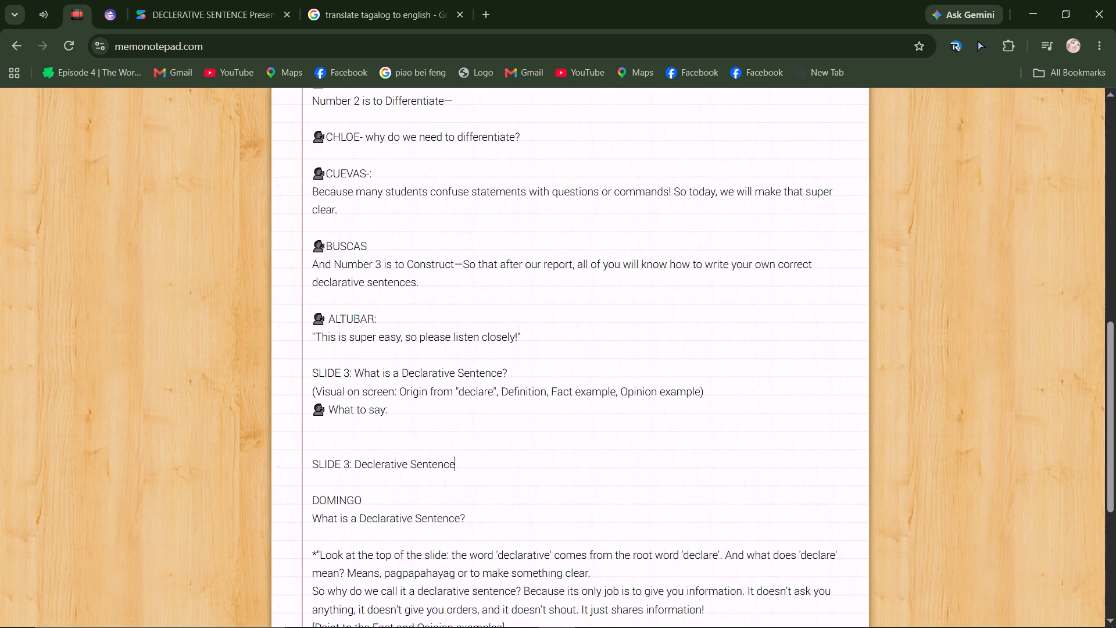
Copy the speaker emoji from the "What to say:" line and paste it with a space before the "DOMINGO" speaker label.
scroll(455, 465, "down", 1)
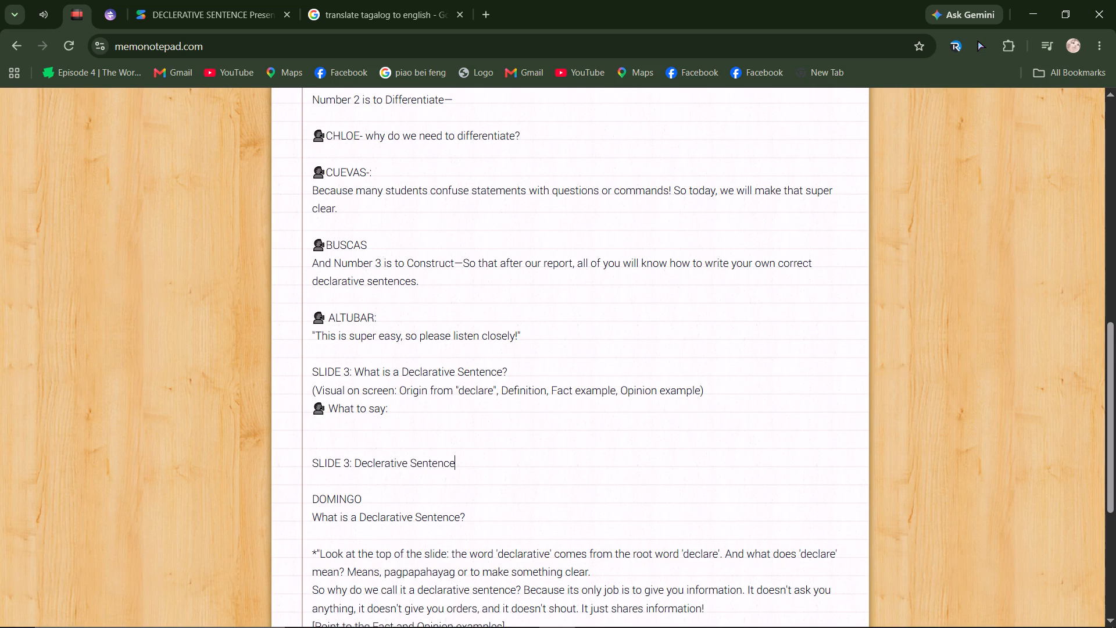
scroll(378, 429, "down", 1)
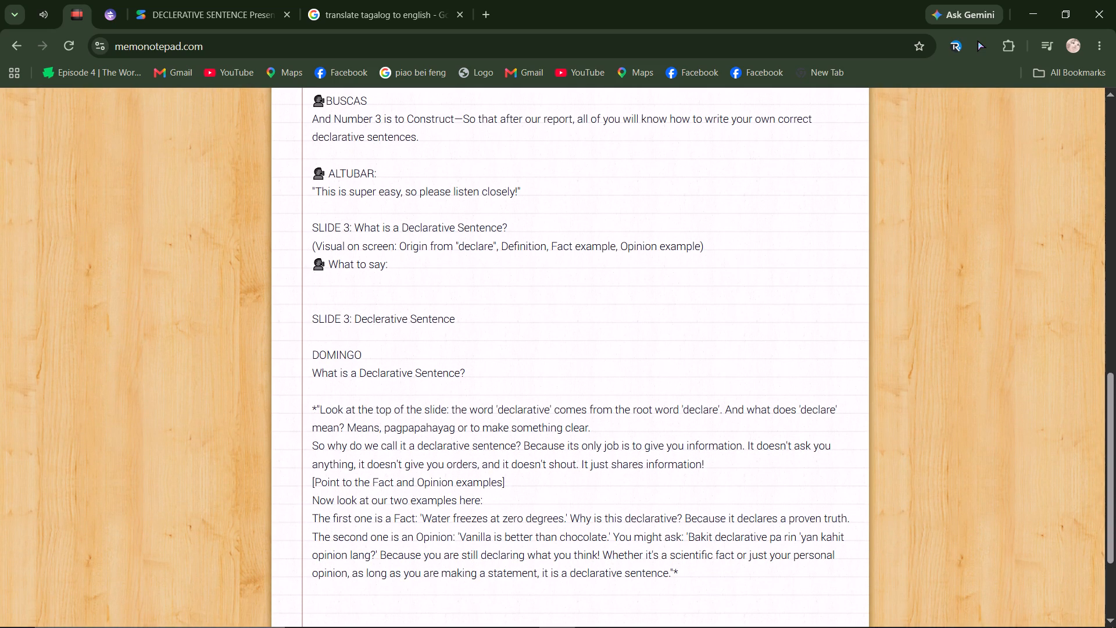
left_click_drag(314, 269, 327, 270)
key("ctrl+c")
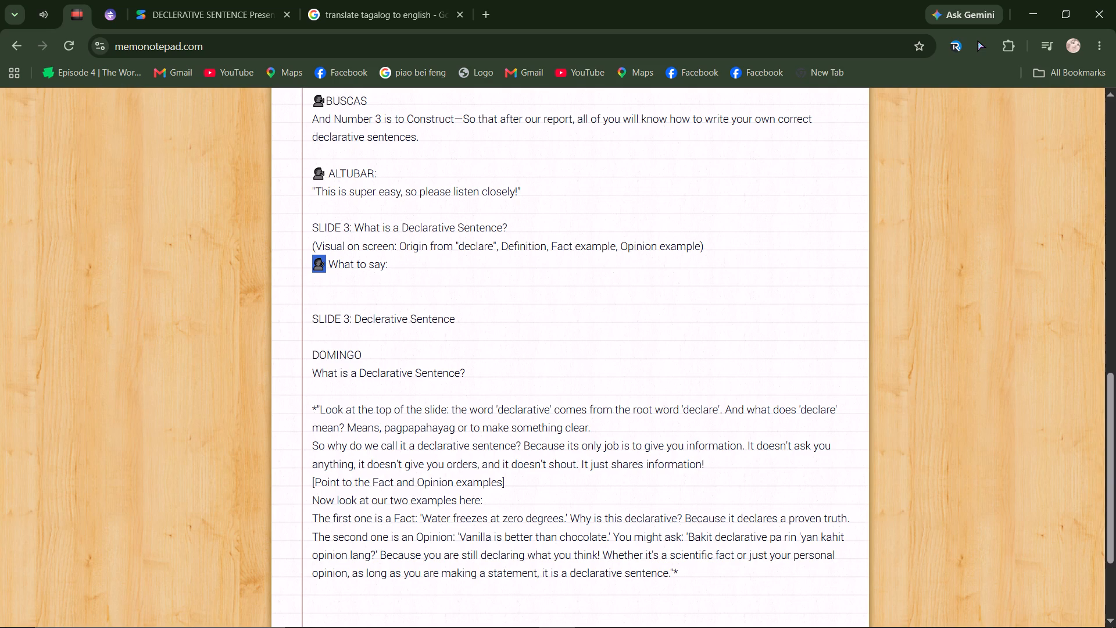
double_click(314, 354)
left_click(314, 354)
left_click(317, 356)
left_click(313, 359)
key("ctrl+v")
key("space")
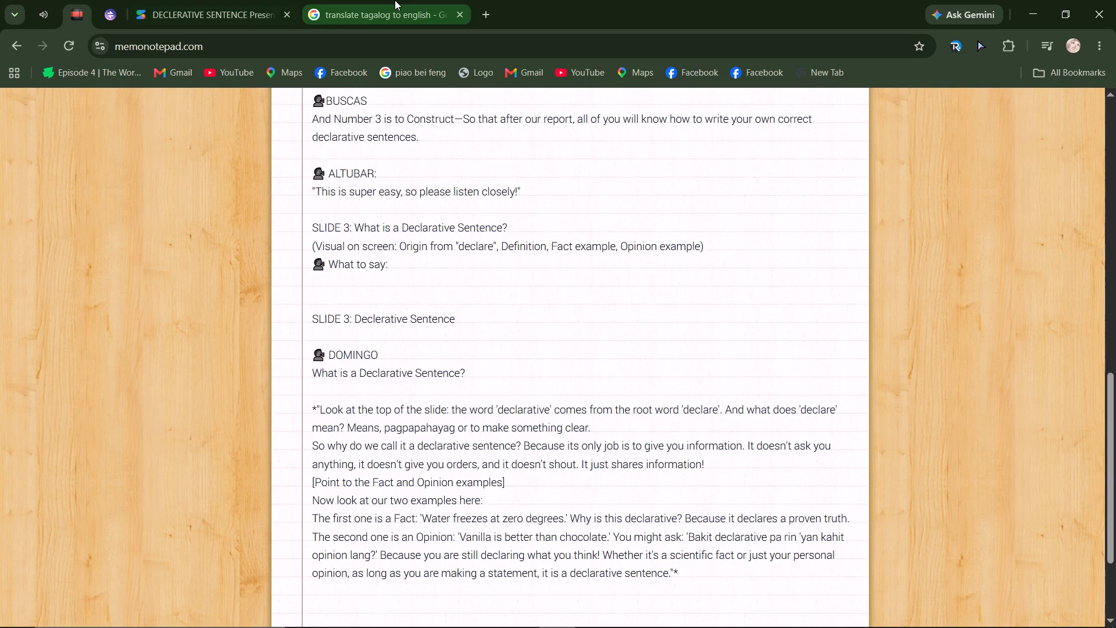
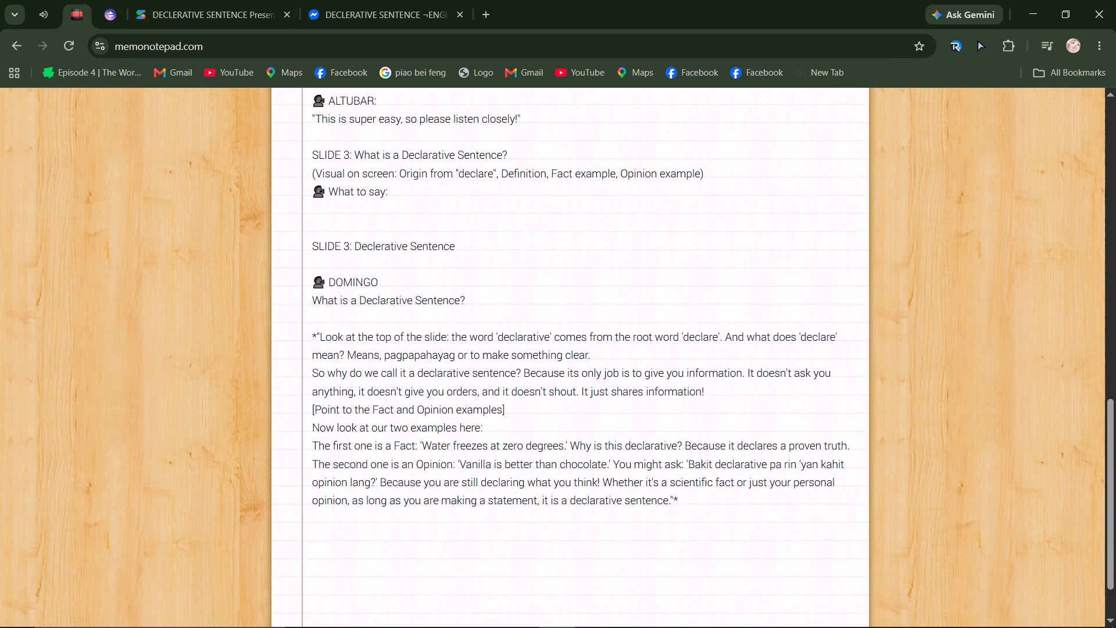
double_click(317, 333)
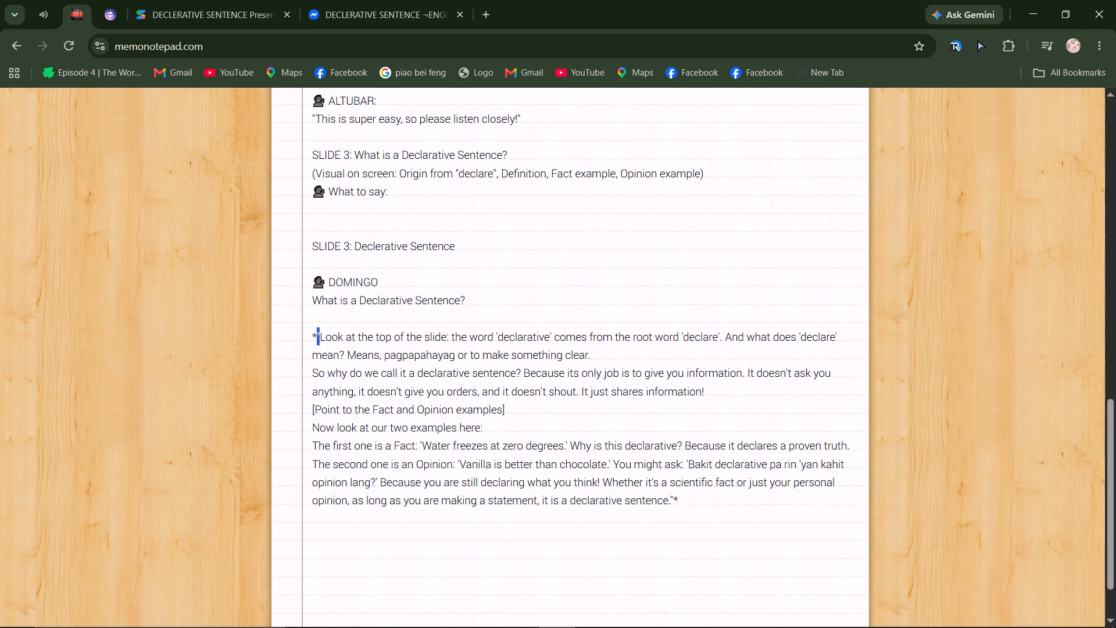
left_click(317, 333)
key("BackSpace")
key("BackSpace")
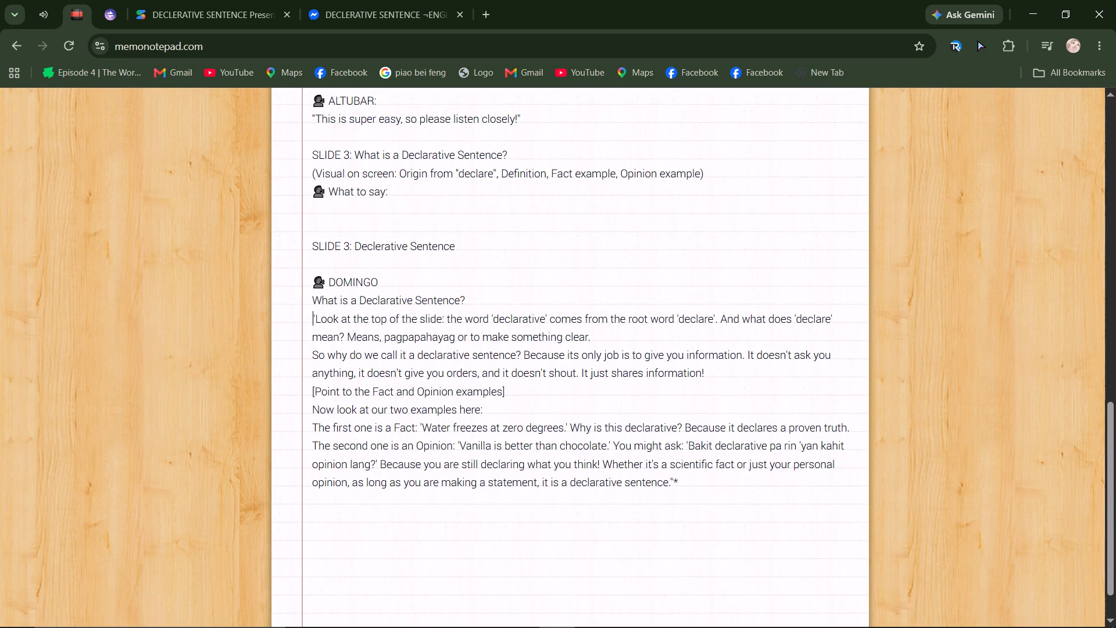
Reword "Means, pagpapahayag" as "It means, pagpapahayag" in DOMINGO's explanation of 'declare'.
left_click(336, 334)
double_click(339, 335)
double_click(376, 346)
double_click(602, 341)
left_click(360, 335)
double_click(356, 333)
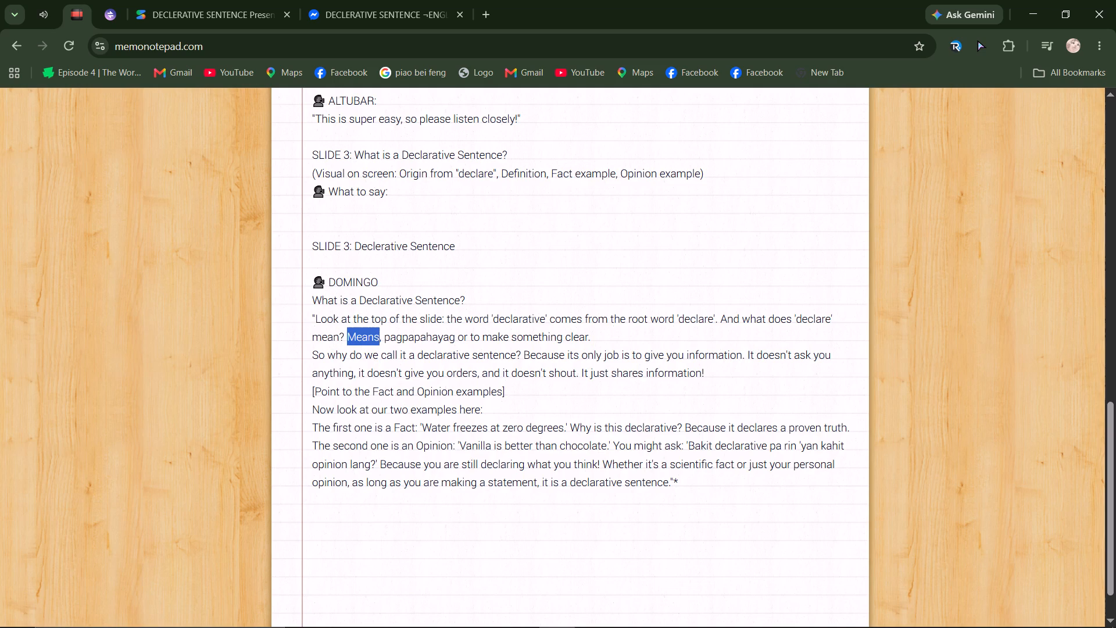
left_click(356, 333)
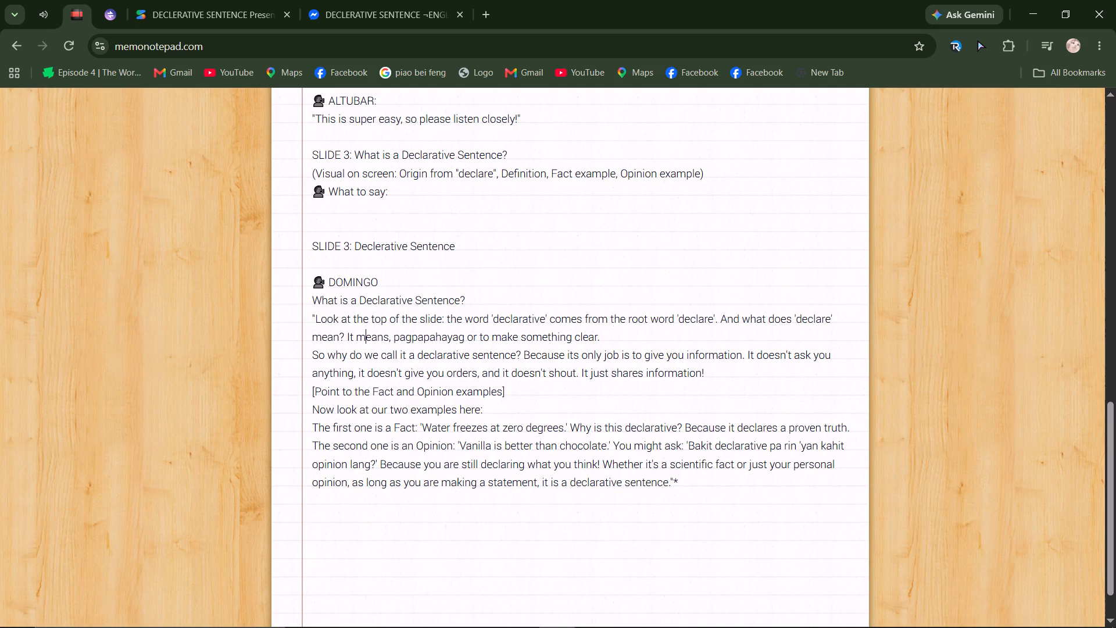
double_click(623, 335)
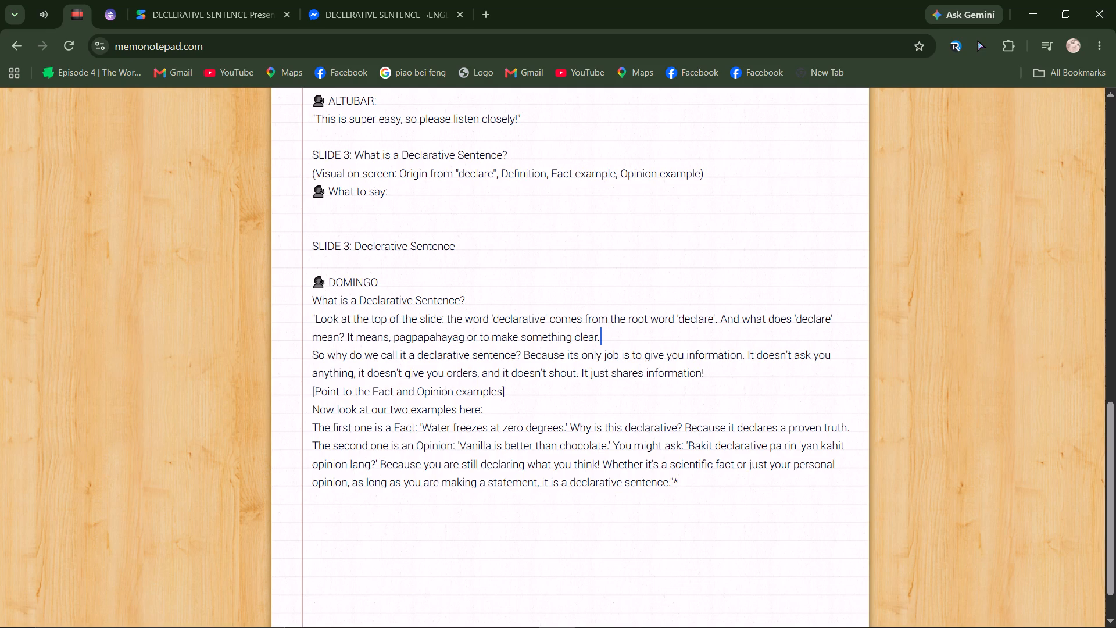
left_click(622, 335)
Insert a blank line and the speaker label "GOLVEQUE" after "It just shares information!" in the Slide 3 script.
double_click(728, 371)
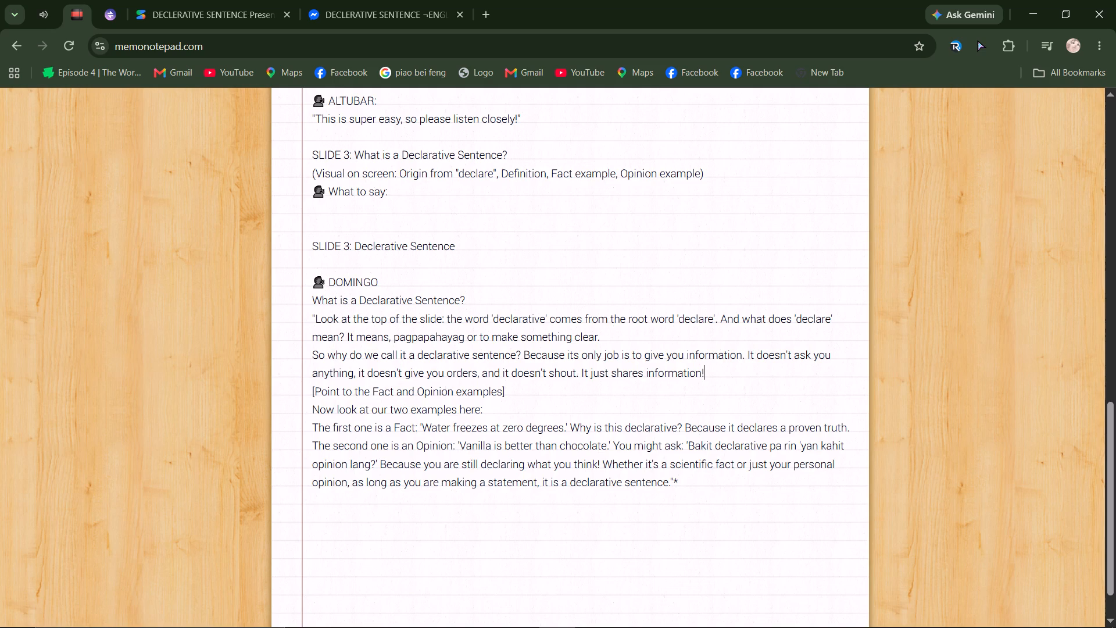
left_click(726, 371)
key("shift+Return")
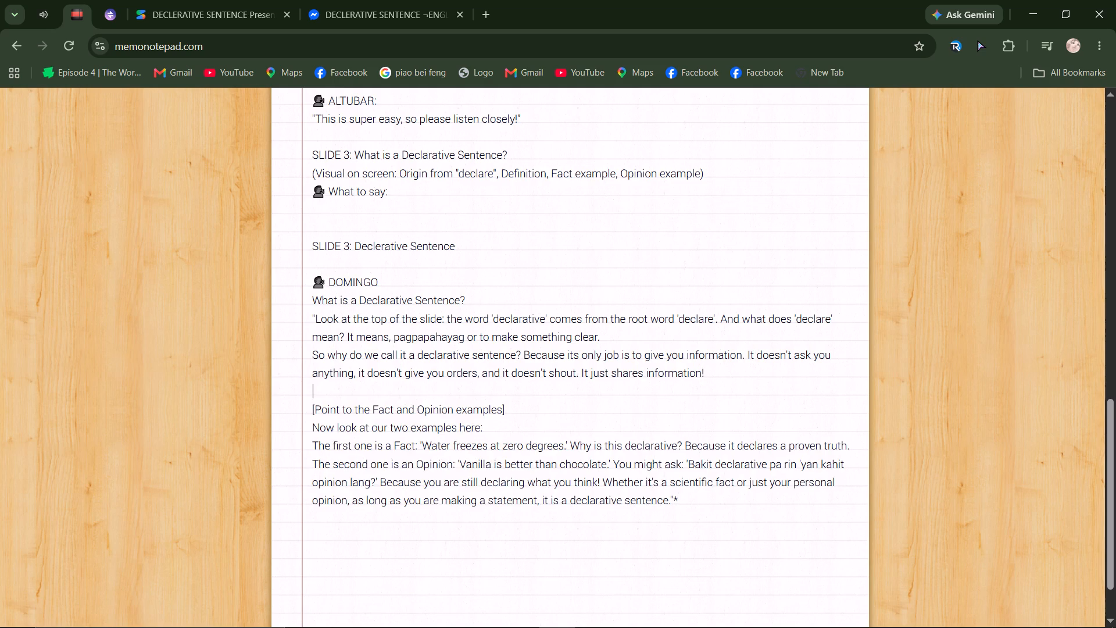
key("shift+Return")
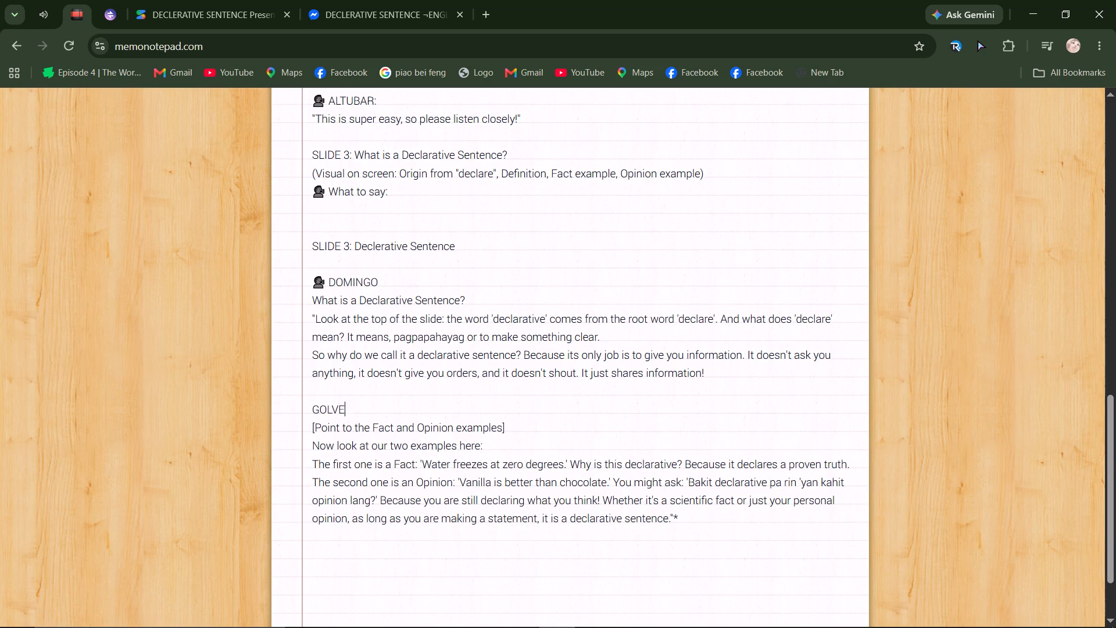
type("UE")
Copy the speaker icon from the DOMINGO label and paste it in front of "GOLVEQUE".
left_click_drag(325, 281, 314, 279)
key("ctrl+c")
key("ctrl+c")
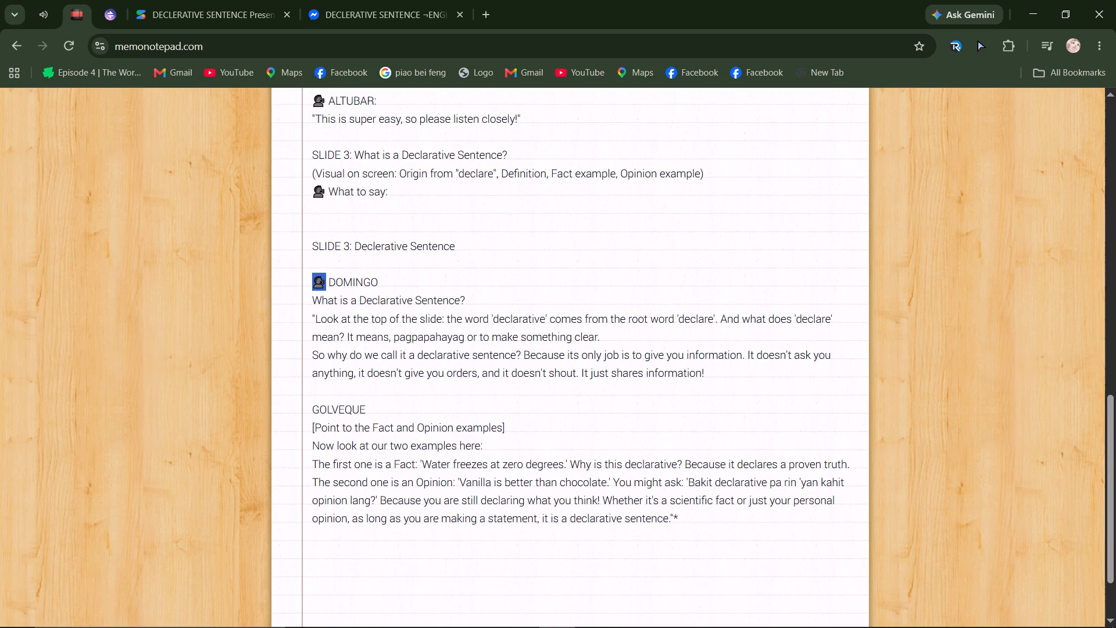
left_click(314, 279, "ctrl")
double_click(316, 415)
left_click(312, 413)
key("ctrl+v")
double_click(551, 429)
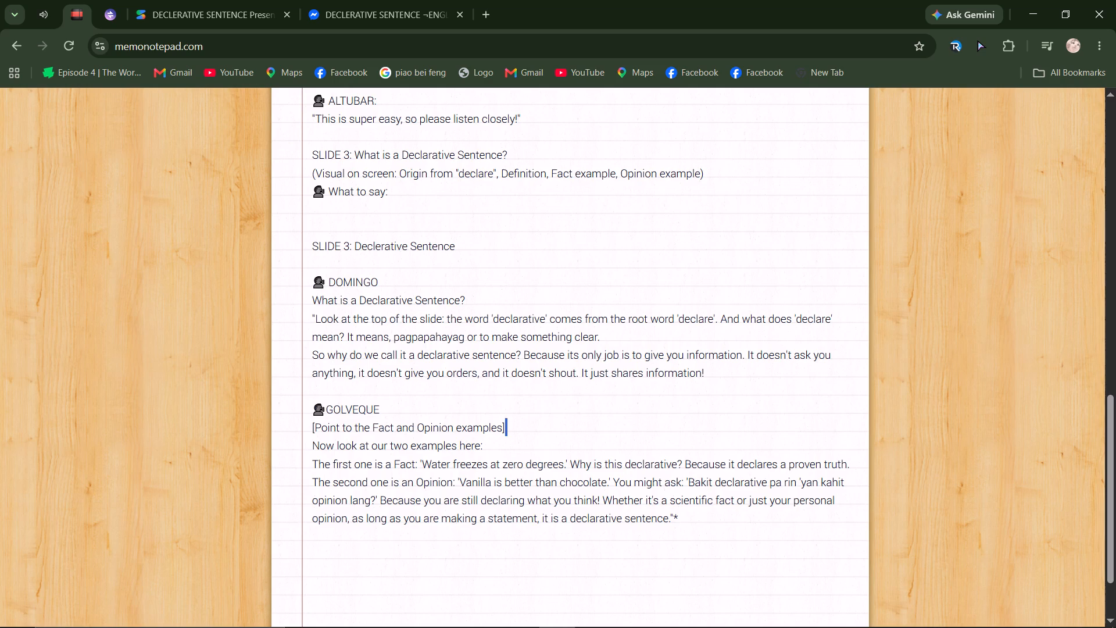
Switch to the DECLERATION presentation in Canva and examine the examples on the "What is a Declarative Sentence?" page.
scroll(550, 428, "down", 1)
double_click(541, 422)
left_click(503, 376)
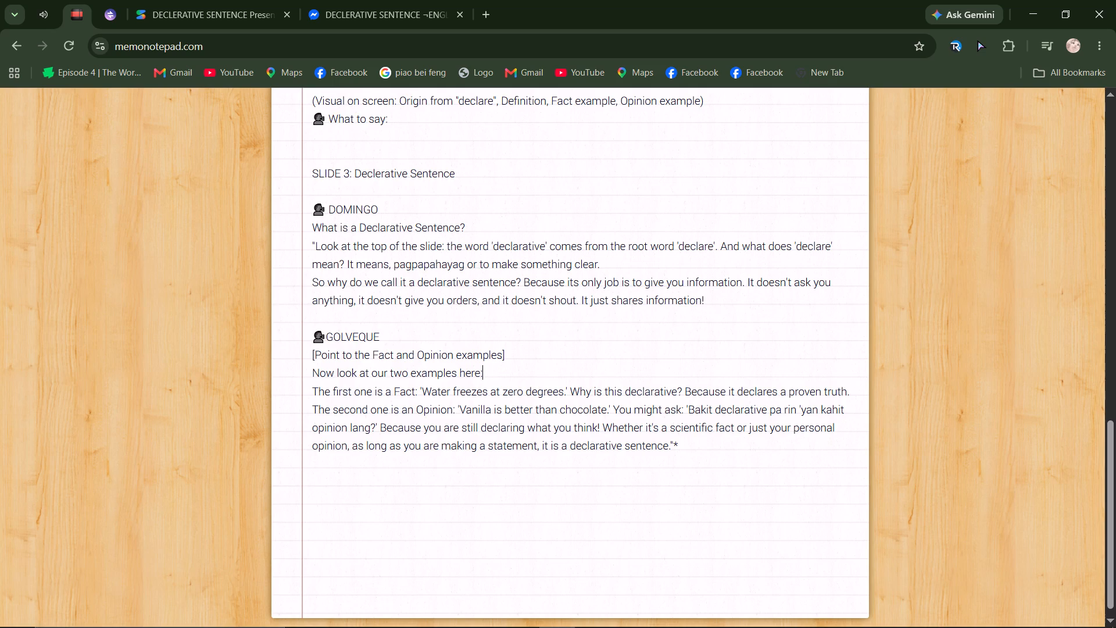
left_click(625, 612)
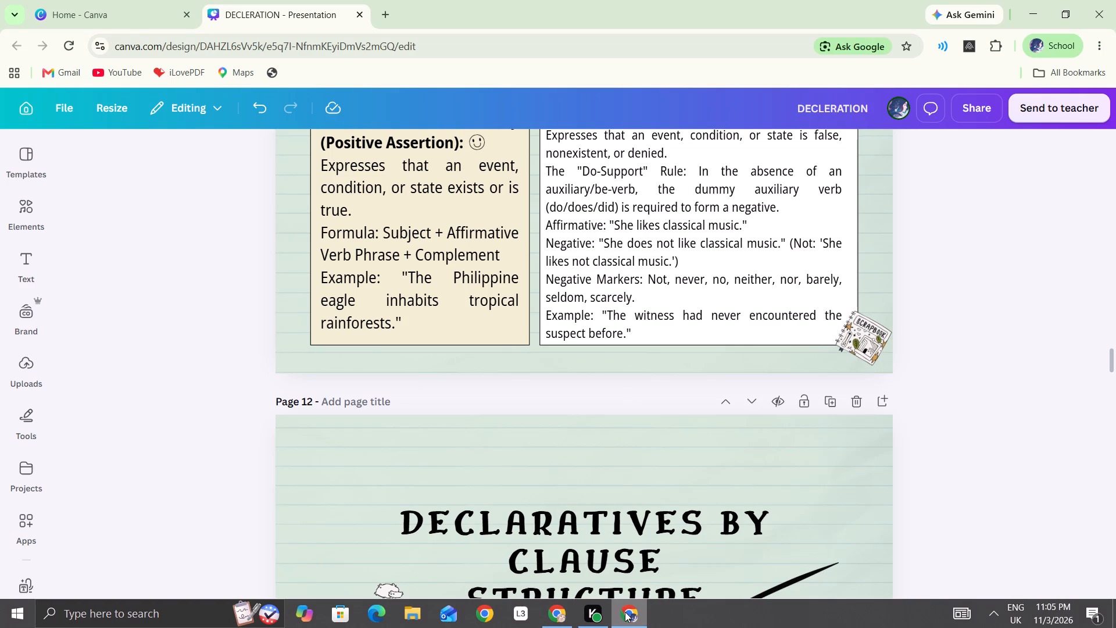
double_click(971, 416)
scroll(972, 415, "up", 2)
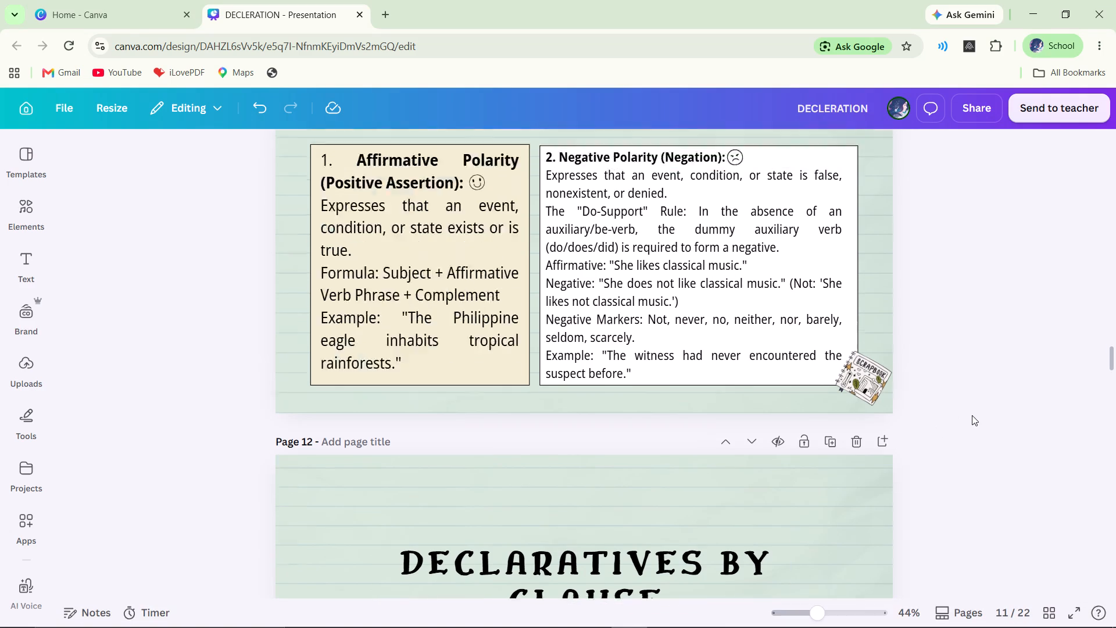
scroll(972, 415, "up", 11)
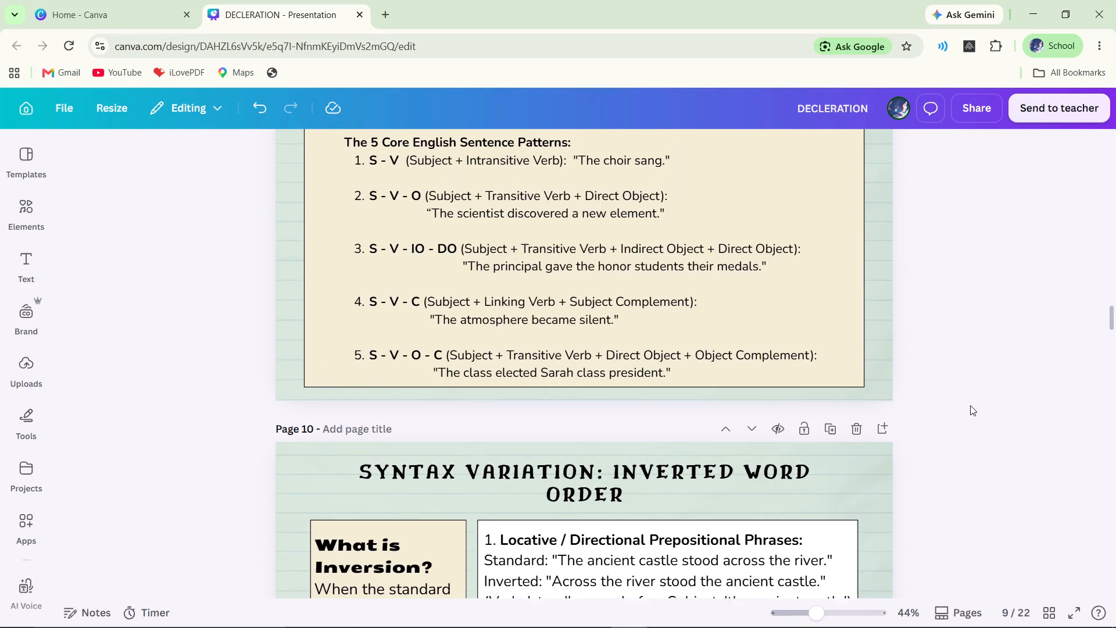
scroll(973, 401, "down", 4)
scroll(975, 400, "up", 14)
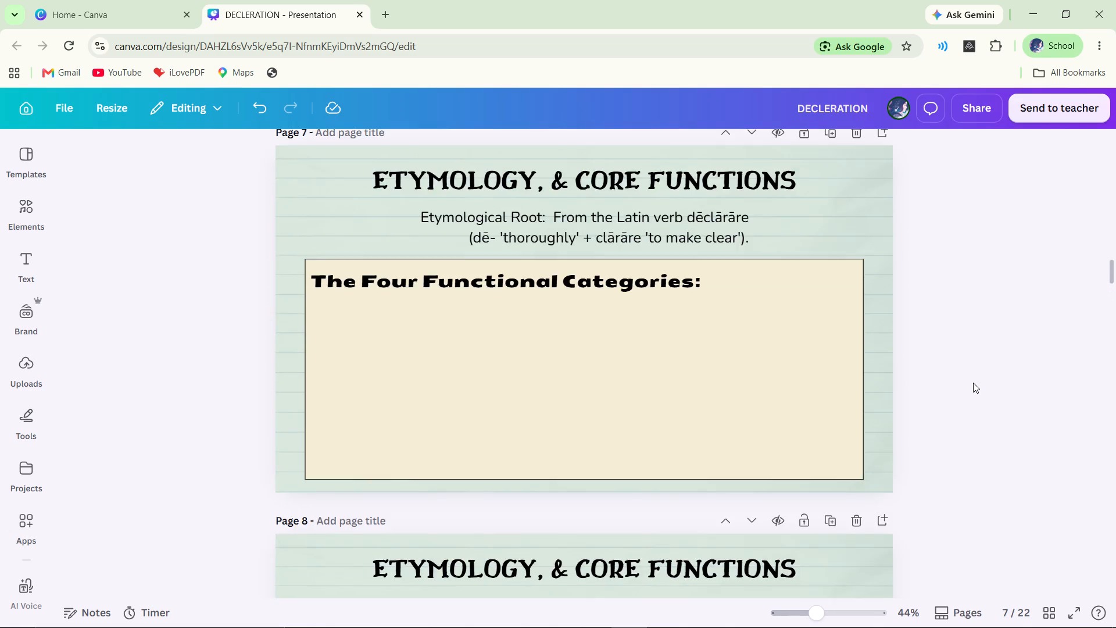
scroll(973, 383, "up", 6)
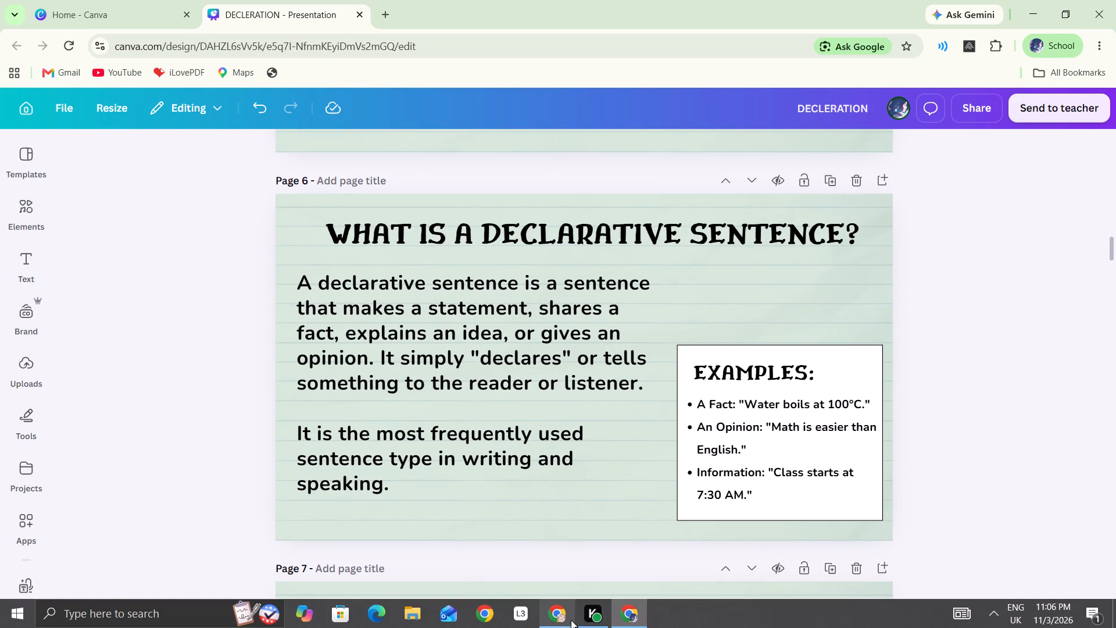
Return to the memo and replace the fact example "Water freezes at zero degrees." with "Water boils at 100".
double_click(571, 620)
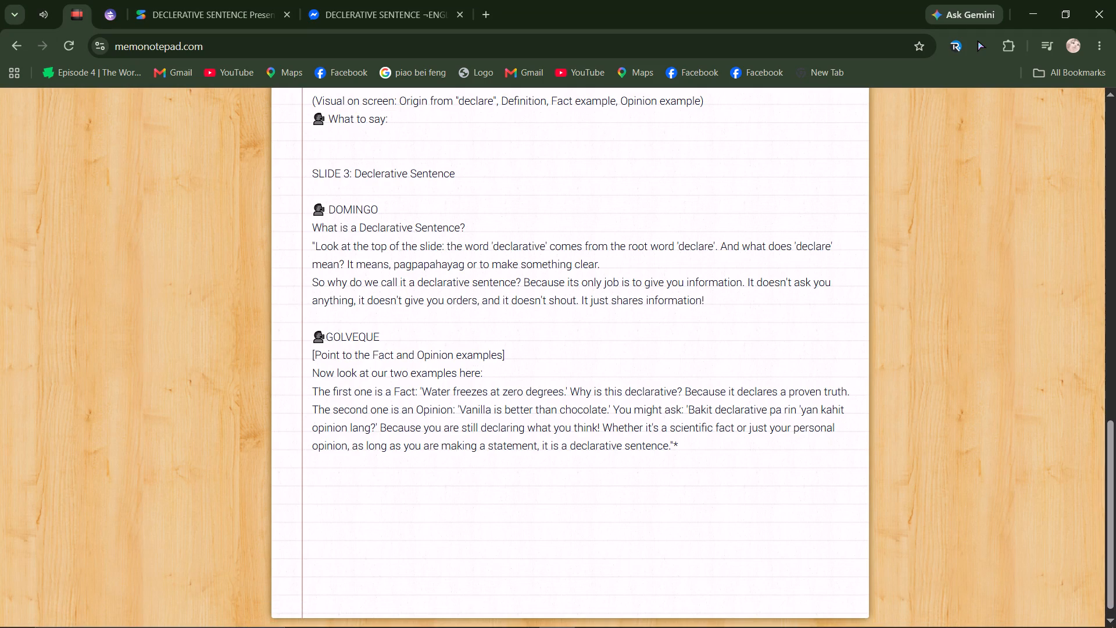
left_click_drag(424, 391, 566, 390)
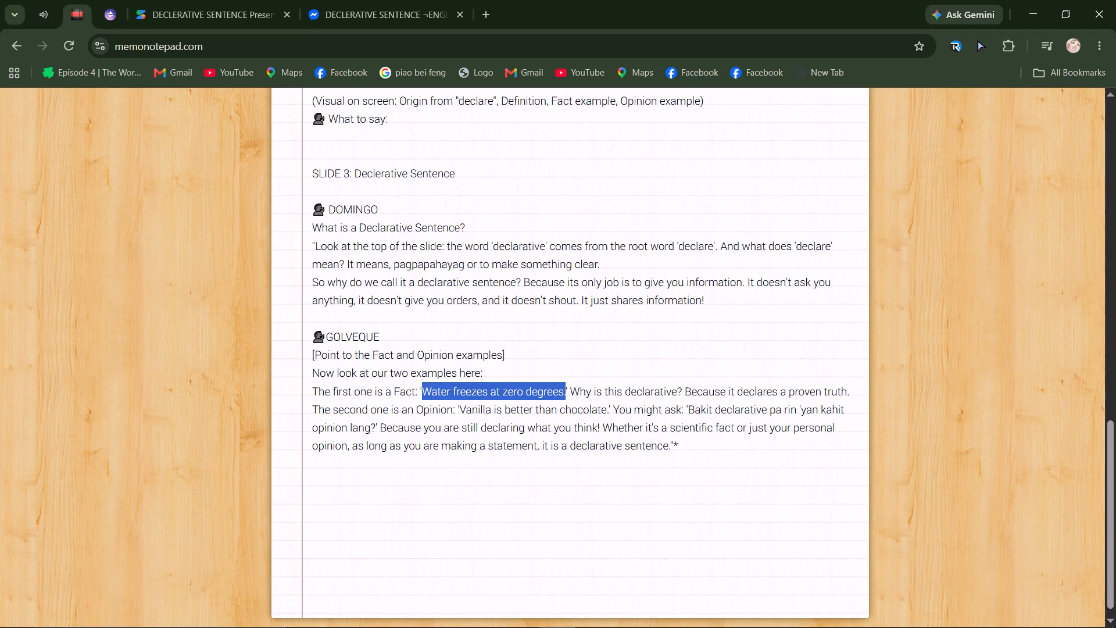
key("BackSpace")
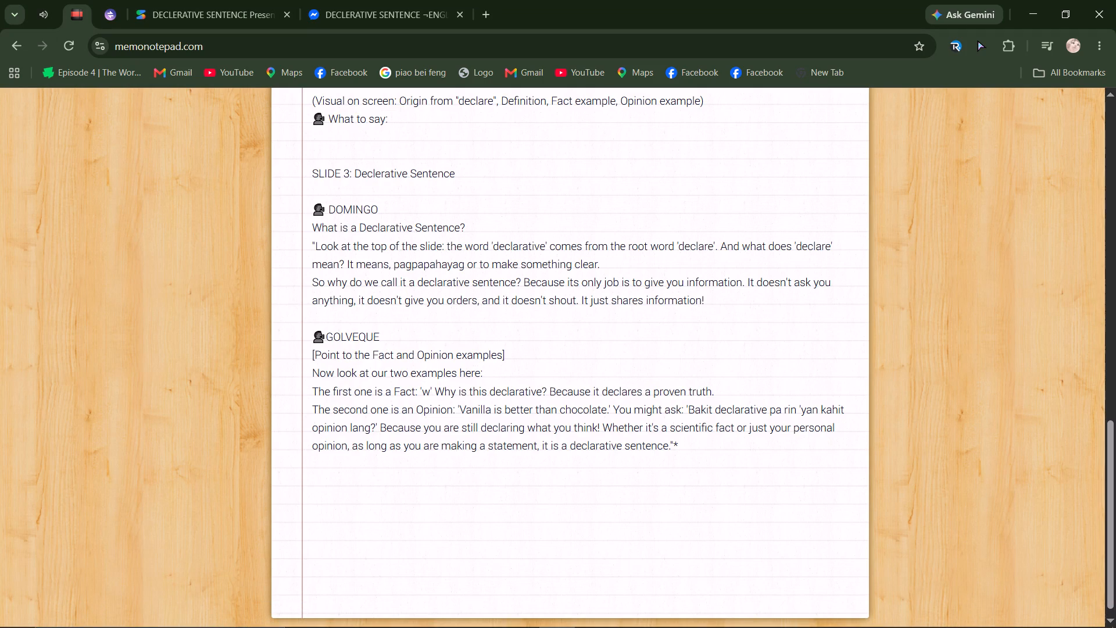
key("BackSpace")
type("ater boils at 100")
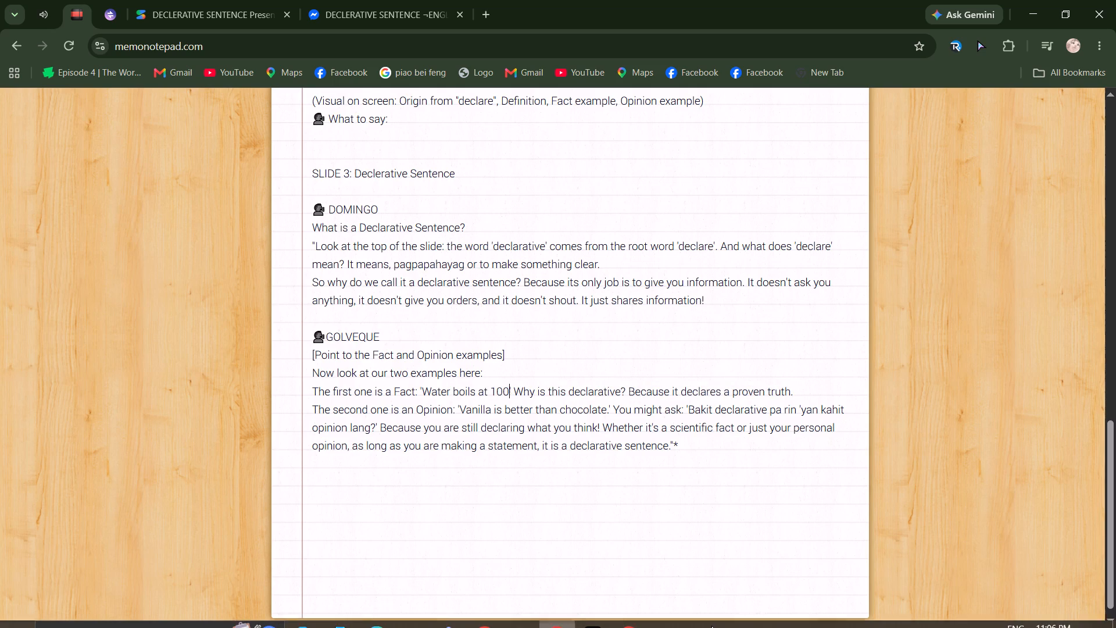
Copy the degree symbol from the fact example on Canva page 6 and complete the memo's example as "Water boils at 100°C".
left_click(626, 623)
left_click(836, 407)
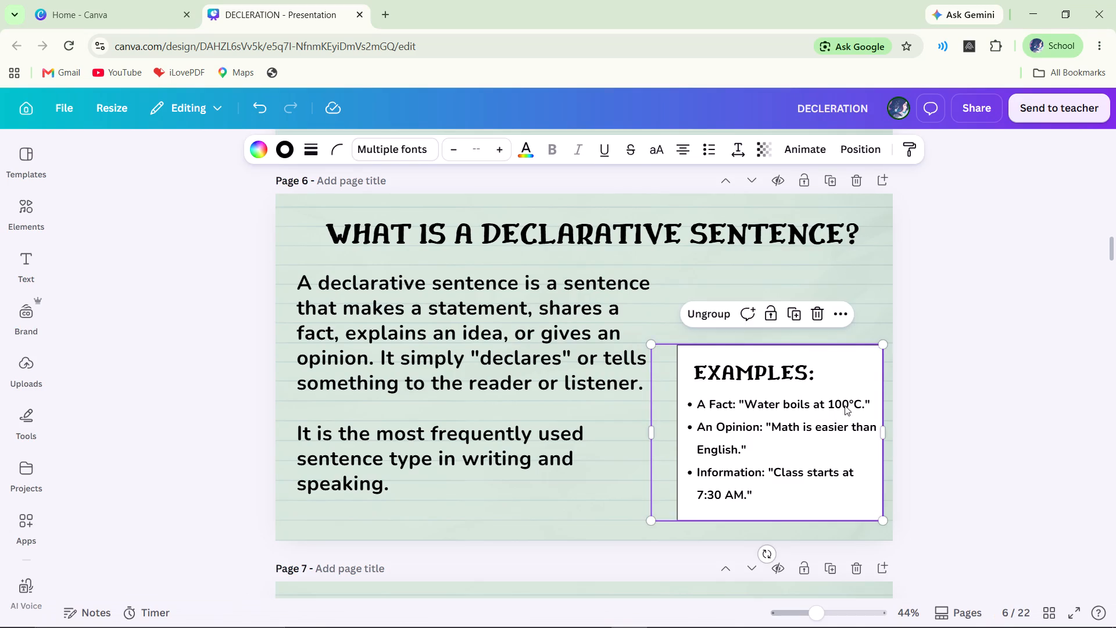
left_click(845, 405)
left_click(849, 400)
left_click_drag(848, 401, 854, 404)
right_click(854, 404)
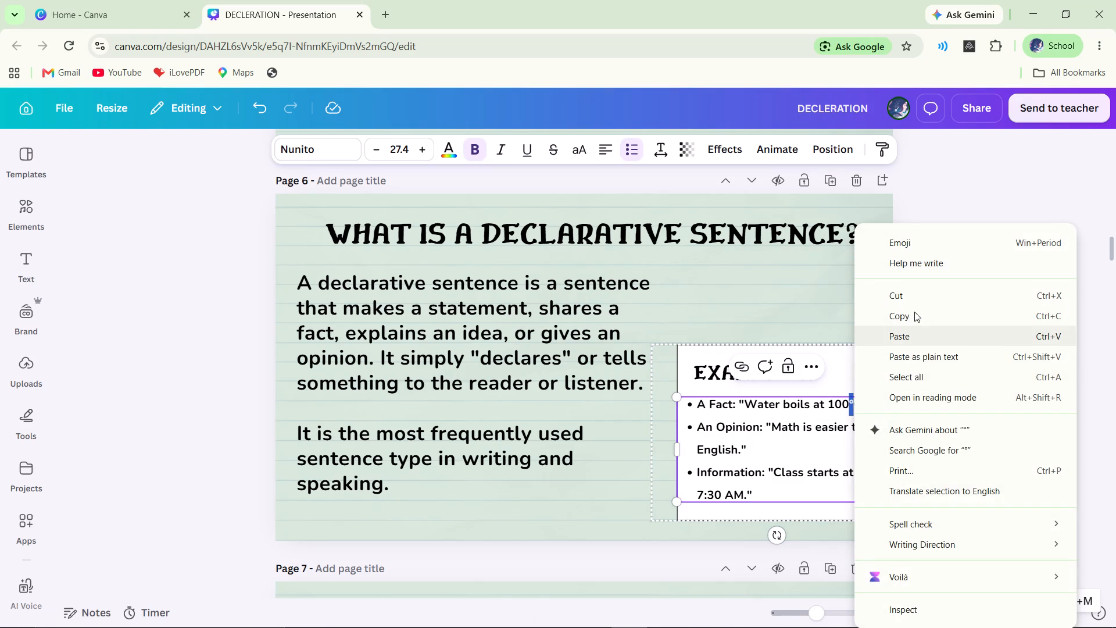
double_click(913, 311)
left_click(556, 627)
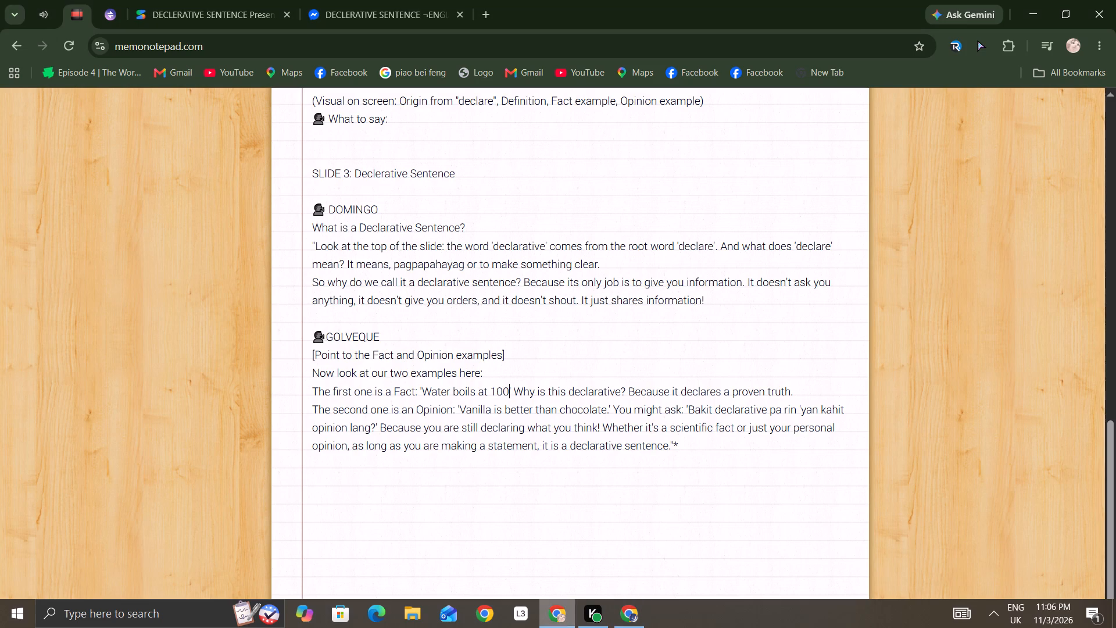
right_click(509, 387)
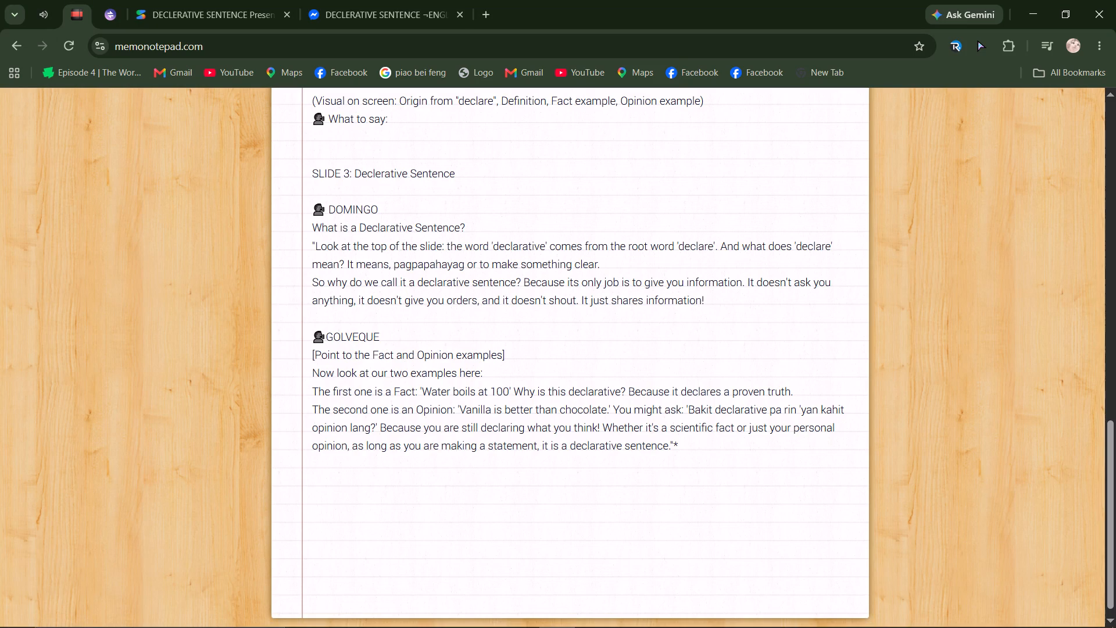
left_click(536, 224)
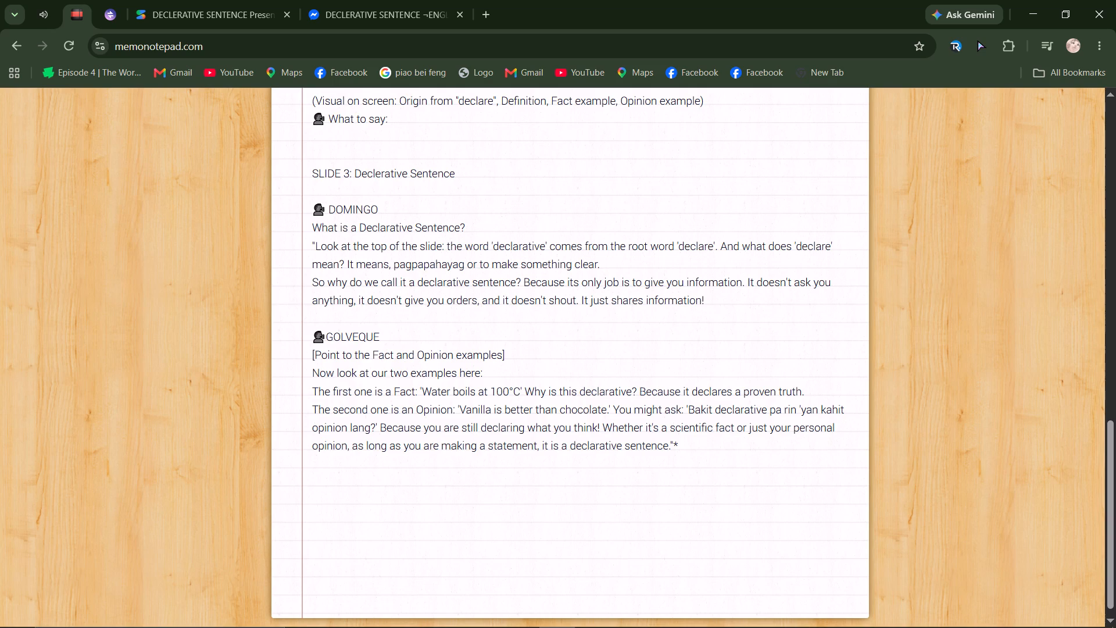
Switch to the DECLERATION presentation in Canva and copy the opinion example "Math is easier than English." from page 6.
double_click(633, 603)
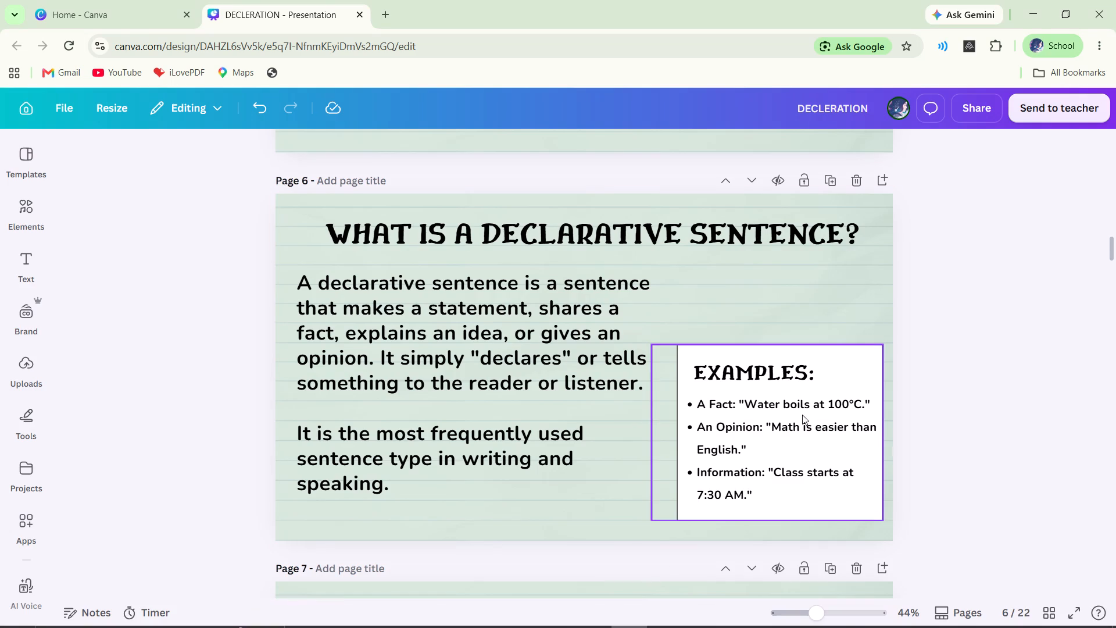
left_click(792, 431)
left_click(785, 426)
double_click(775, 429)
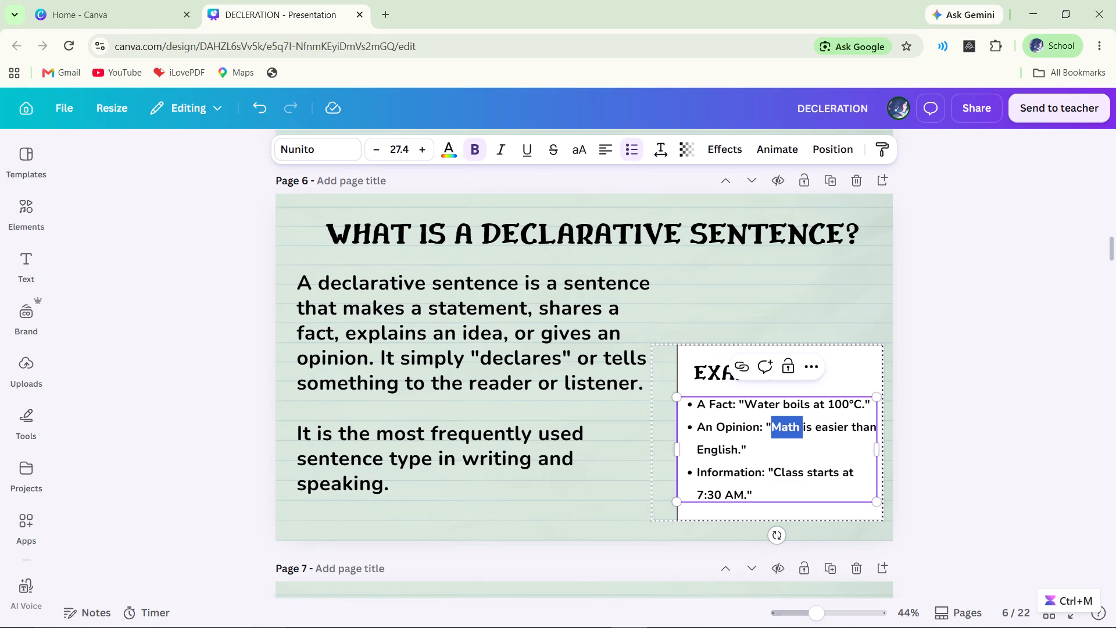
left_click(777, 427)
double_click(775, 428)
triple_click(774, 427)
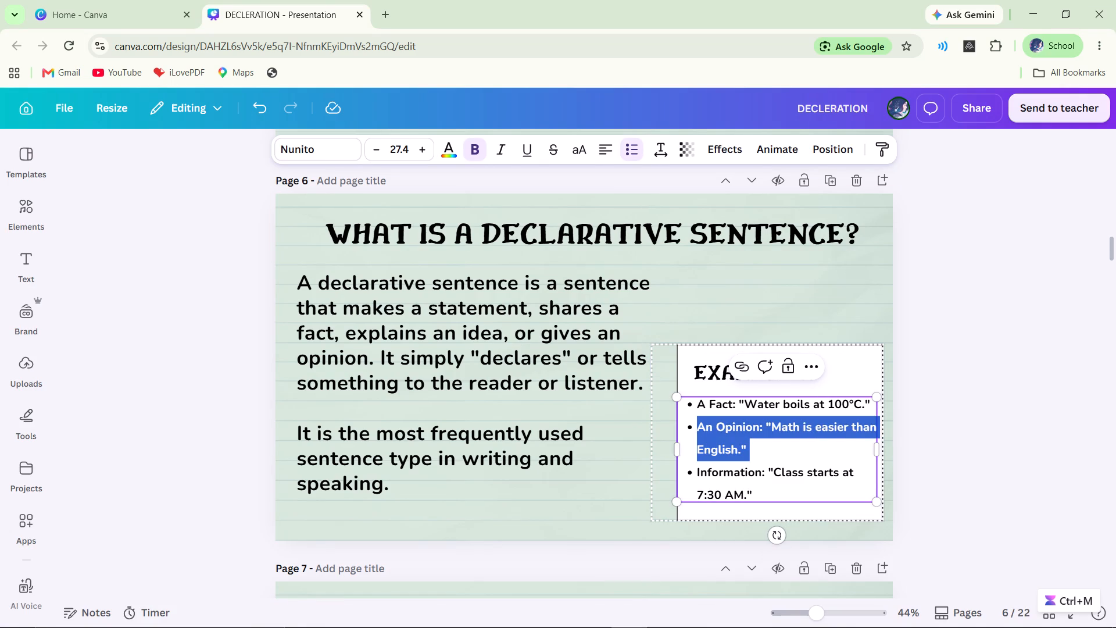
left_click(774, 427)
double_click(781, 431)
left_click(774, 427)
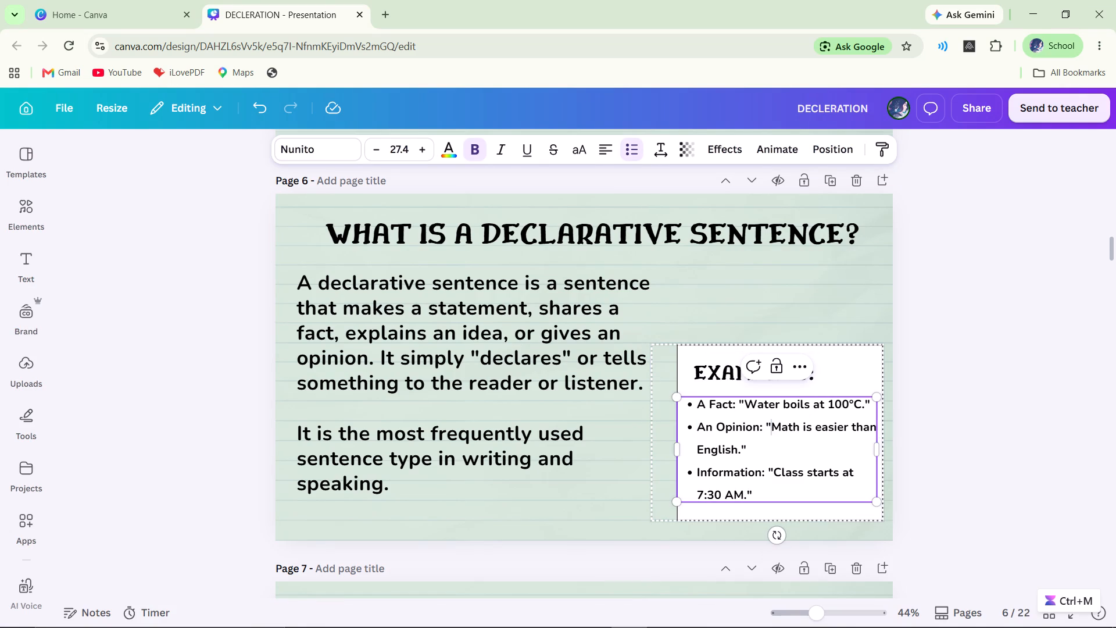
left_click(774, 427)
left_click_drag(774, 427, 738, 451)
key("ctrl+c")
key("ctrl+c")
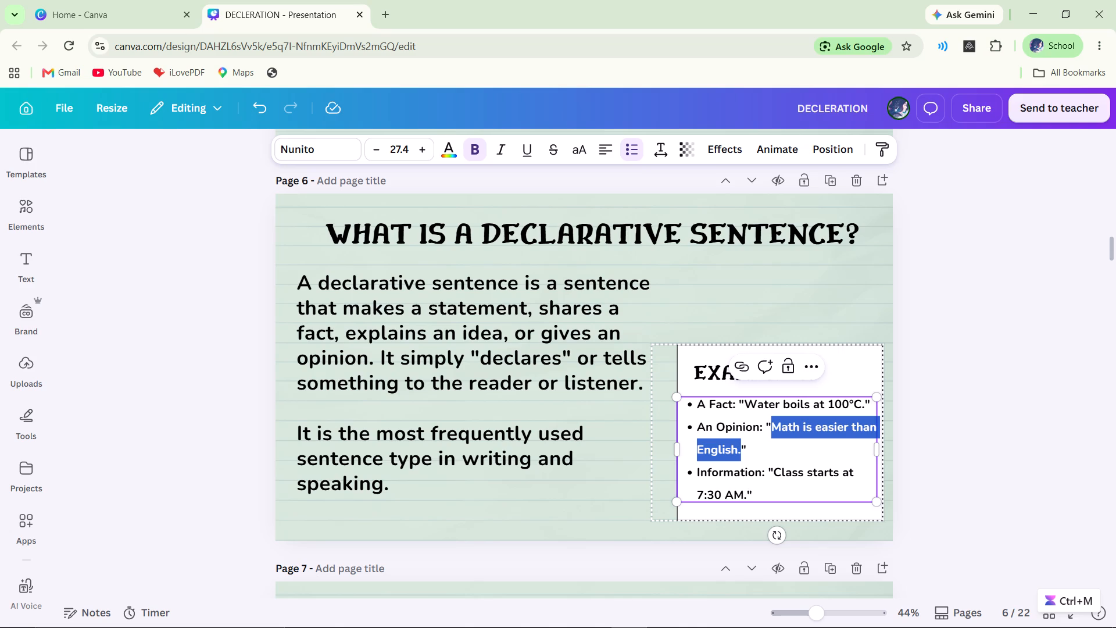
left_click_drag(738, 451, 738, 452)
double_click(738, 452, "ctrl")
Return to the memo and replace the opinion example 'Vanilla is better than chocolate.' with the copied "Math is easier than English.".
double_click(570, 617)
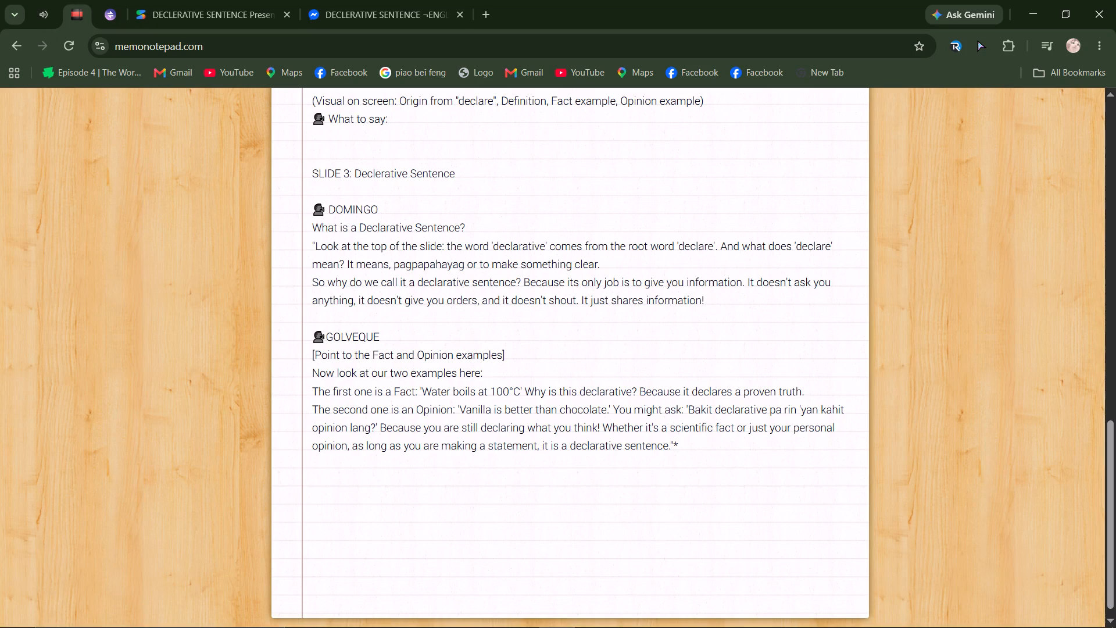
double_click(457, 409)
left_click_drag(458, 409, 550, 409)
left_click_drag(553, 410, 586, 411)
triple_click(592, 411)
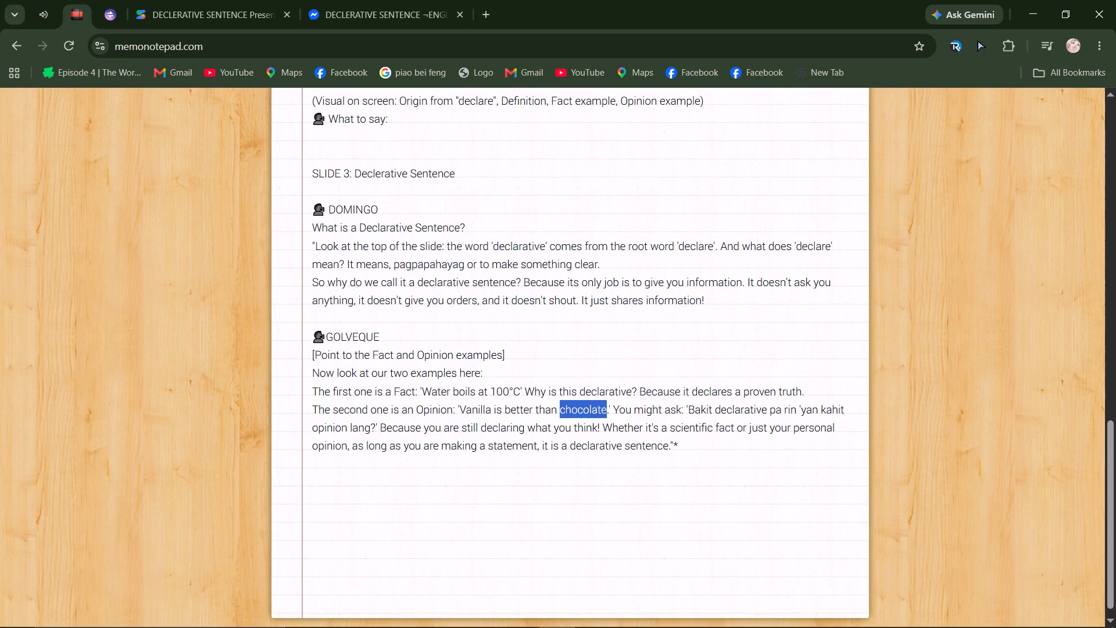
left_click(593, 415)
left_click(609, 413)
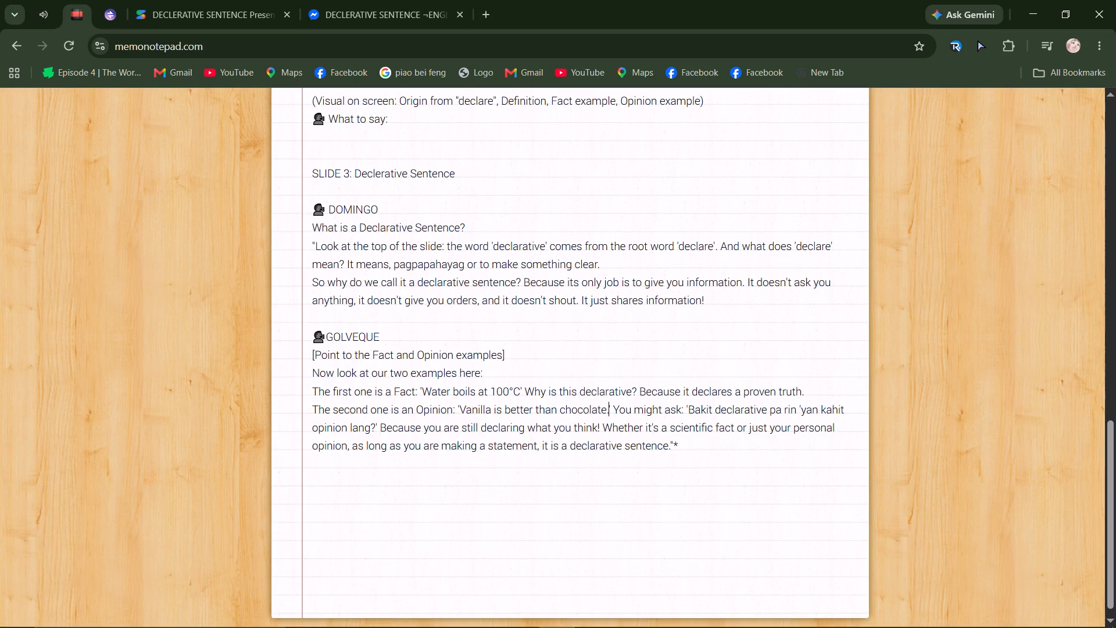
left_click_drag(456, 407, 465, 407)
left_click_drag(465, 407, 611, 401)
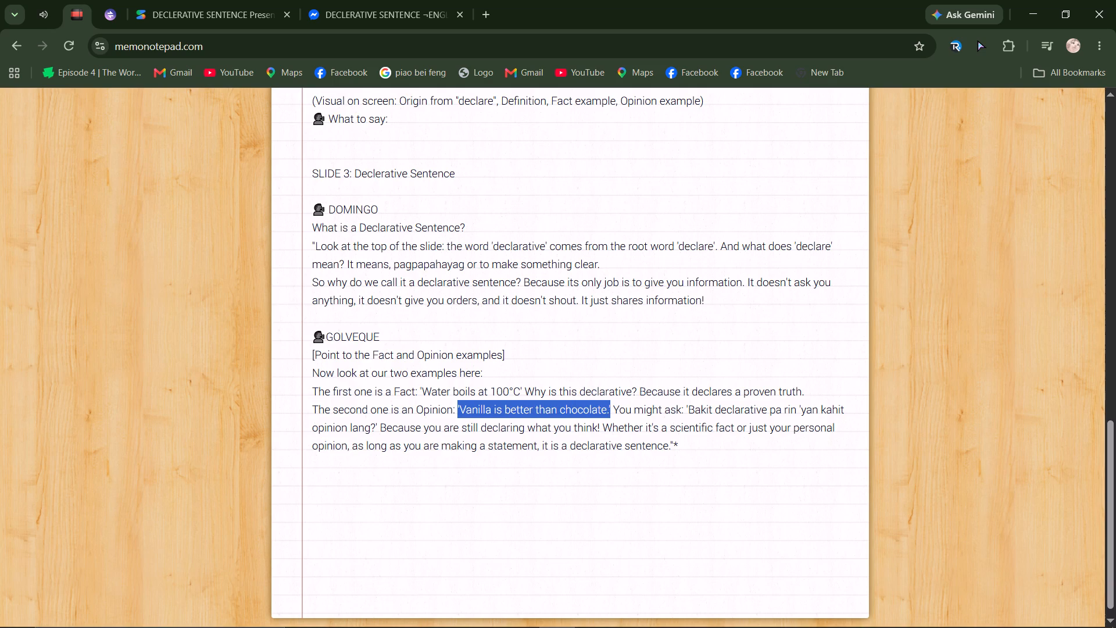
left_click_drag(611, 401, 610, 401)
left_click_drag(610, 401, 610, 401)
key("ctrl+v")
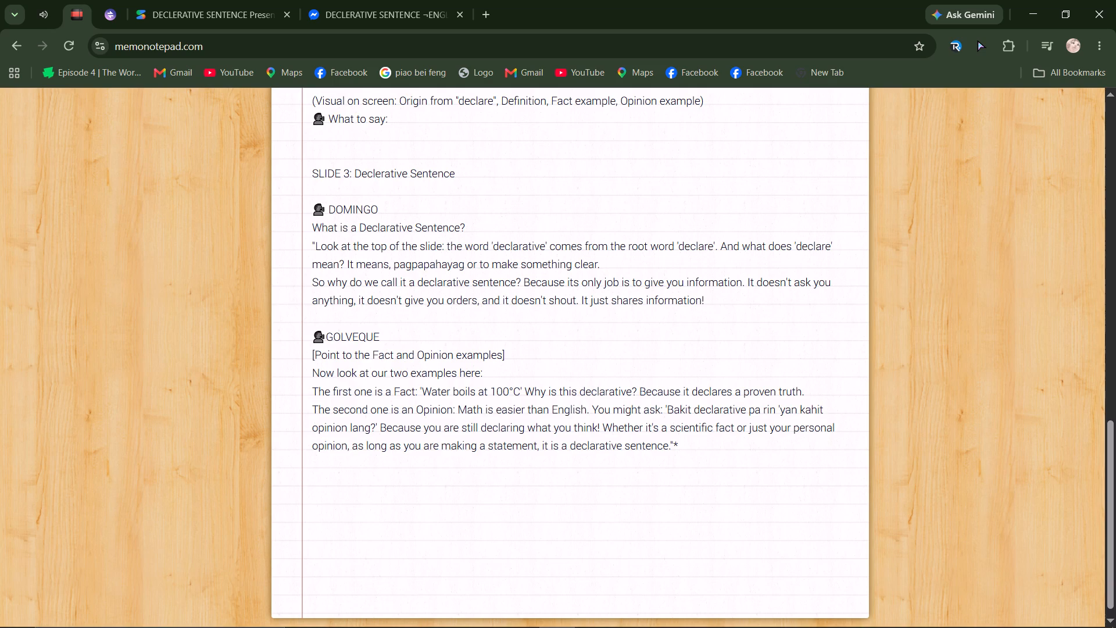
Remove the period after "English" in the memo's opinion example and enclose the sentence in double quotation marks.
key("BackSpace")
key("shift+quotedbl")
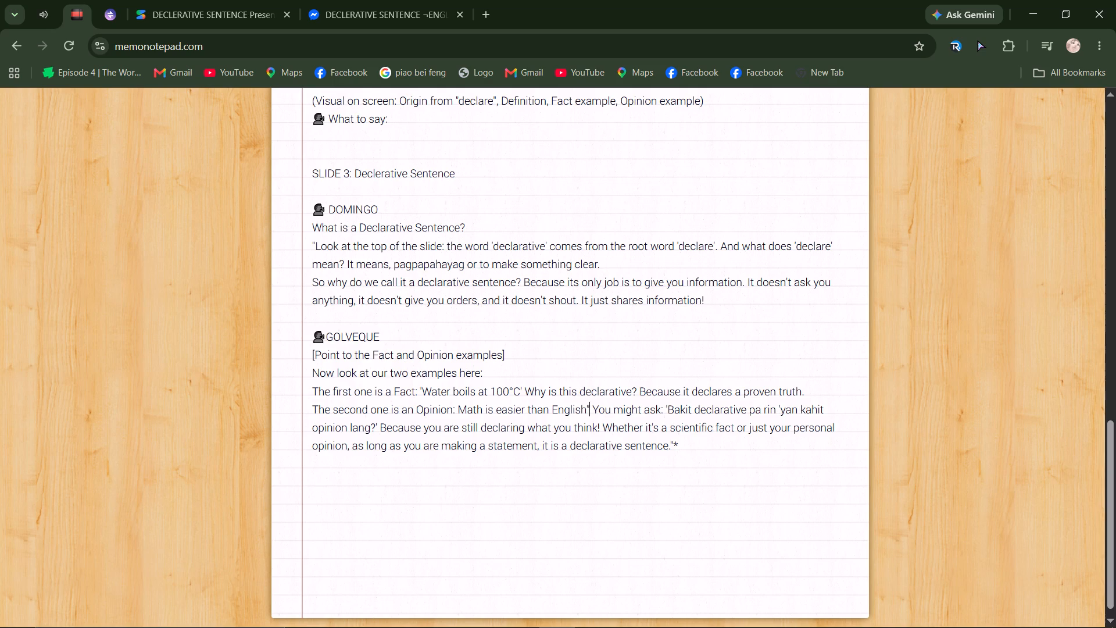
key("Left")
key("Left")
key("Left")
key("Left")
key("Left")
key("Left")
key("Left")
key("Left")
key("Left")
key("Left")
key("Left")
key("Left")
key("Left")
key("Left")
key("Left")
key("Left")
key("Left")
key("Left")
key("Left")
key("Left")
key("Left")
key("Left")
key("shift+quotedbl")
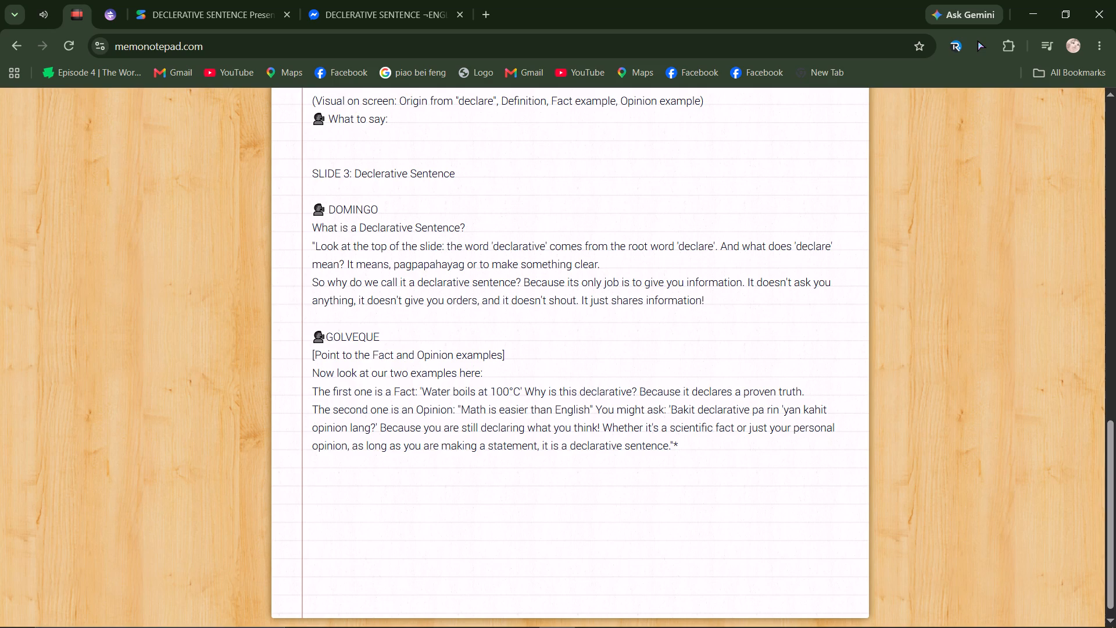
Place the text cursor on a blank line below GOLVEQUE's script, then switch back to page 6 of the Canva presentation.
left_click(716, 435)
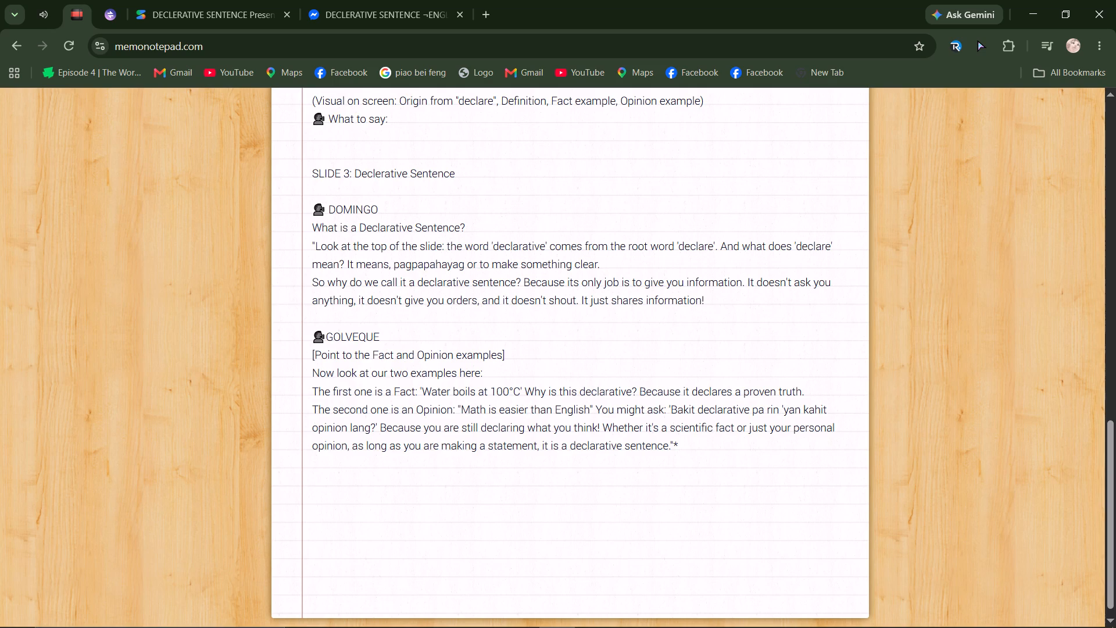
double_click(706, 455)
double_click(414, 478)
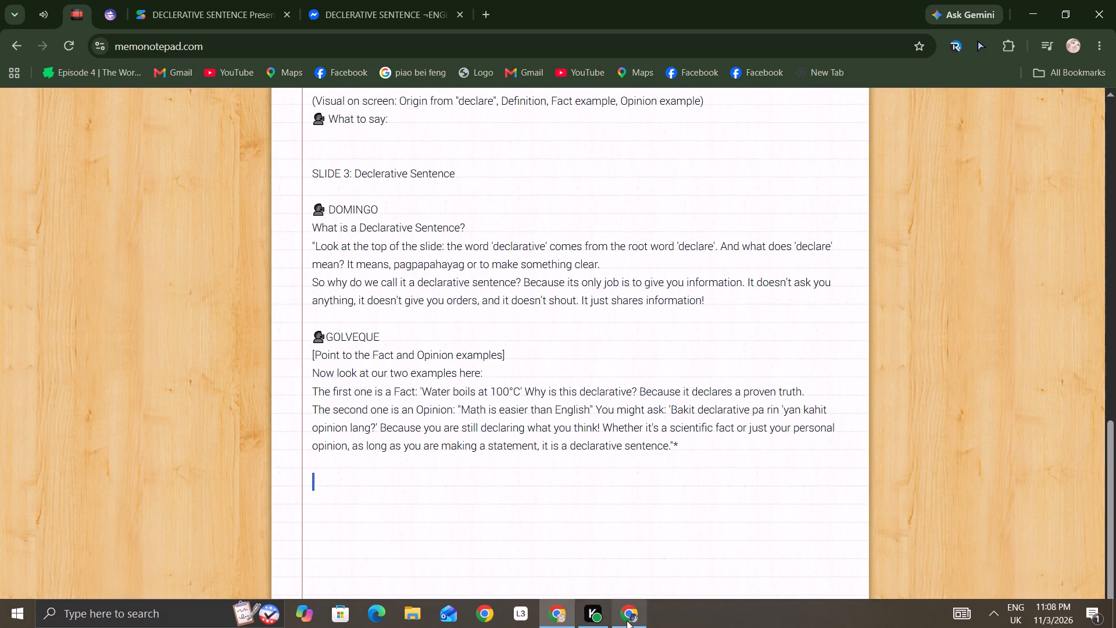
double_click(627, 620)
left_click(965, 502)
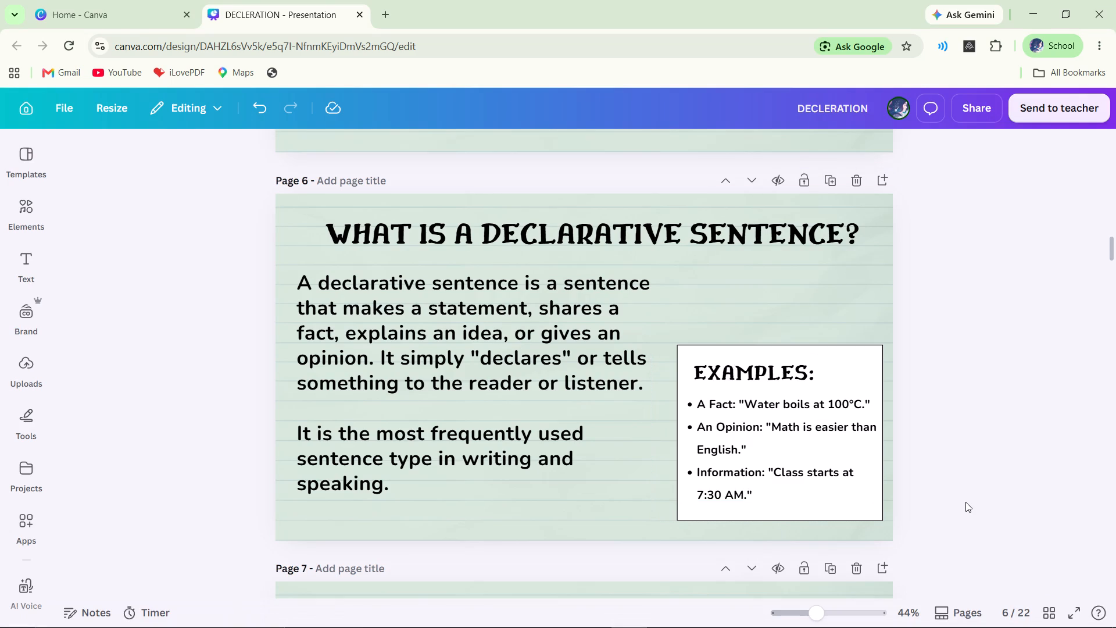
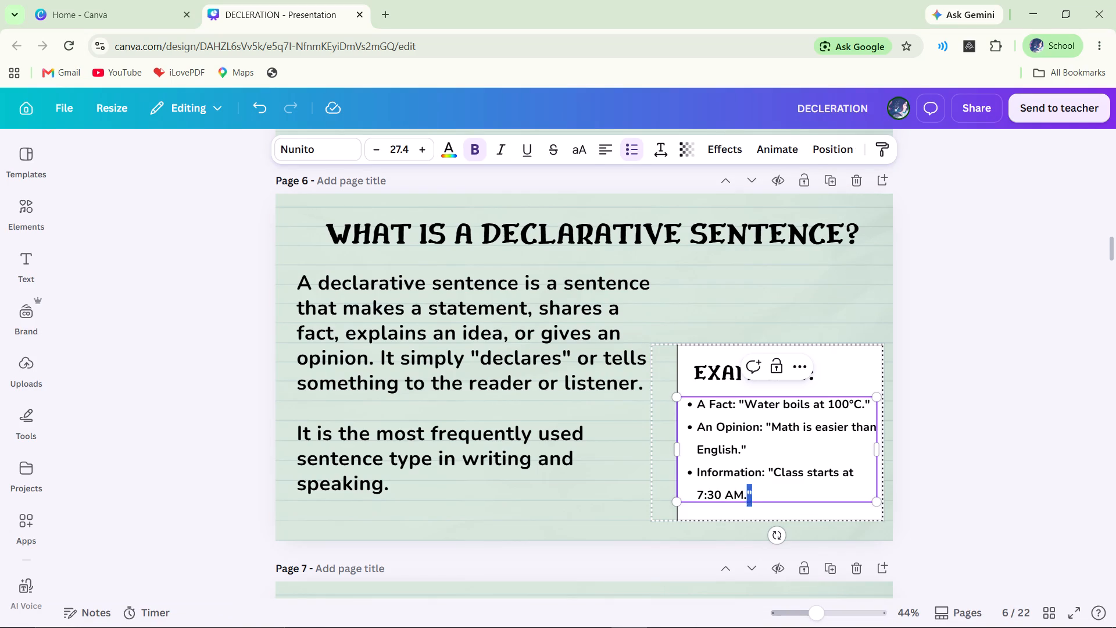
left_click_drag(724, 494, 687, 476)
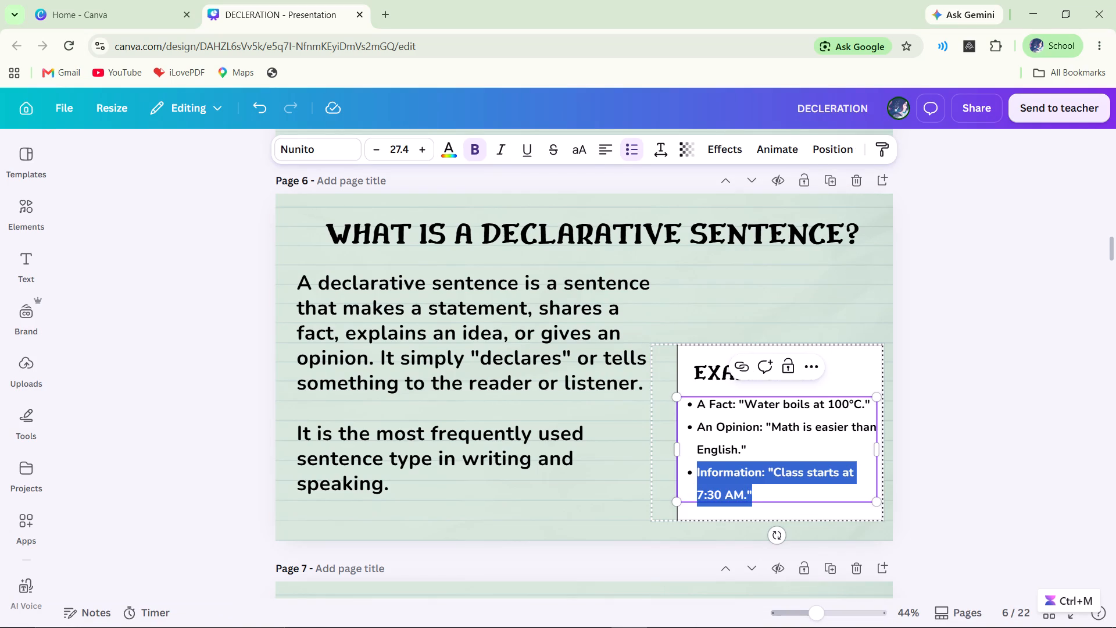
key("BackSpace")
key("BackSpace")
key("BackSpace")
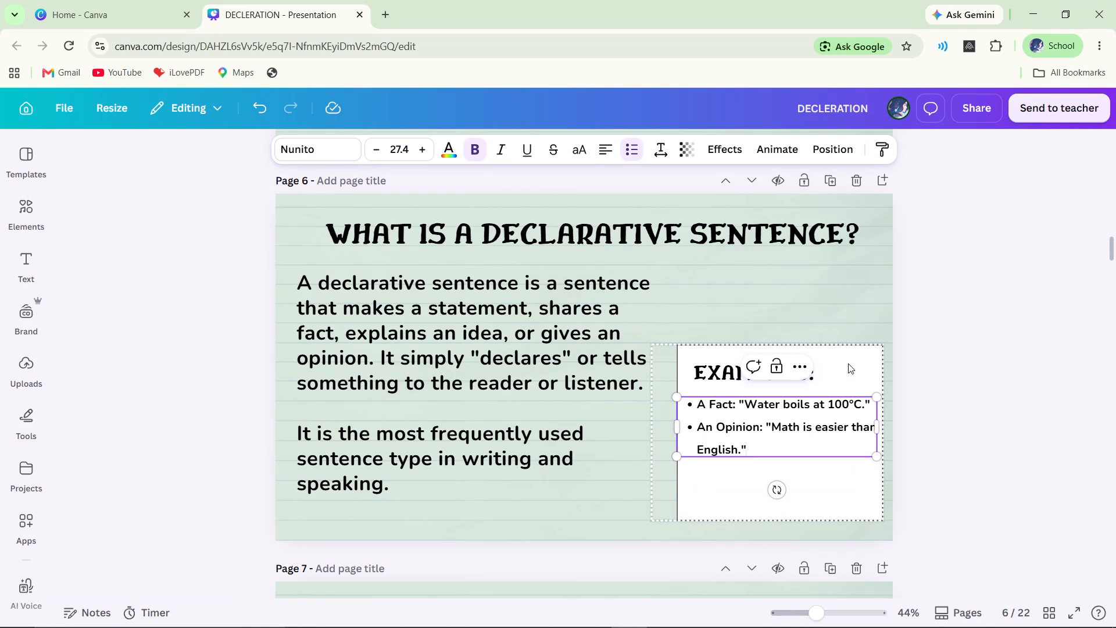
Narrow the examples list's text box on page 6 and scale its text up to size 32.7.
left_click(879, 430)
left_click_drag(877, 429, 854, 429)
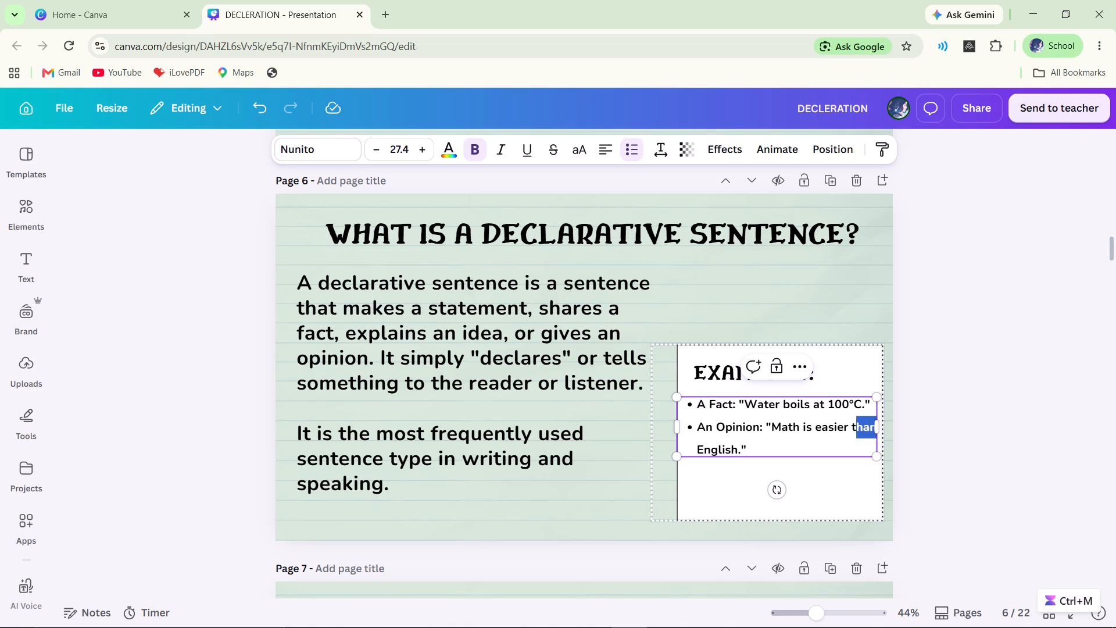
left_click_drag(854, 429, 853, 429)
double_click(995, 445)
left_click(867, 437)
left_click(860, 423)
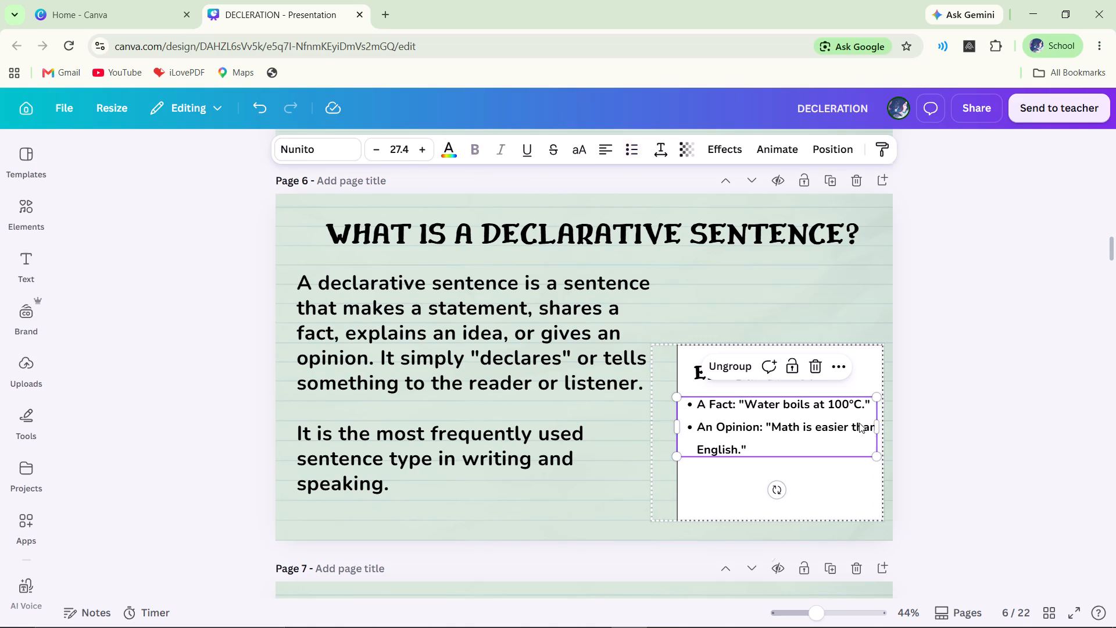
left_click_drag(879, 427, 860, 431)
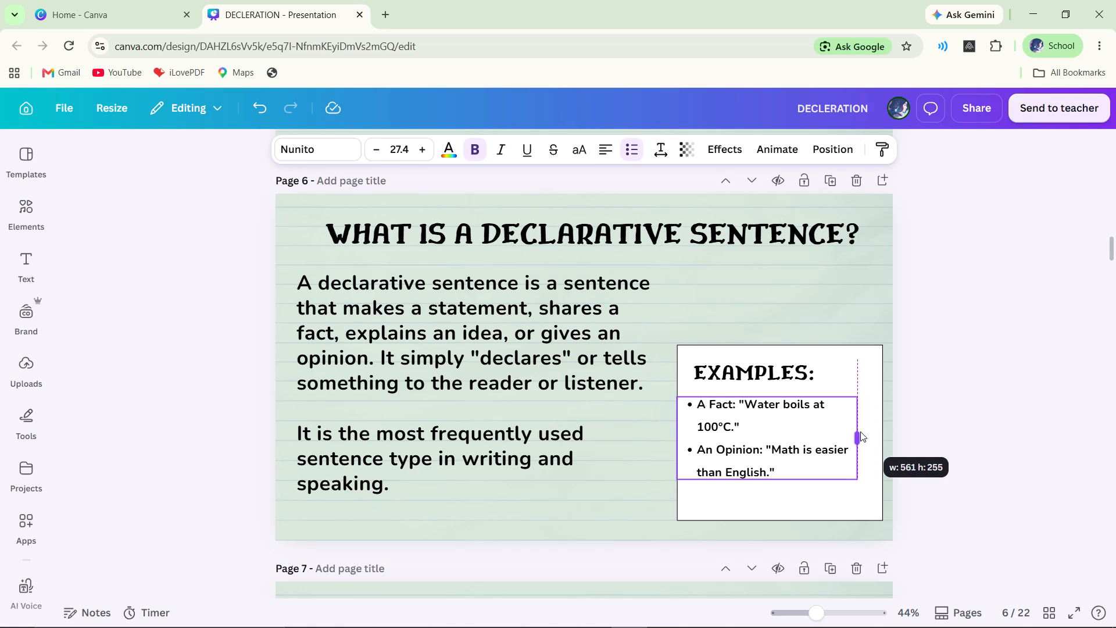
left_click_drag(860, 431, 854, 432)
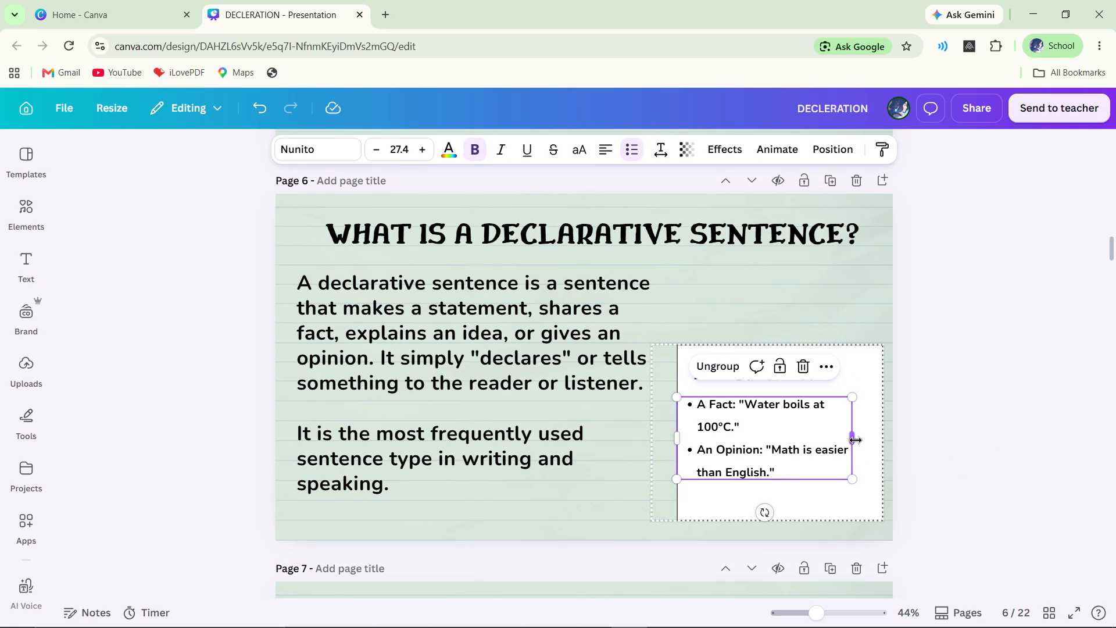
left_click_drag(856, 440, 842, 438)
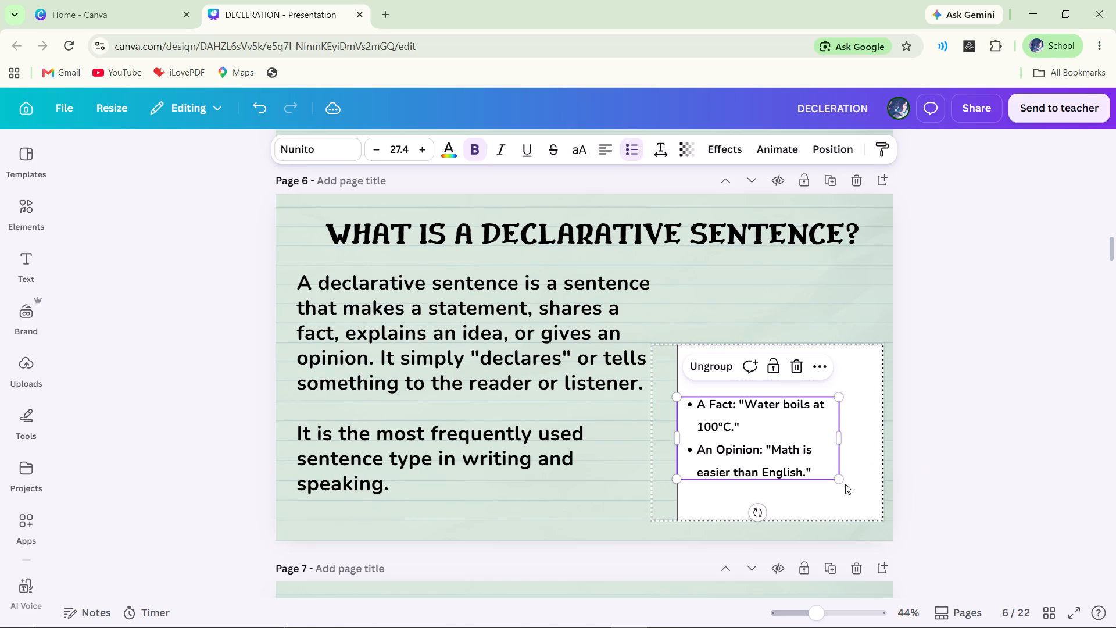
left_click_drag(844, 481, 872, 504)
left_click(870, 454)
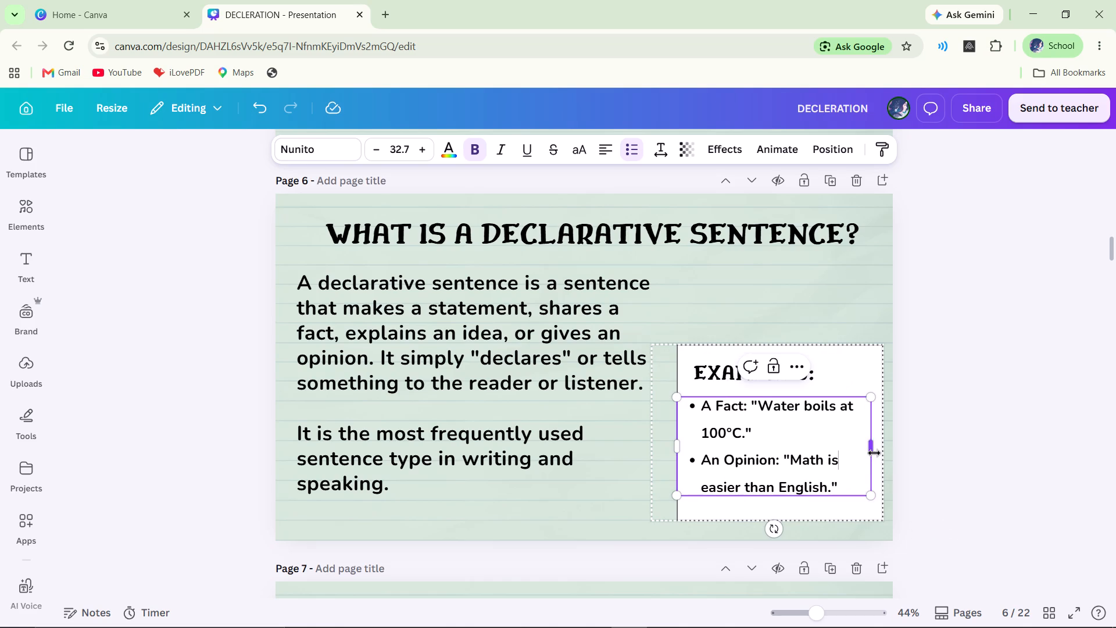
left_click_drag(874, 453, 853, 454)
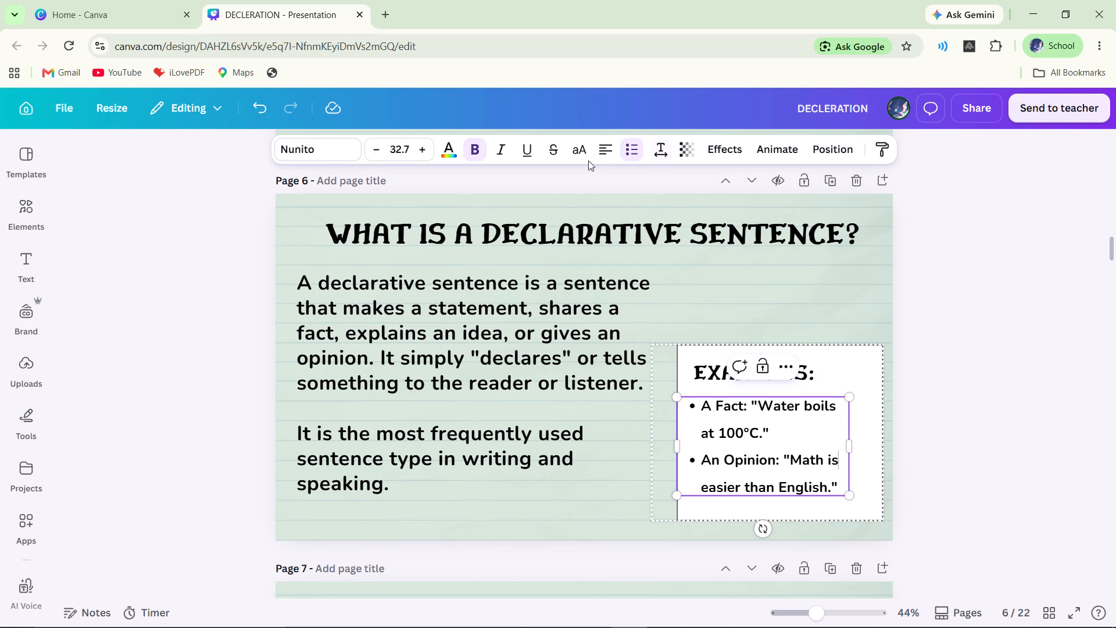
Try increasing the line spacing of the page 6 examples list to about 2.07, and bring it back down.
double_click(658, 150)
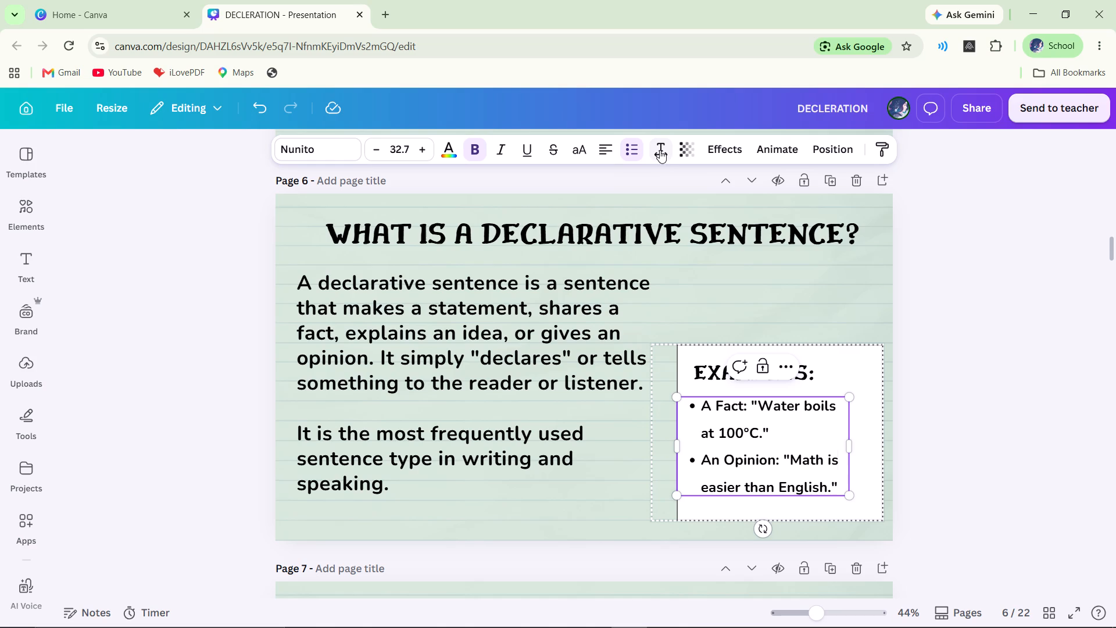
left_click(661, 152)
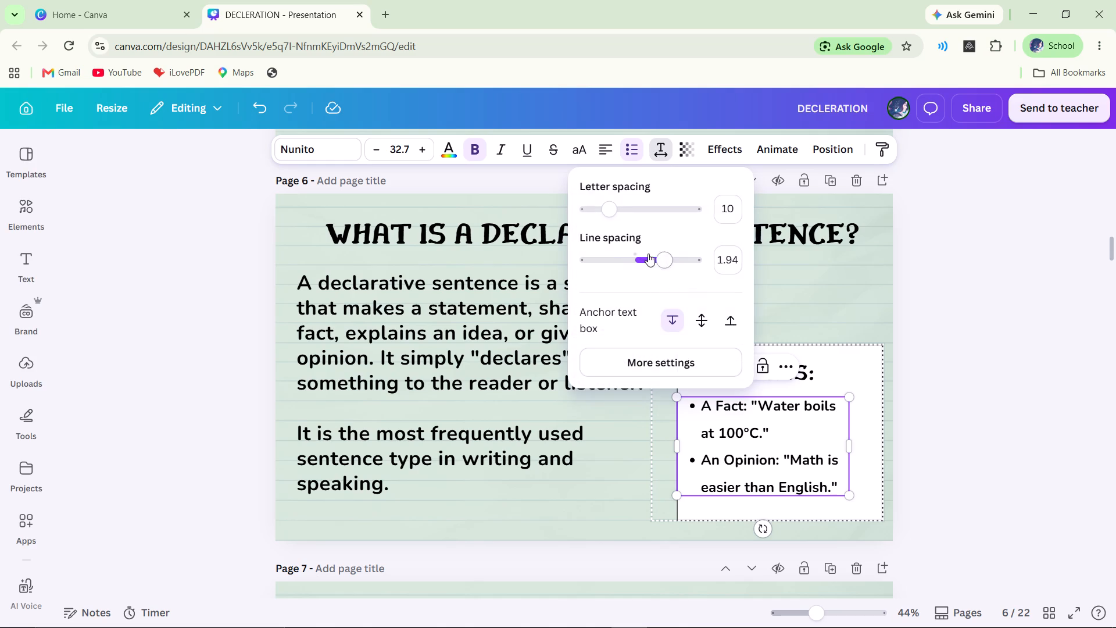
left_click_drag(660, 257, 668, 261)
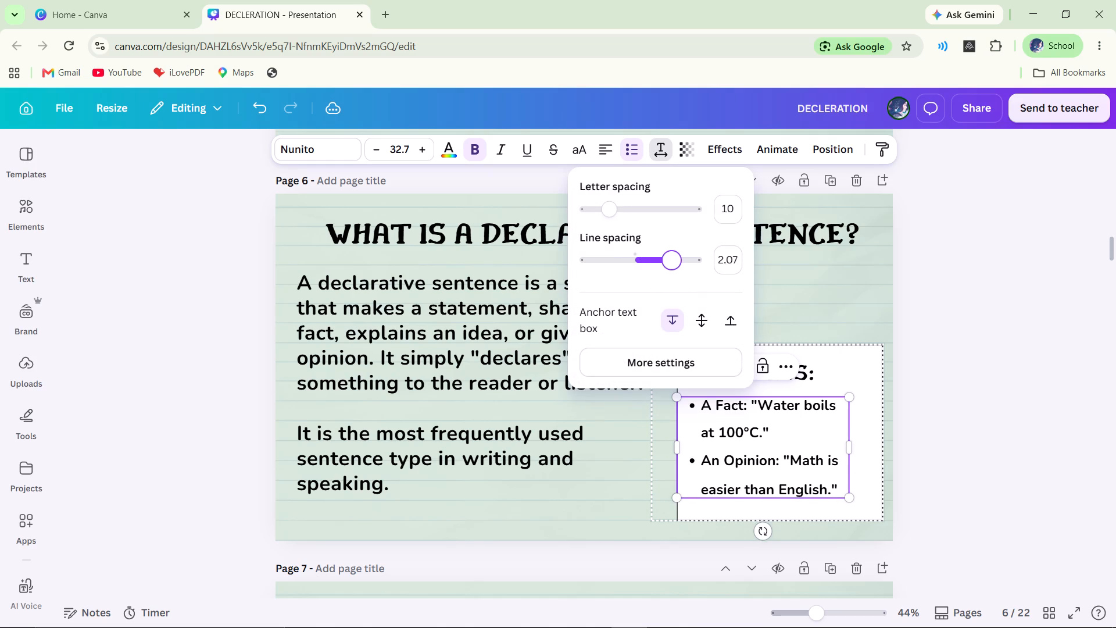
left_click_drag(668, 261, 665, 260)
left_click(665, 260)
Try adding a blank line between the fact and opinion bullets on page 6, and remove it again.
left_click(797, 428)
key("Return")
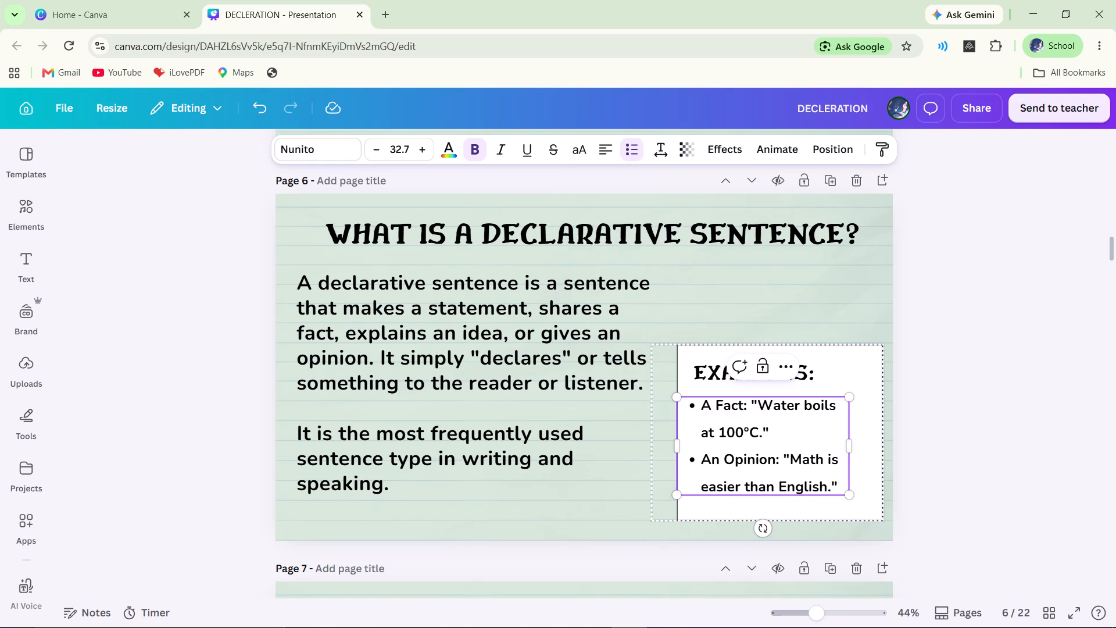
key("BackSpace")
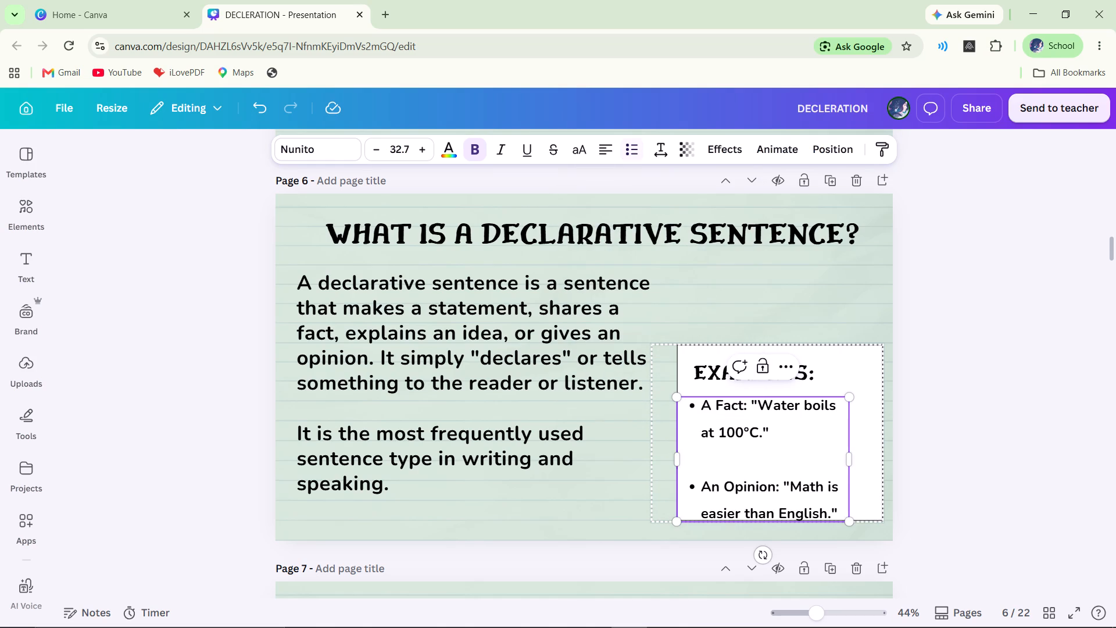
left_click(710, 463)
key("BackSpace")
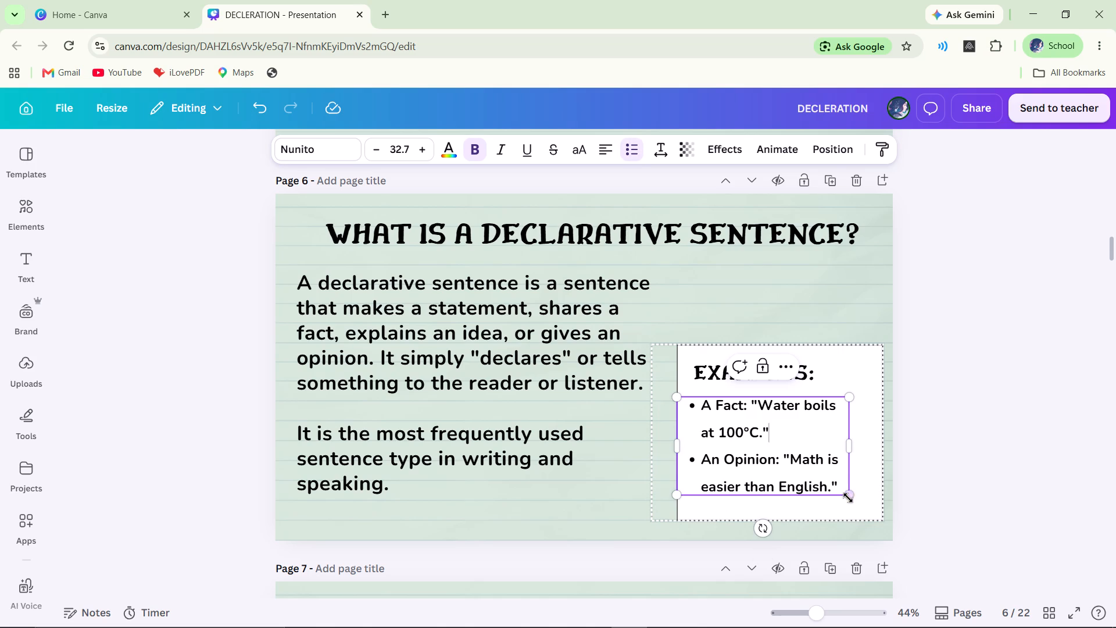
Scale the examples list on page 6 up to text size 35.4.
left_click_drag(849, 498, 862, 508)
left_click(862, 508)
Nudge the examples list on page 6 slightly to the right inside its white box, leaving the EXAMPLES heading in place.
left_click_drag(827, 441, 833, 442)
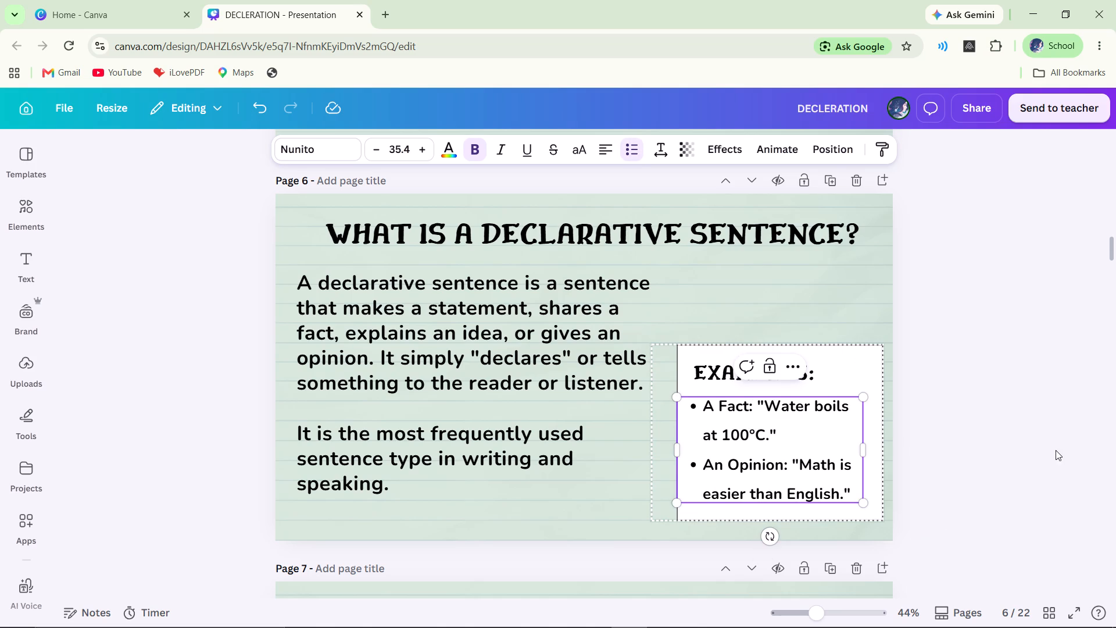
left_click(1056, 450)
triple_click(840, 463)
double_click(839, 464)
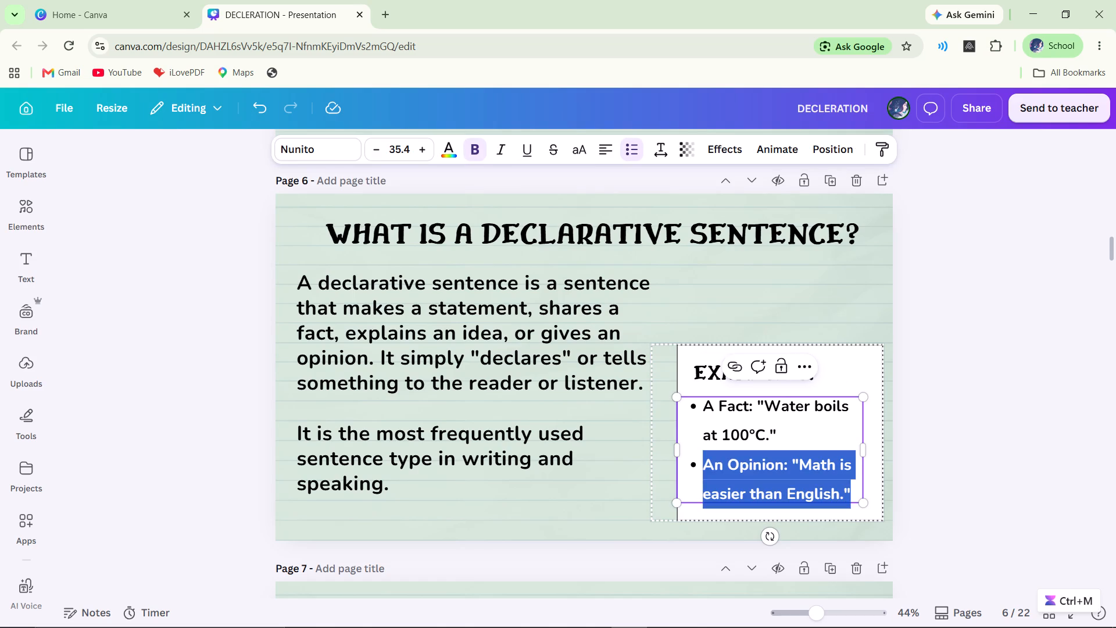
double_click(837, 435)
double_click(1018, 465)
left_click(851, 466)
double_click(840, 451)
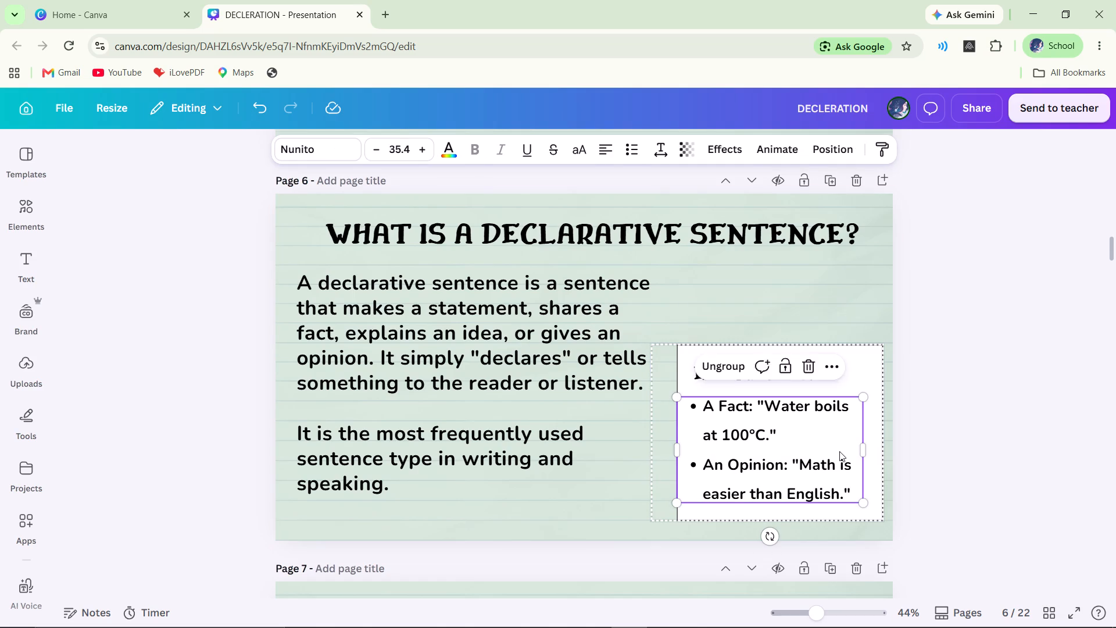
left_click_drag(839, 451, 845, 451)
left_click(989, 449)
left_click(813, 444)
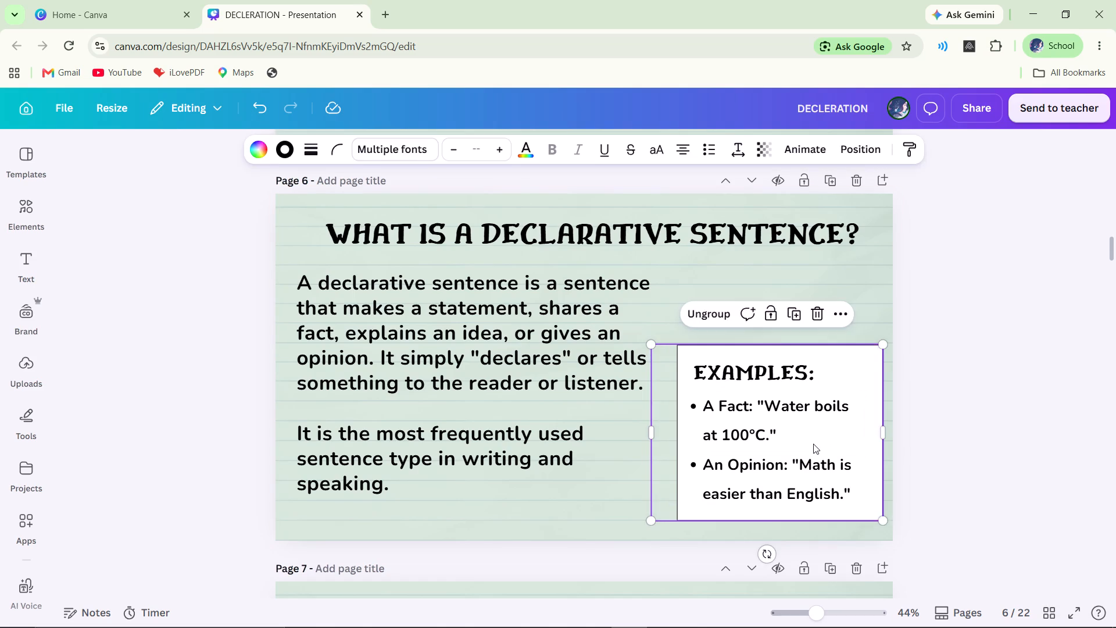
double_click(812, 443)
left_click(827, 443)
left_click(959, 477)
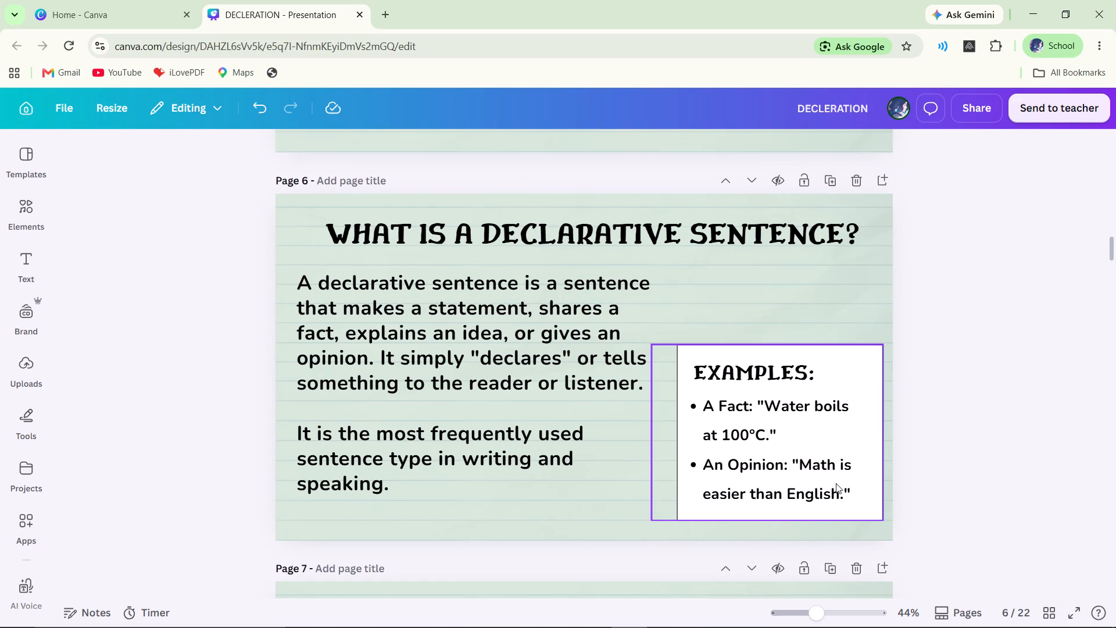
left_click(836, 483)
left_click(835, 483)
left_click_drag(835, 483, 843, 483)
left_click(1025, 474)
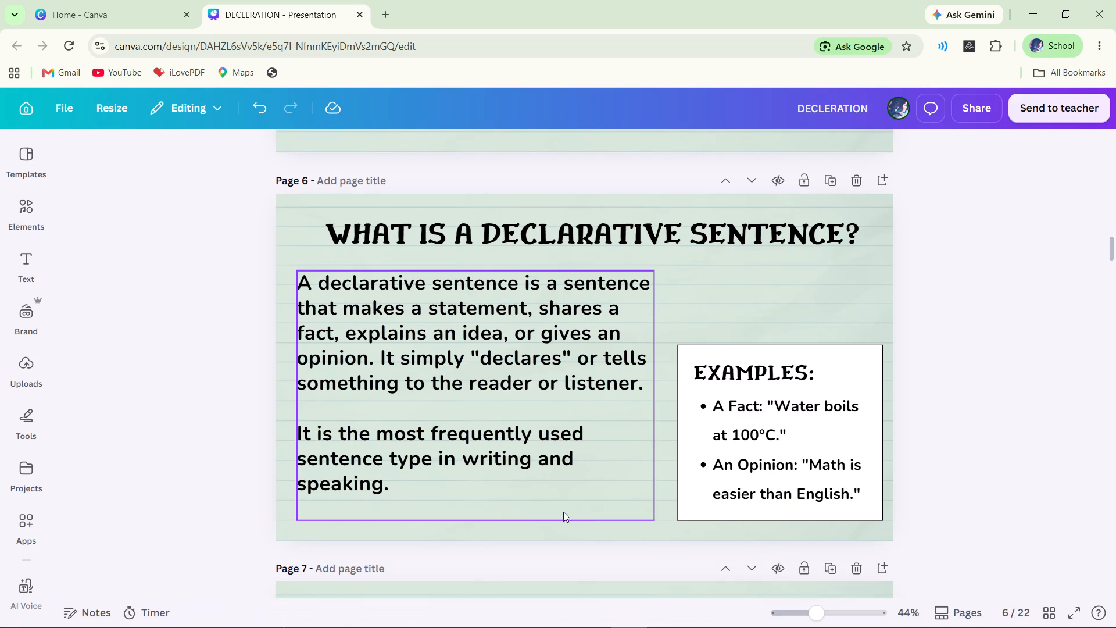
Remove the empty line after "speaking." at the end of the definition text on page 6.
left_click(515, 487)
left_click(414, 501)
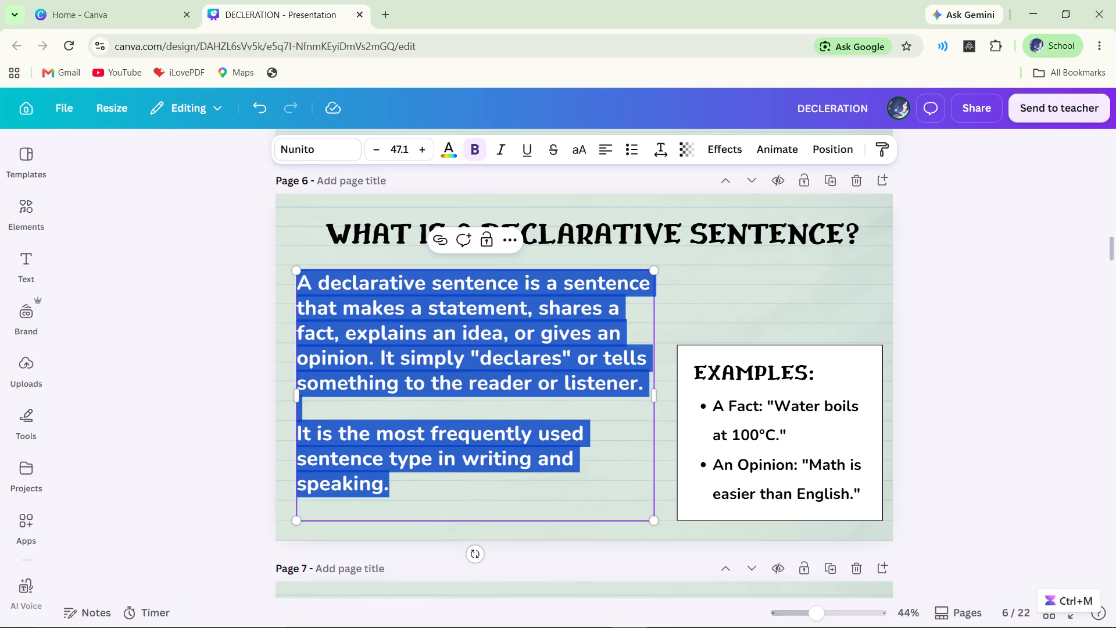
left_click(372, 515)
left_click(368, 512)
key("BackSpace")
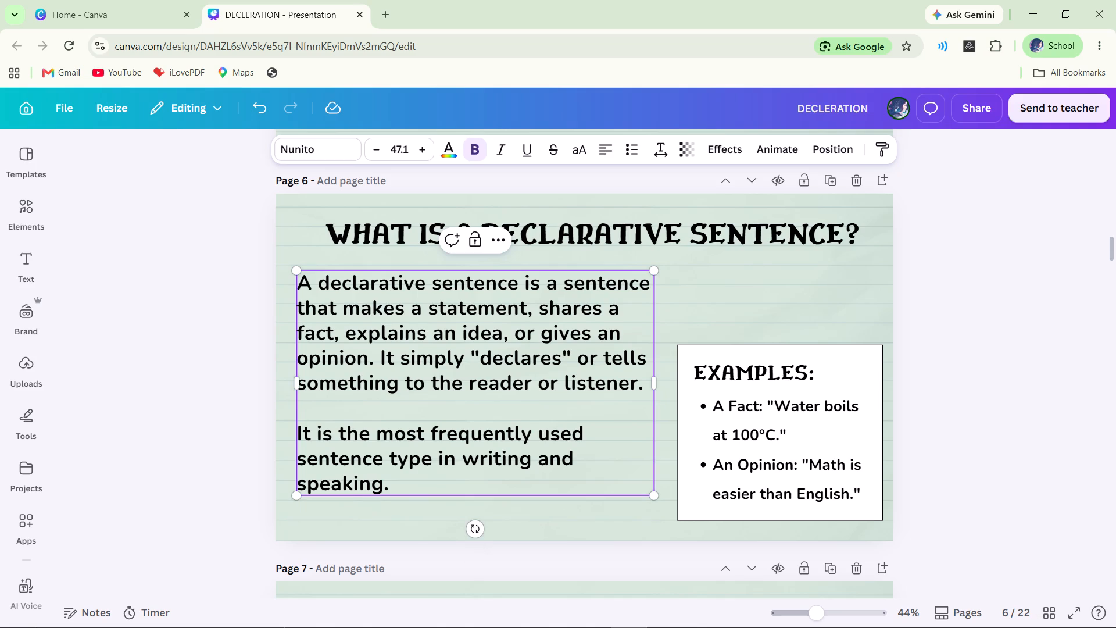
Compare the layout of the definition text on pages 5 and 6.
scroll(110, 347, "up", 1)
left_click(110, 348)
scroll(110, 348, "up", 3)
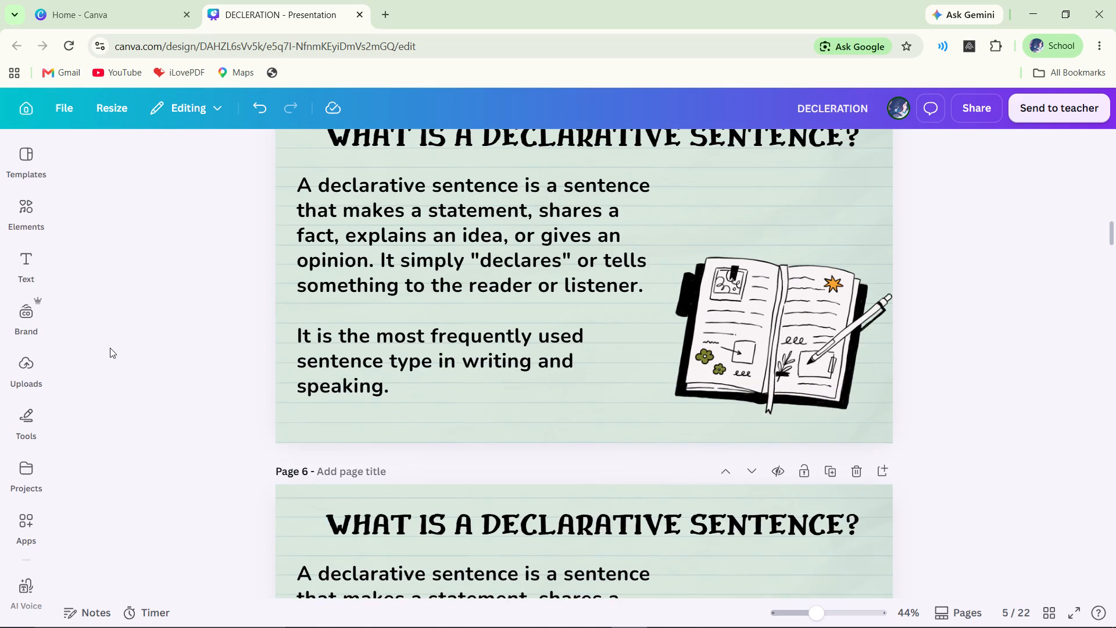
scroll(110, 348, "up", 1)
scroll(110, 348, "down", 4)
scroll(110, 348, "up", 1)
scroll(110, 348, "down", 2)
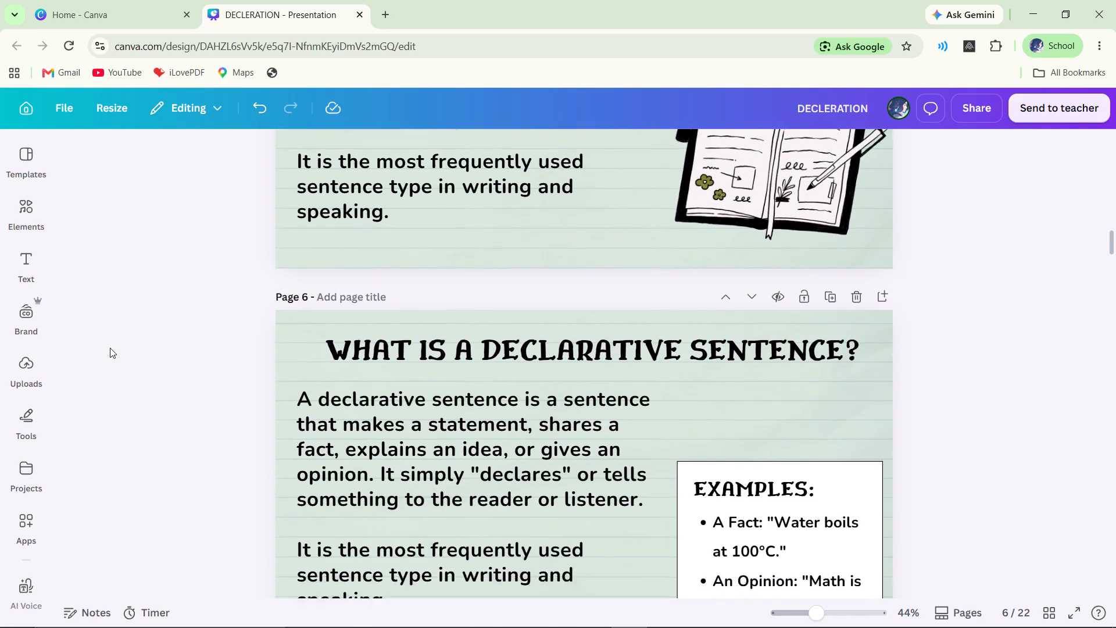
scroll(110, 348, "down", 1)
scroll(110, 348, "up", 6)
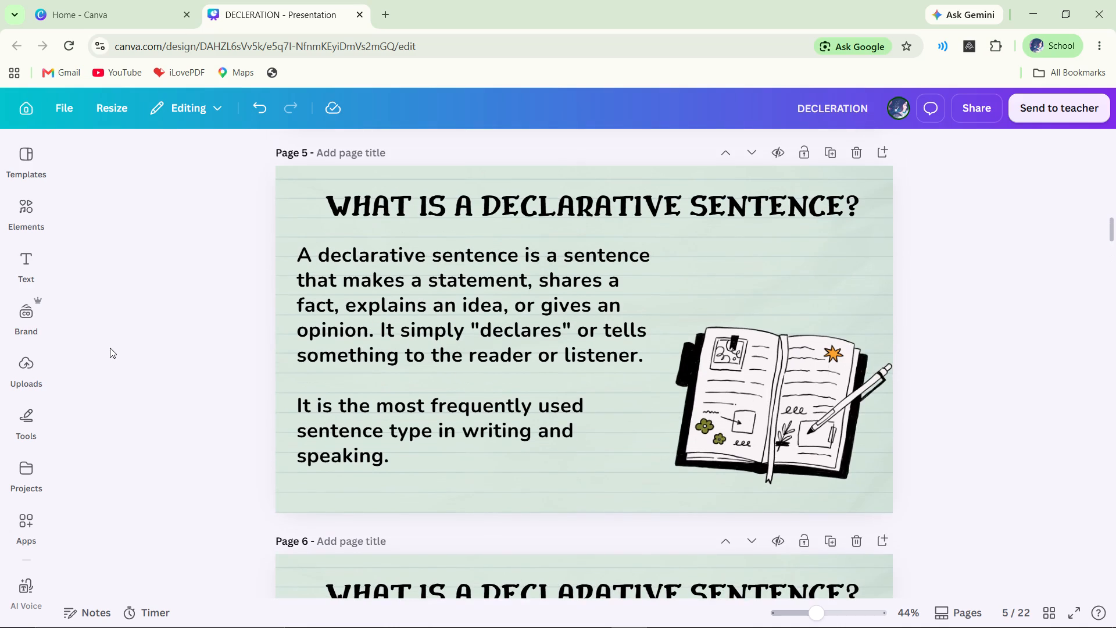
Move the definition text block on page 5 slightly down, away from the slide title.
double_click(468, 334)
left_click(121, 368)
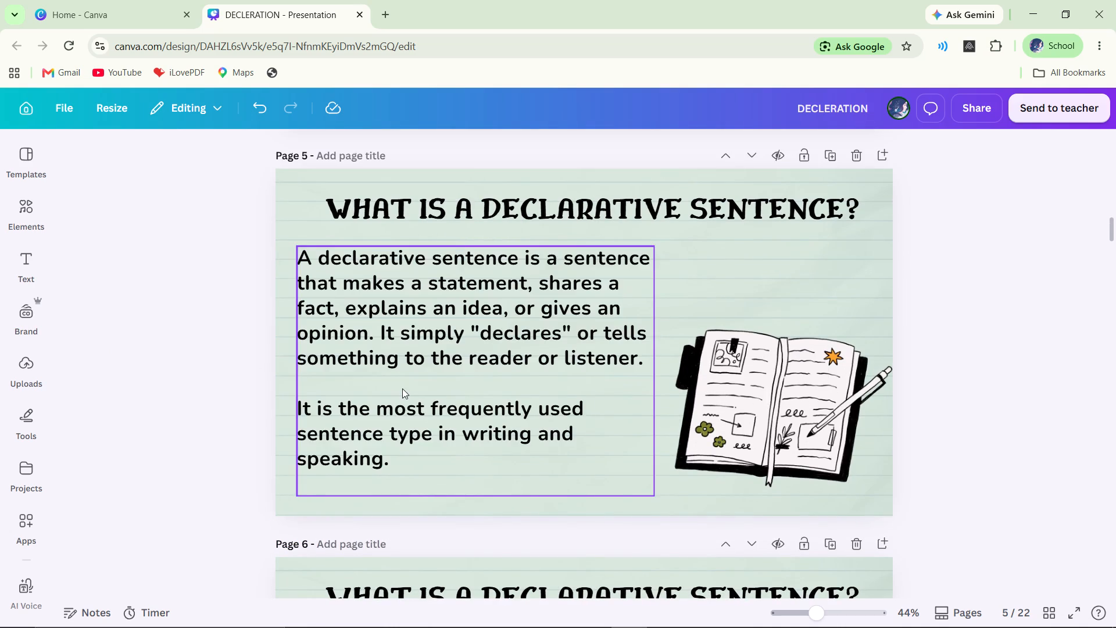
double_click(405, 388)
double_click(600, 430)
left_click(118, 418)
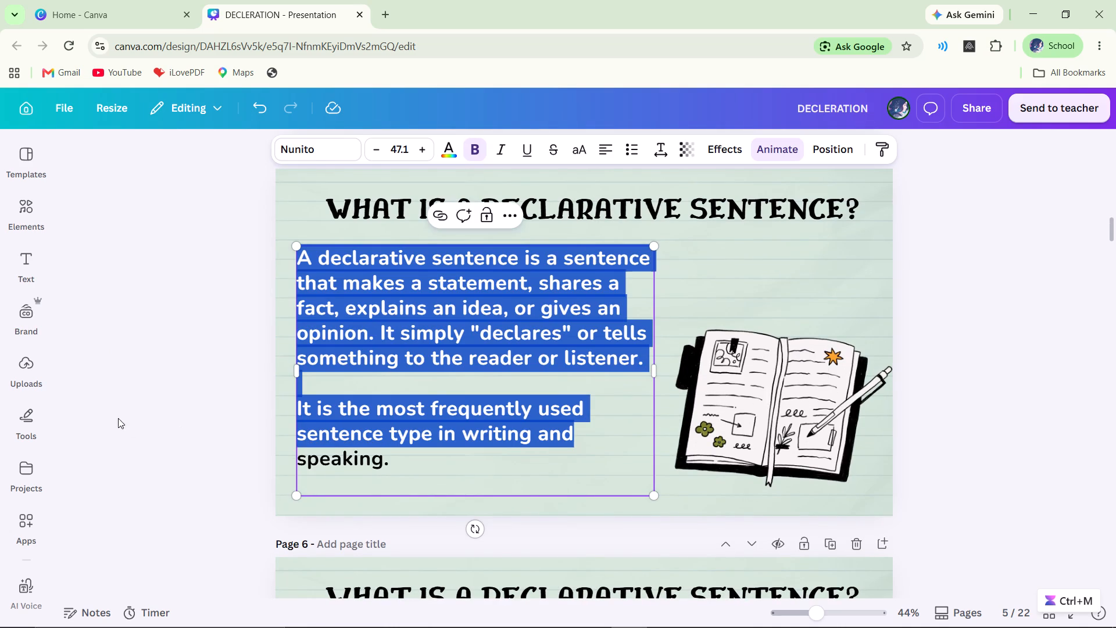
left_click(418, 409)
left_click_drag(444, 386, 443, 395)
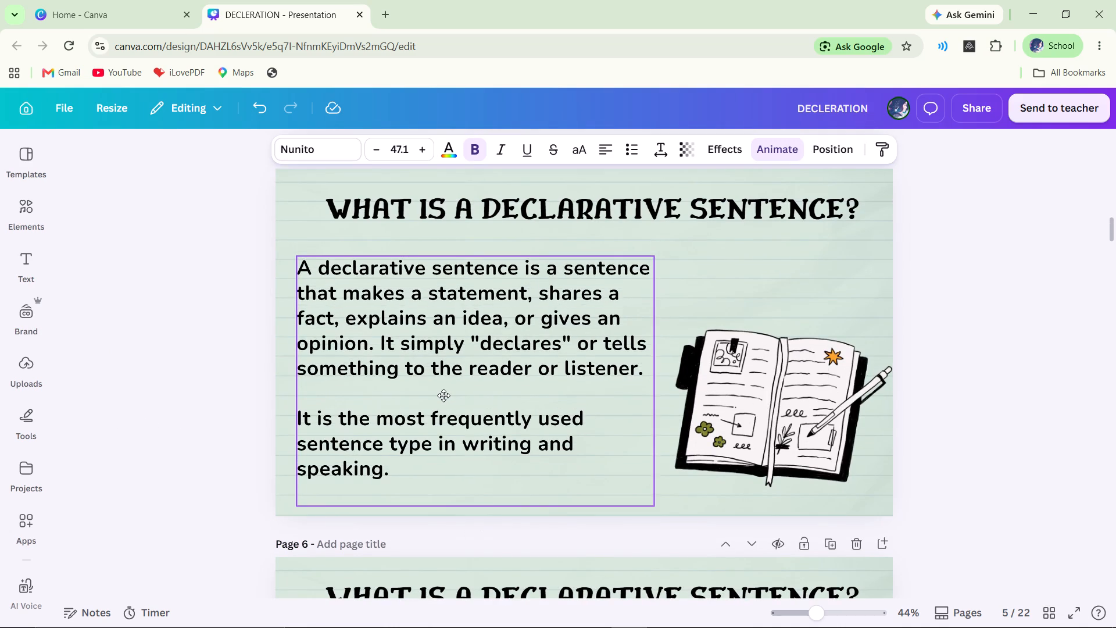
left_click_drag(443, 395, 445, 398)
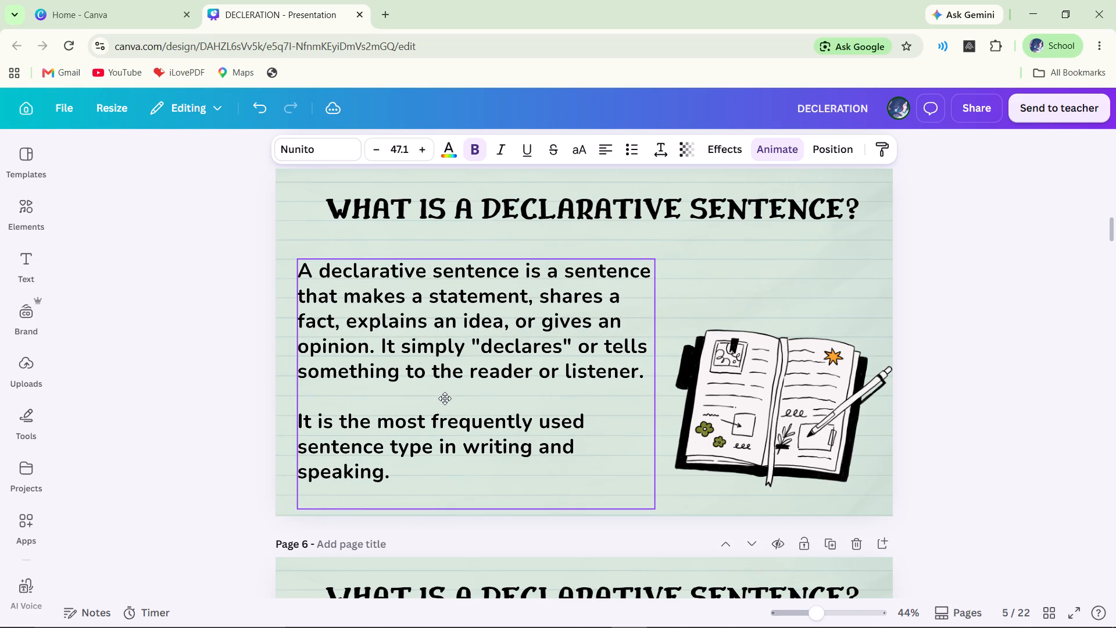
left_click_drag(445, 398, 445, 398)
left_click(445, 398)
left_click(77, 416)
left_click(107, 416)
Move the definition text block on page 6 down, away from the slide title.
scroll(109, 416, "down", 4)
left_click(393, 492)
left_click_drag(437, 483, 438, 491)
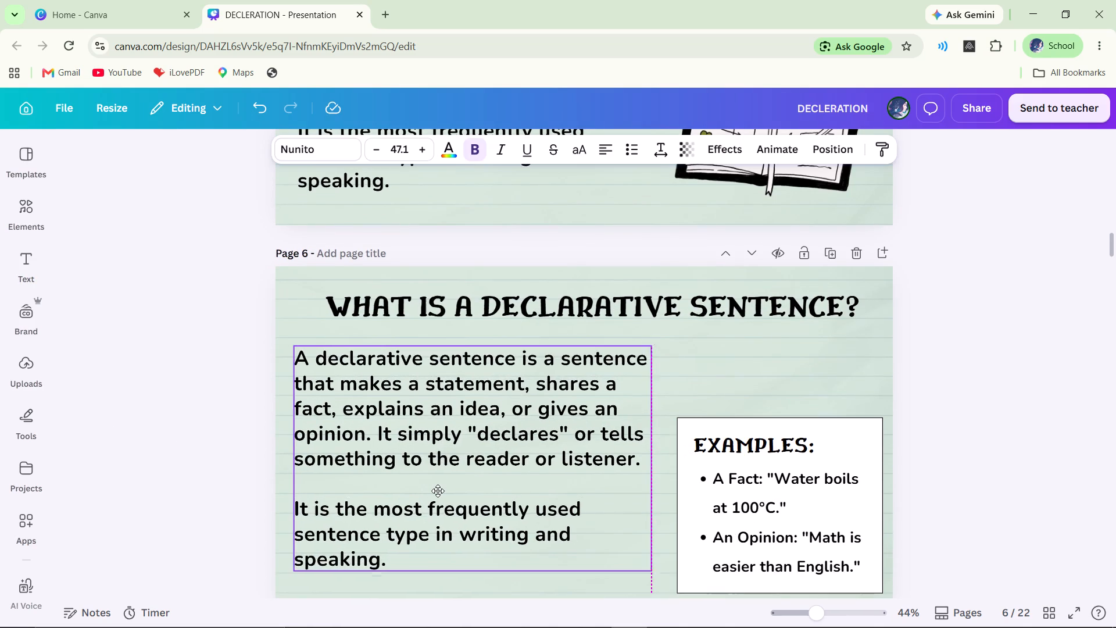
left_click_drag(438, 491, 438, 502)
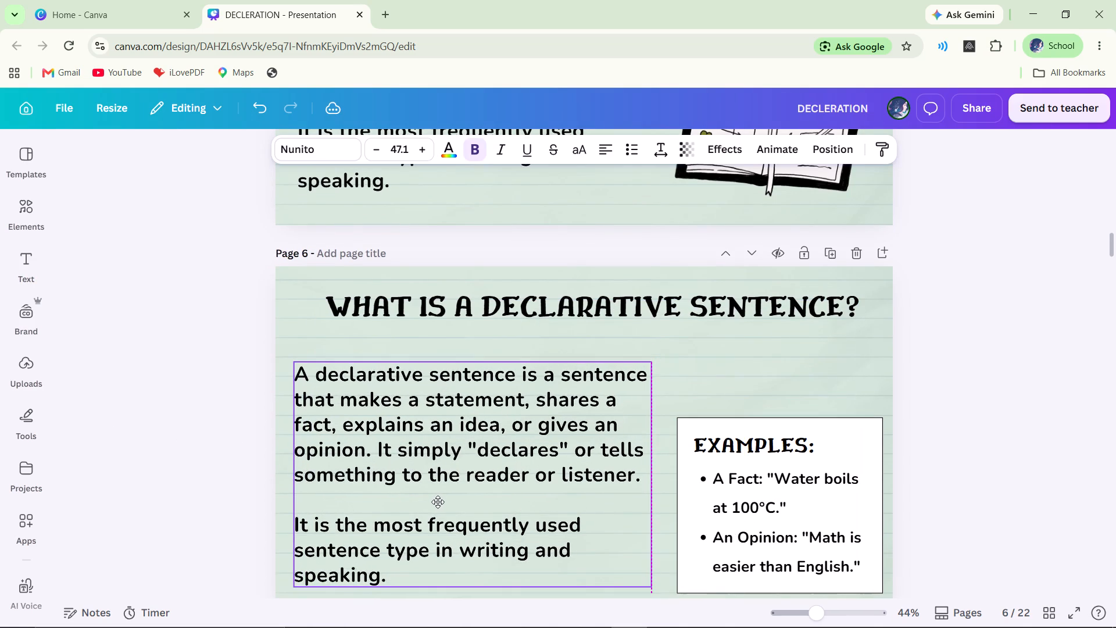
left_click_drag(438, 502, 438, 501)
left_click(168, 506)
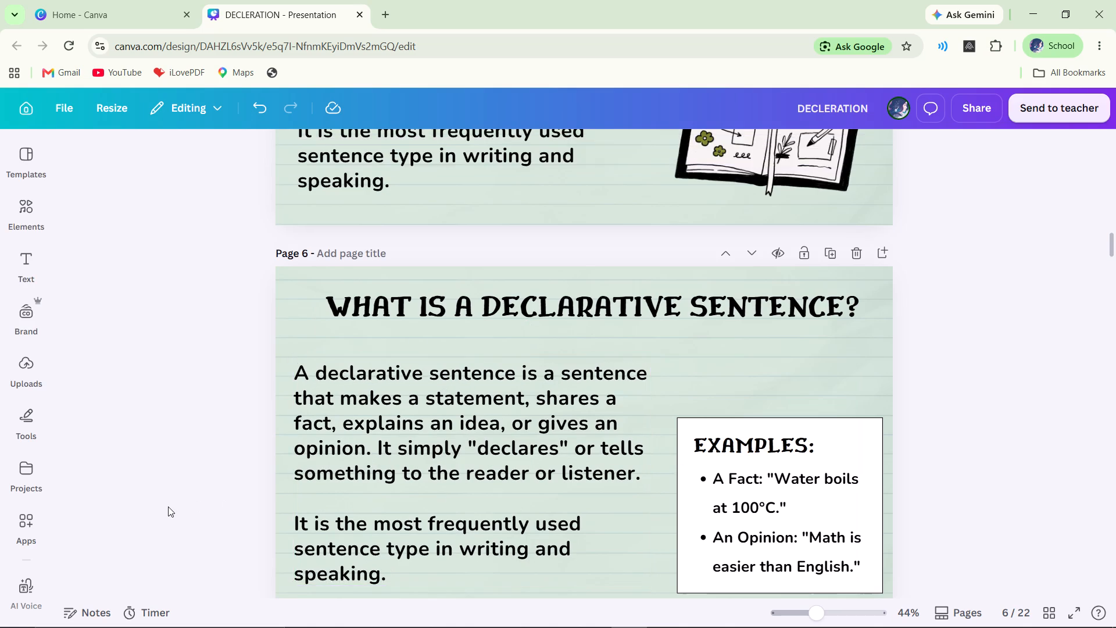
scroll(168, 506, "down", 1)
scroll(167, 498, "up", 1)
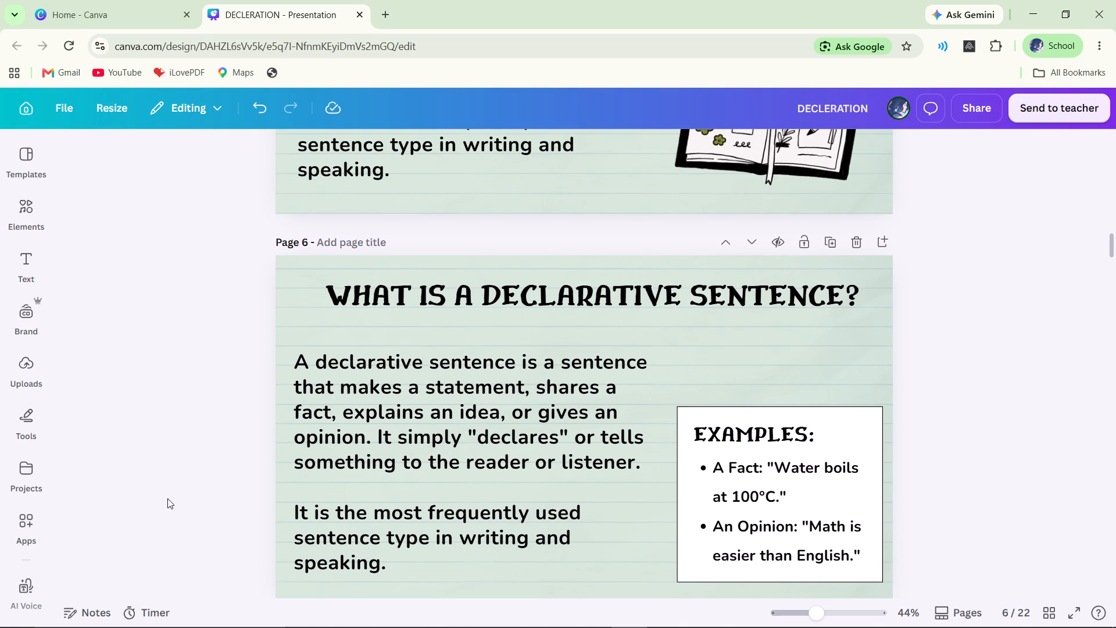
Nudge the definition text block on page 6 slightly back up, keeping its horizontal alignment.
double_click(464, 516)
left_click(470, 509)
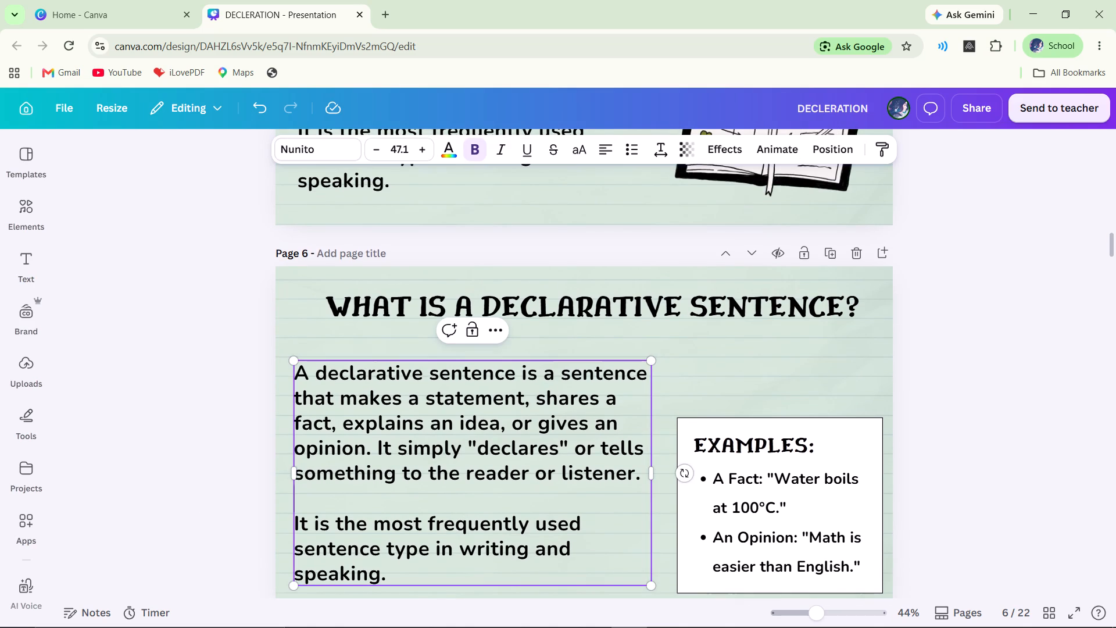
left_click(114, 481)
left_click(416, 490)
left_click_drag(437, 502, 438, 494)
left_click(438, 494)
double_click(155, 472)
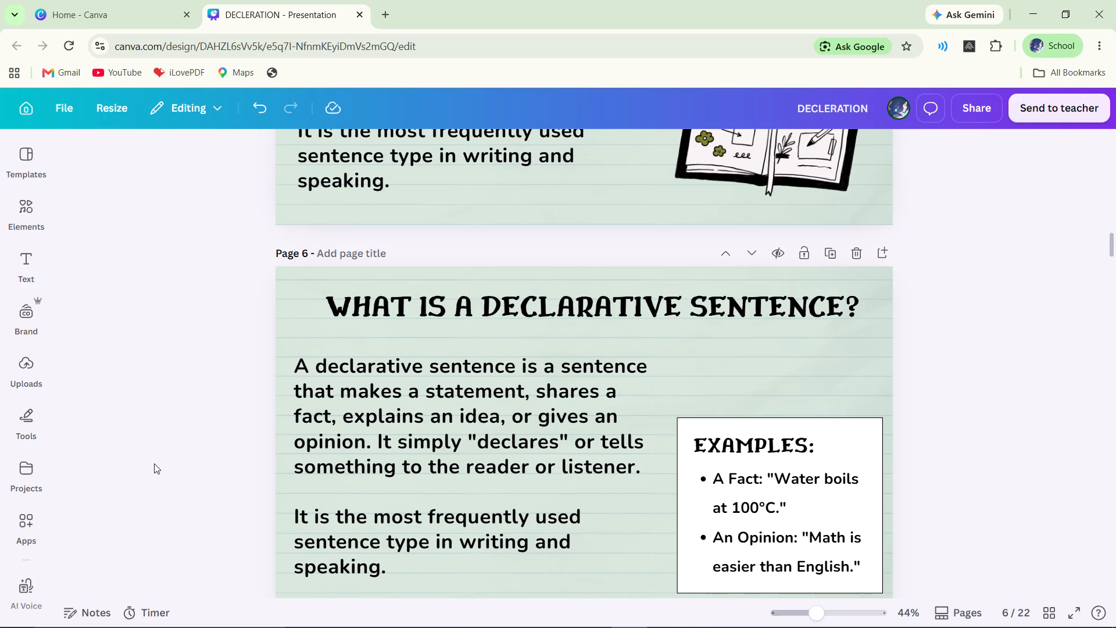
scroll(154, 463, "up", 1)
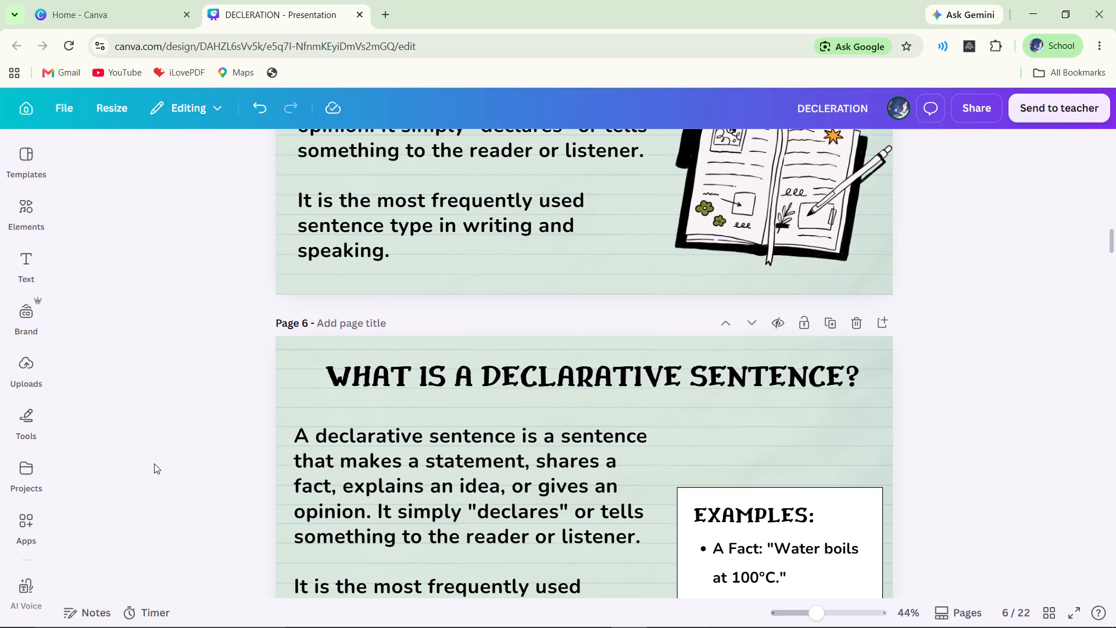
scroll(154, 463, "down", 1)
scroll(154, 463, "up", 3)
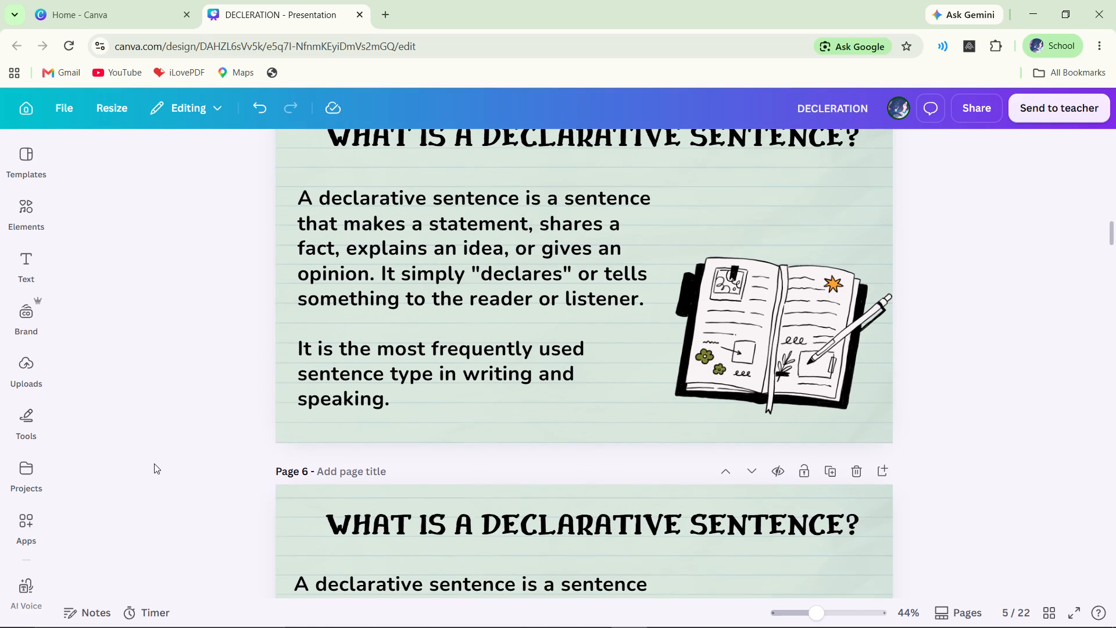
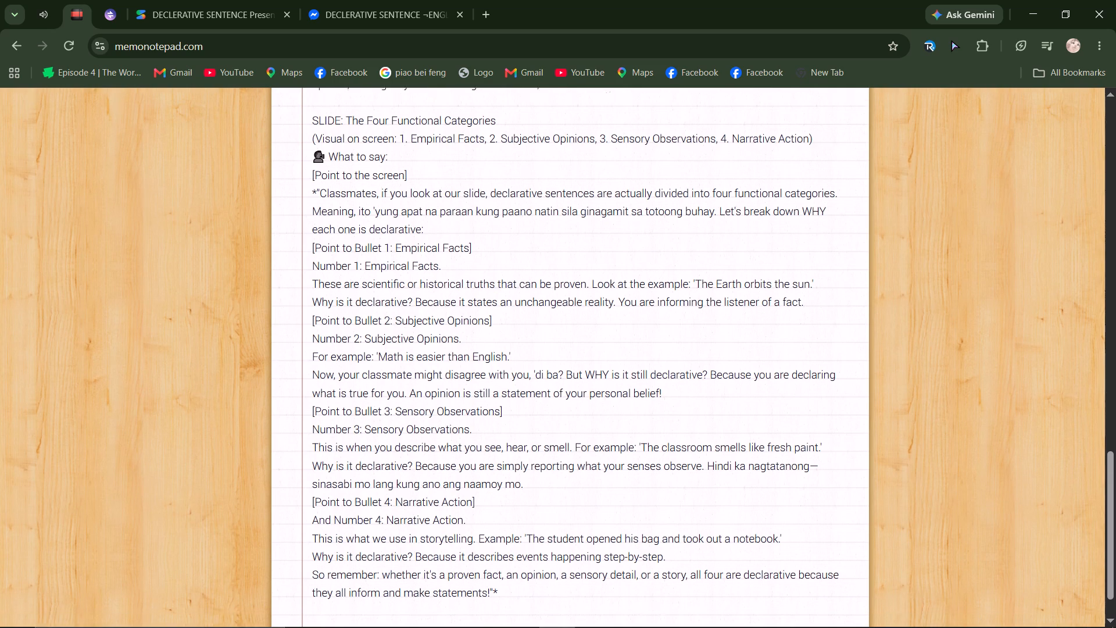
scroll(734, 520, "down", 1)
Number the pasted section's heading so it reads "SLIDE 4: The Four Functional Categories".
scroll(731, 515, "up", 3)
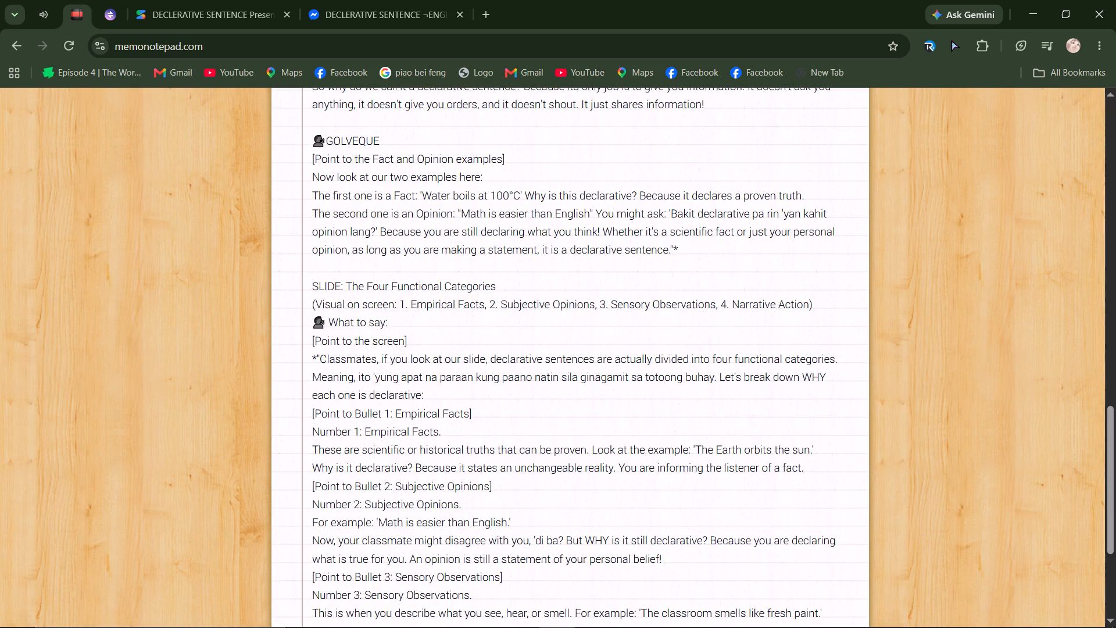
double_click(510, 287)
double_click(342, 283)
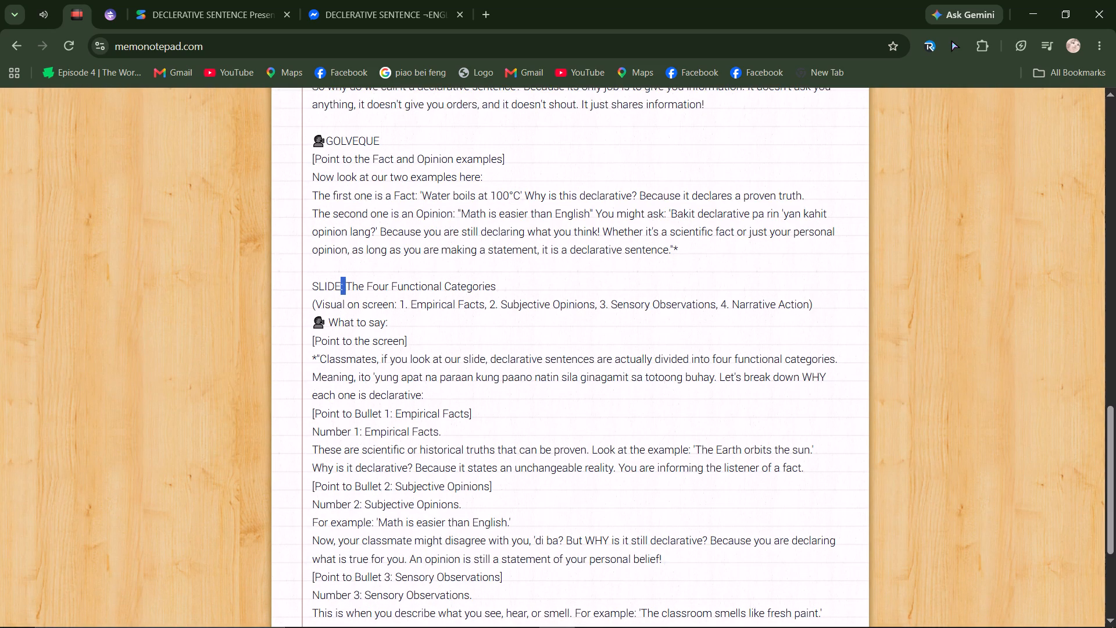
left_click(341, 286)
key("space")
type("4")
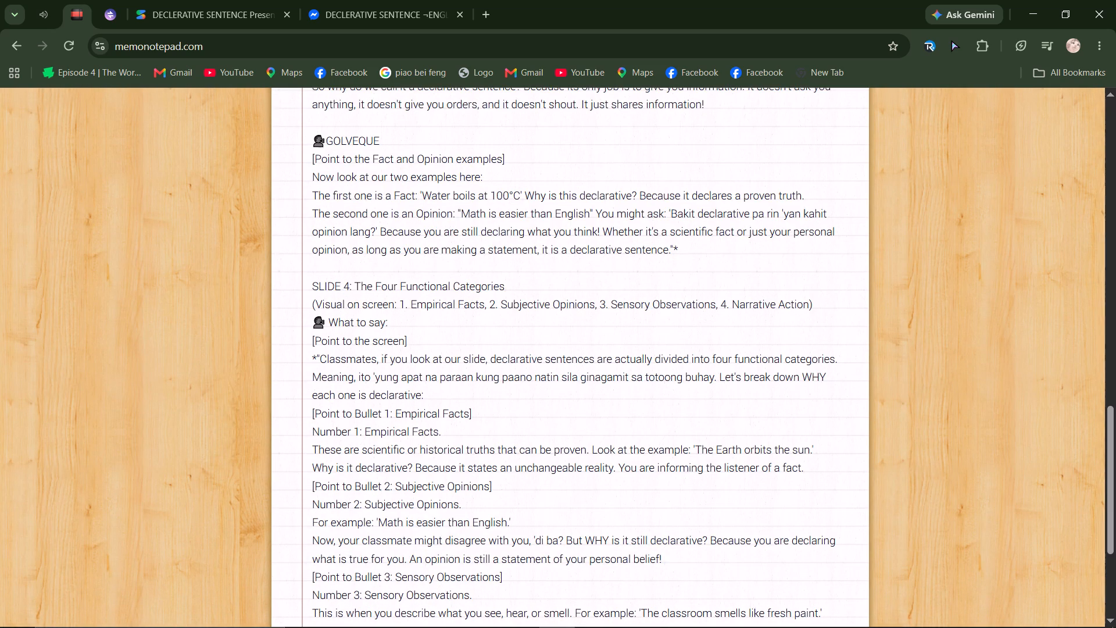
left_click(493, 295)
left_click(513, 287)
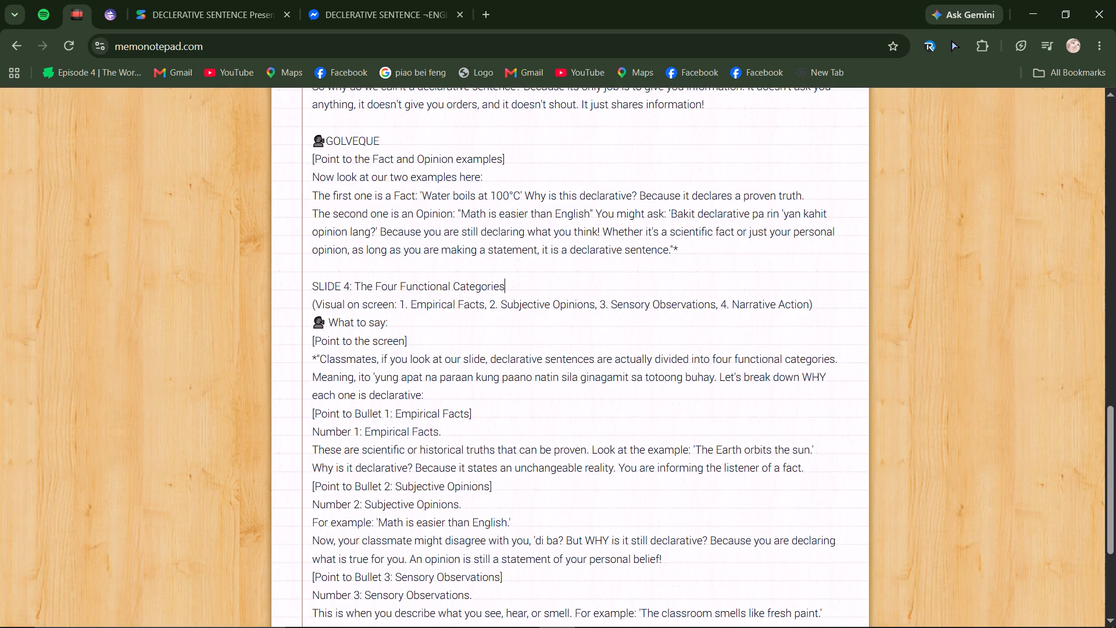
Delete the "(Visual on screen: ...)" line beneath the SLIDE 4 heading.
left_click(829, 314)
left_click_drag(820, 313, 346, 316)
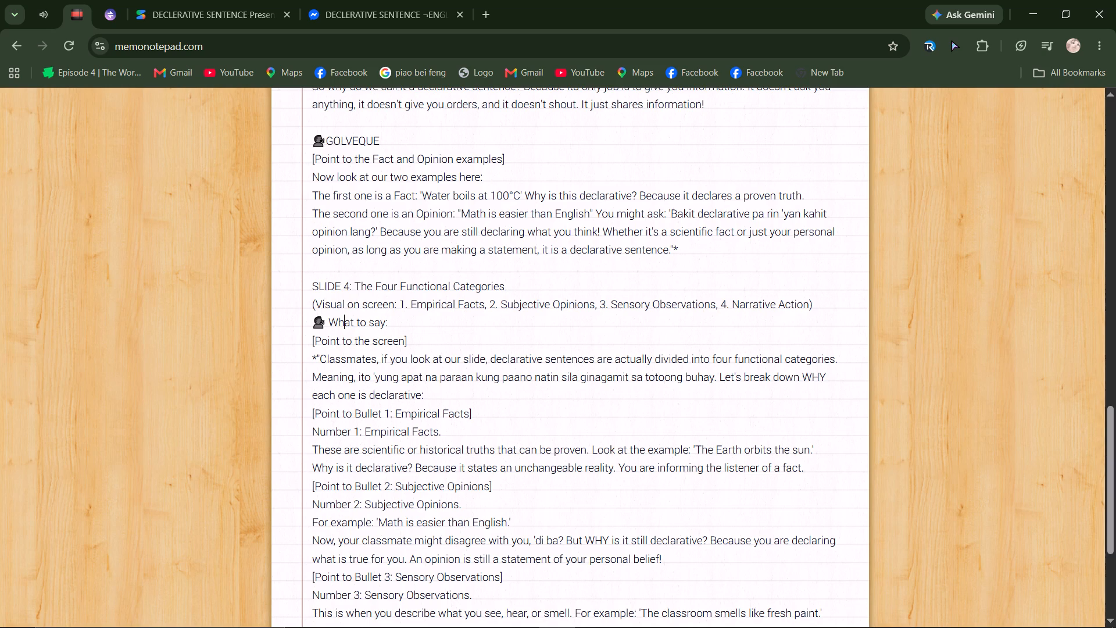
left_click(580, 302)
left_click(825, 305)
left_click_drag(825, 305, 353, 301)
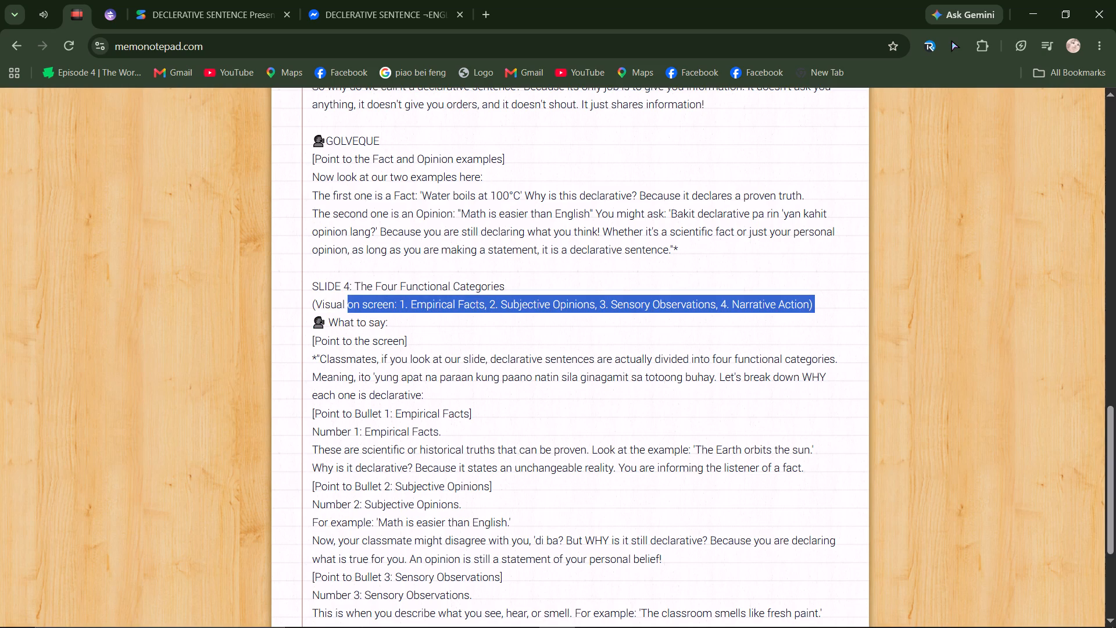
left_click_drag(353, 301, 314, 301)
key("BackSpace")
key("BackSpace")
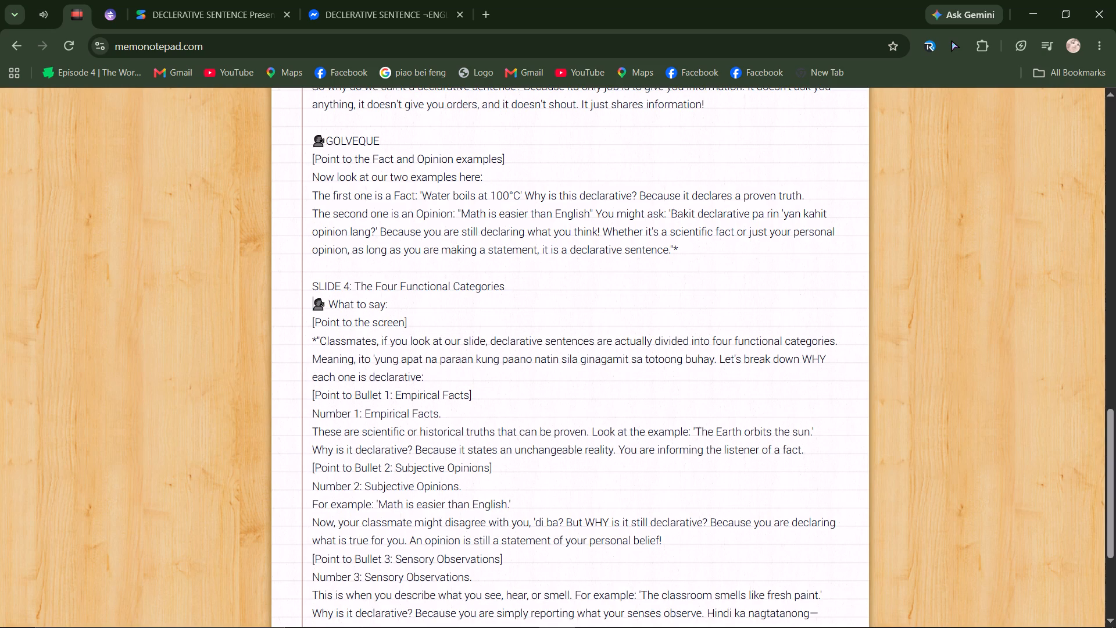
Remove the words "What to say" after the speaker emoji in the SLIDE 4 section, keeping the colon.
left_click(384, 304)
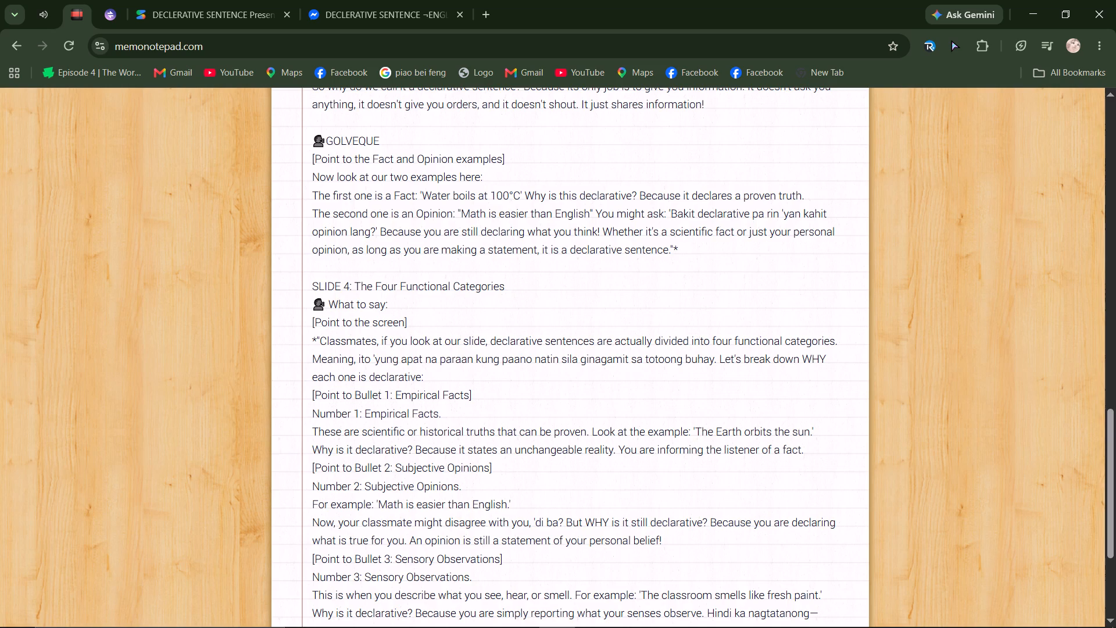
key("BackSpace")
key("BackSpace")
key("BackSpace")
key("BackSpace")
key("BackSpace")
key("BackSpace")
key("BackSpace")
key("BackSpace")
key("BackSpace")
key("BackSpace")
key("BackSpace")
double_click(381, 338)
left_click(382, 338)
left_click(384, 342)
Check the Etymology & Core Functions slides on Canva pages 7 and 8 against the memo's SLIDE 4 script.
key("alt+Tab")
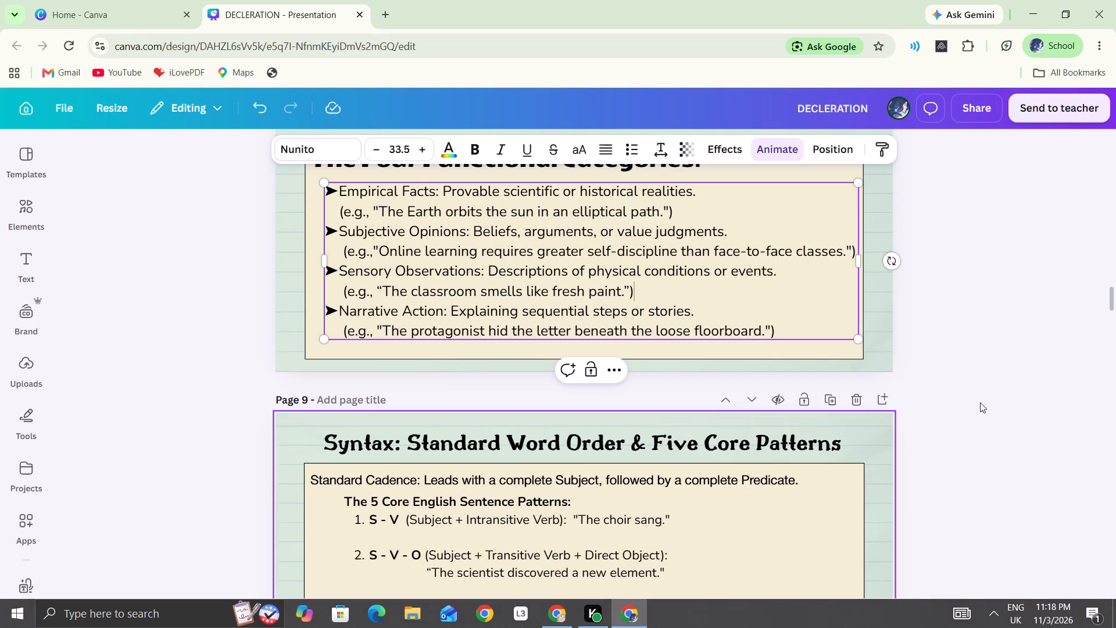
left_click(952, 363)
scroll(952, 365, "up", 6)
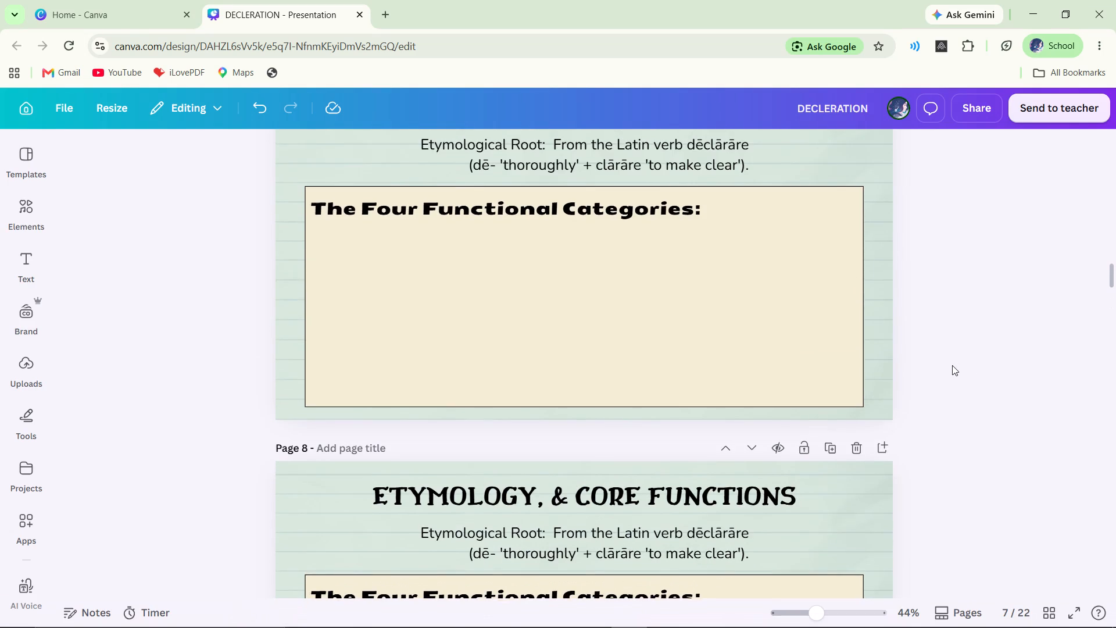
scroll(952, 365, "down", 1)
scroll(952, 365, "up", 1)
key("alt+Tab")
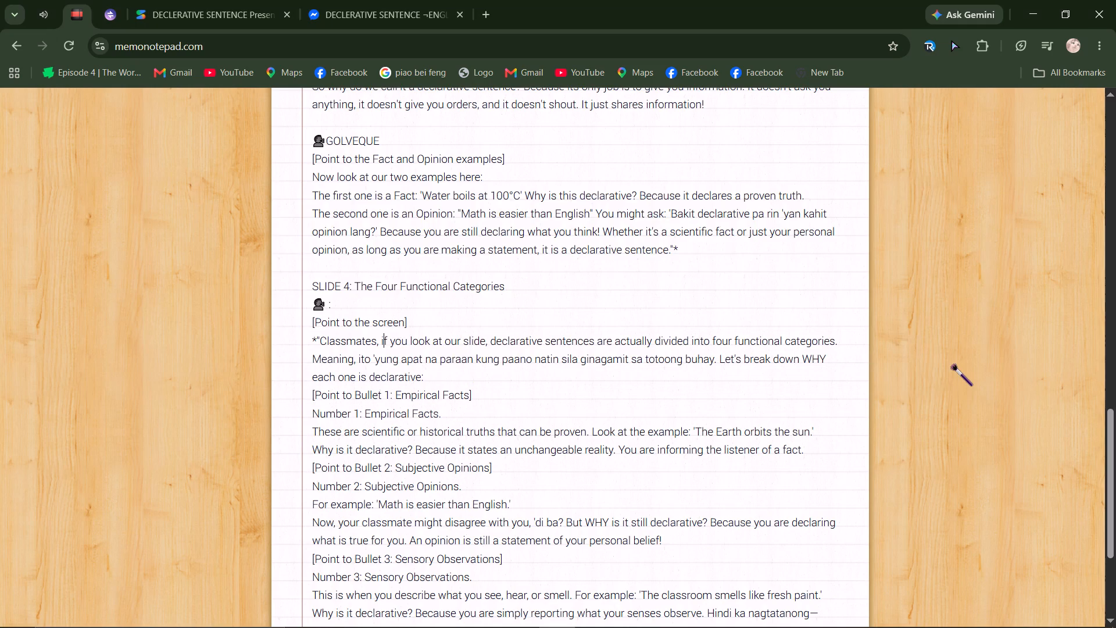
key("alt+Tab")
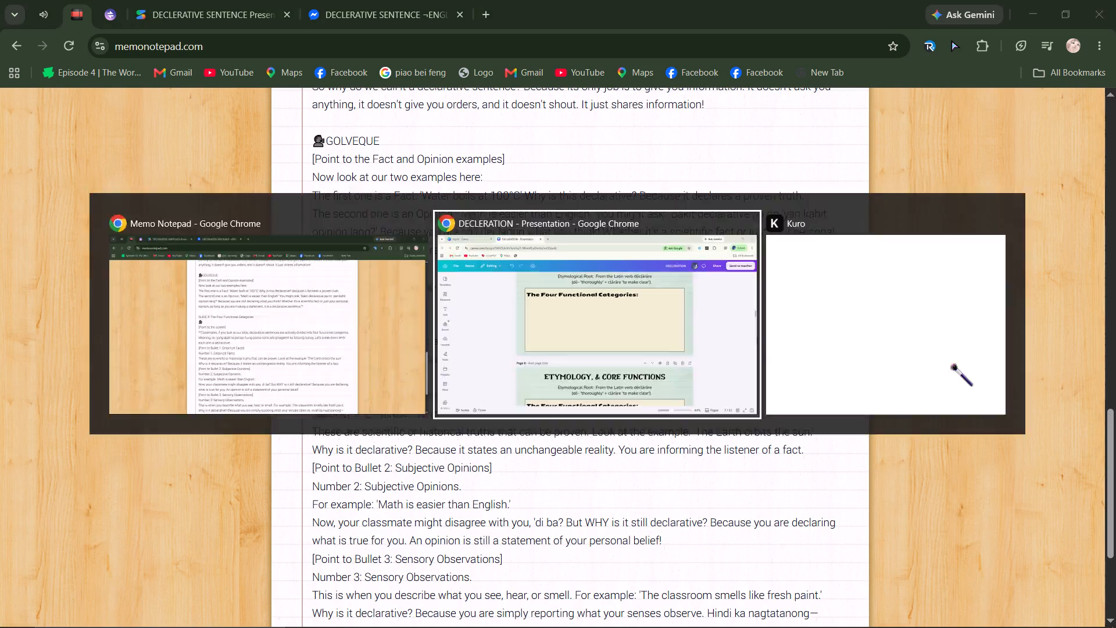
scroll(952, 365, "down", 4)
scroll(952, 365, "up", 8)
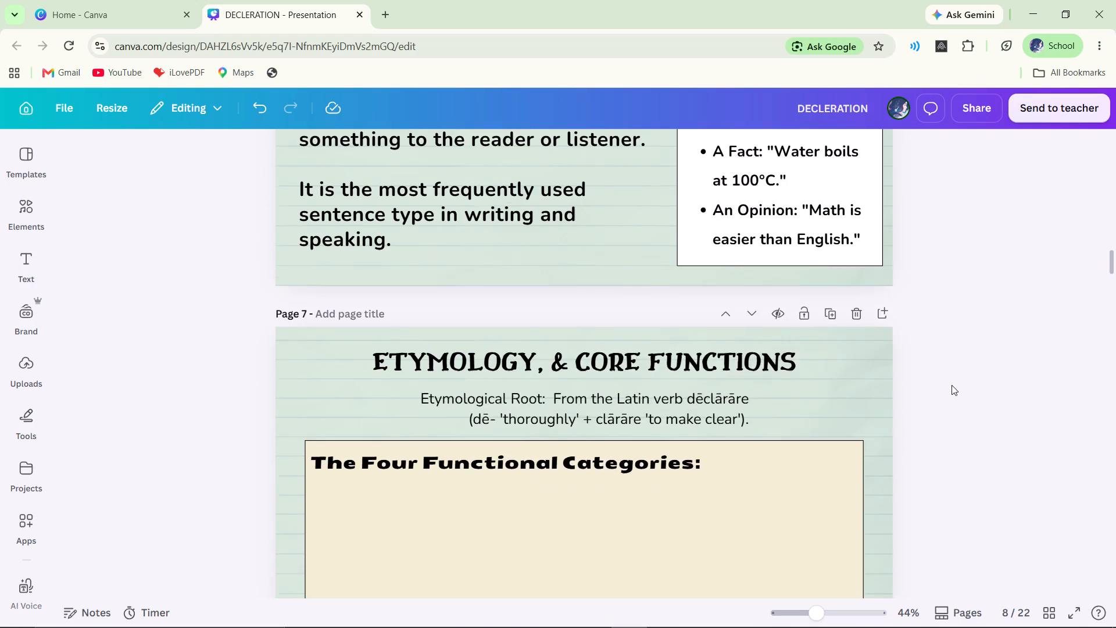
key("alt+Tab")
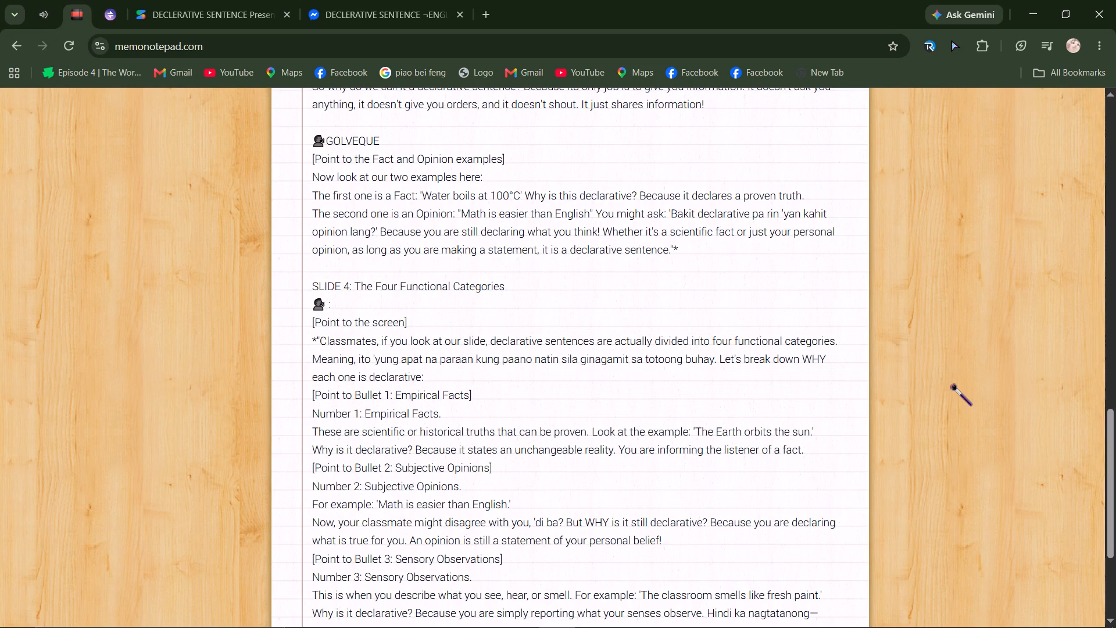
Compare Canva pages 5 to 8 with the memo's SLIDE 3 and SLIDE 4 scripts.
key("alt+Tab")
scroll(132, 270, "up", 8)
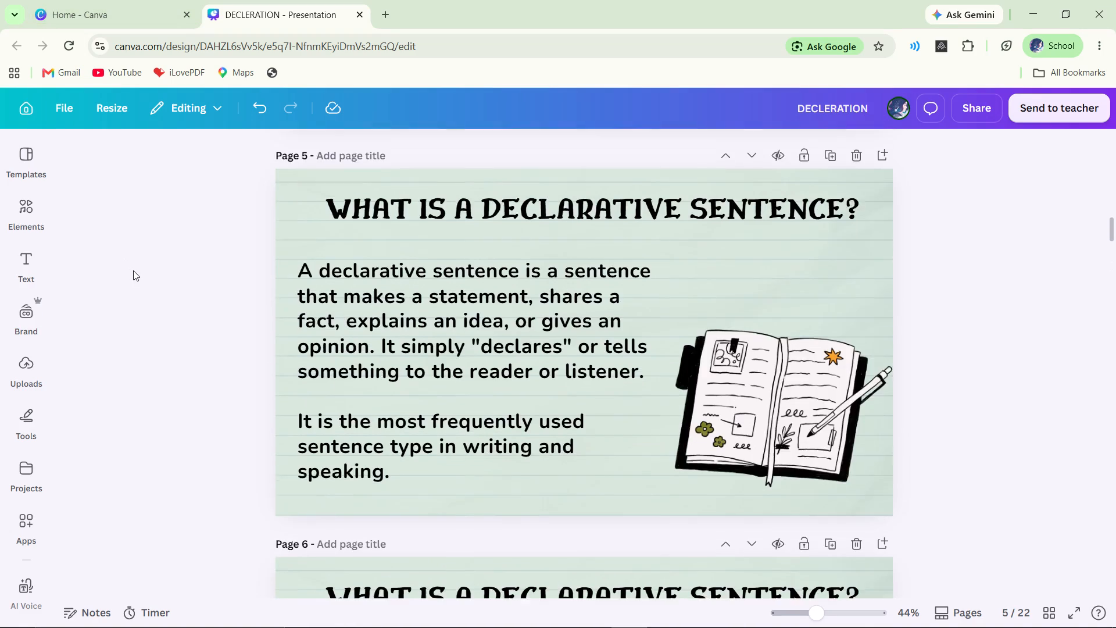
scroll(133, 270, "down", 12)
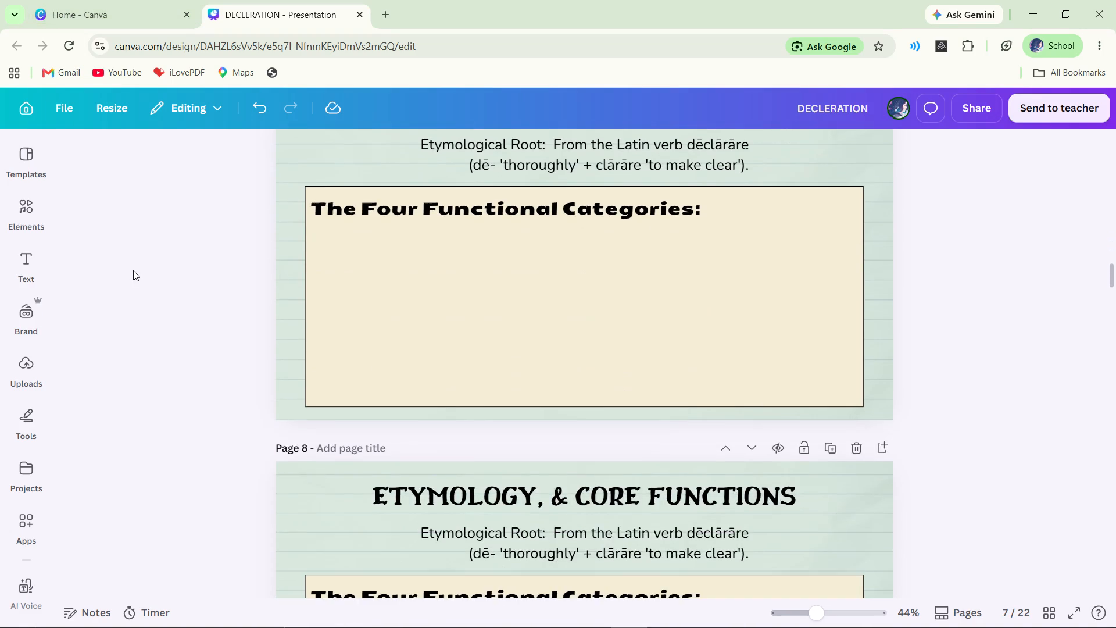
scroll(133, 270, "up", 12)
scroll(133, 270, "down", 3)
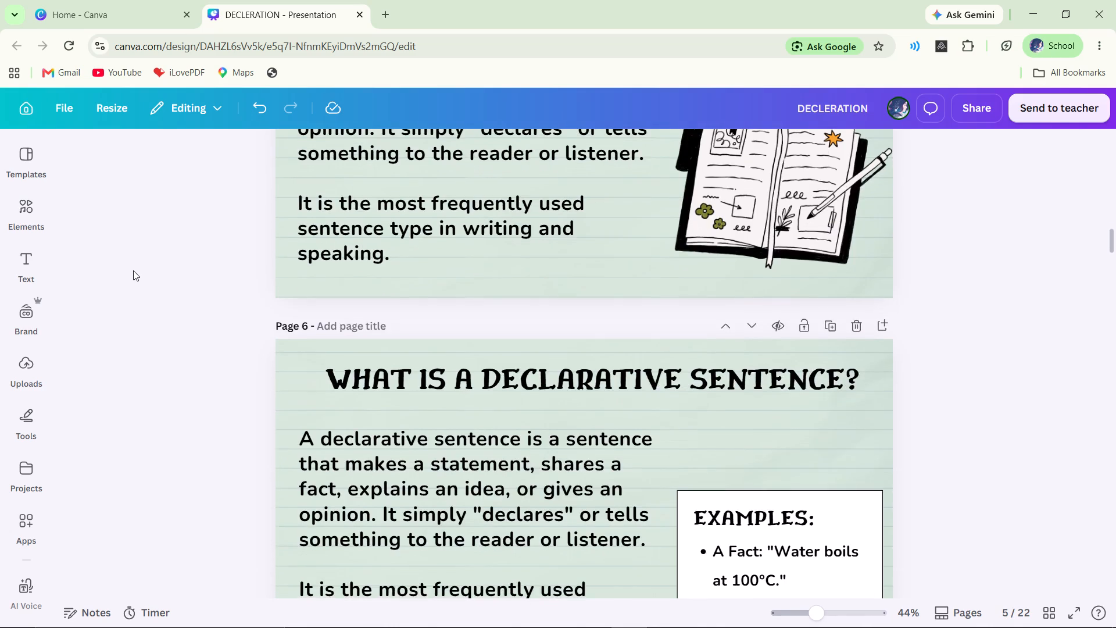
scroll(133, 270, "down", 4)
key("alt+Tab")
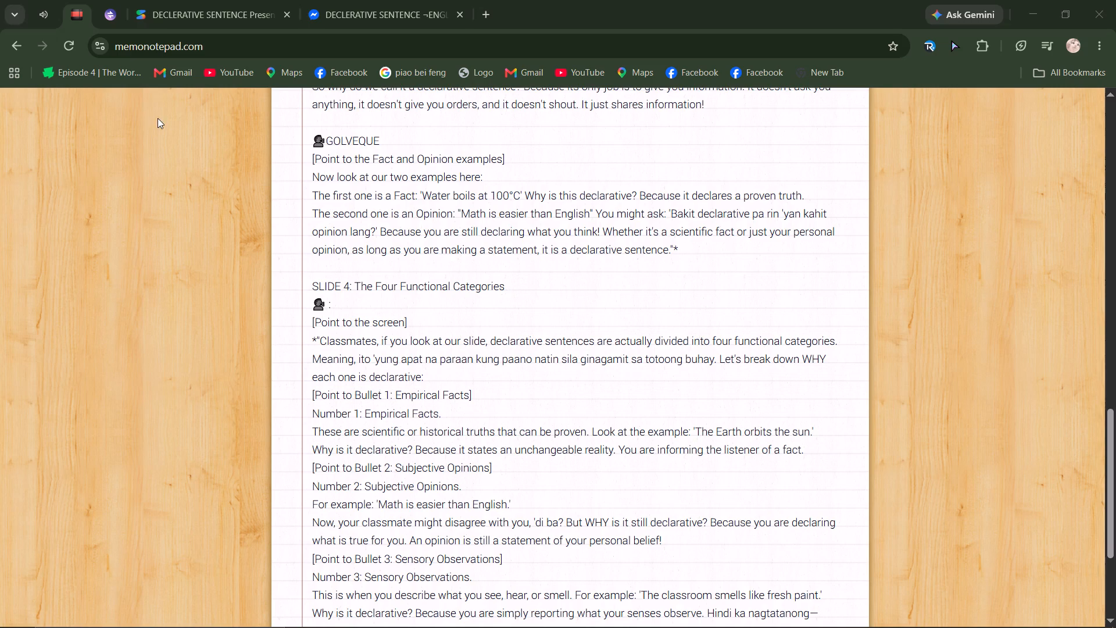
scroll(94, 185, "up", 1)
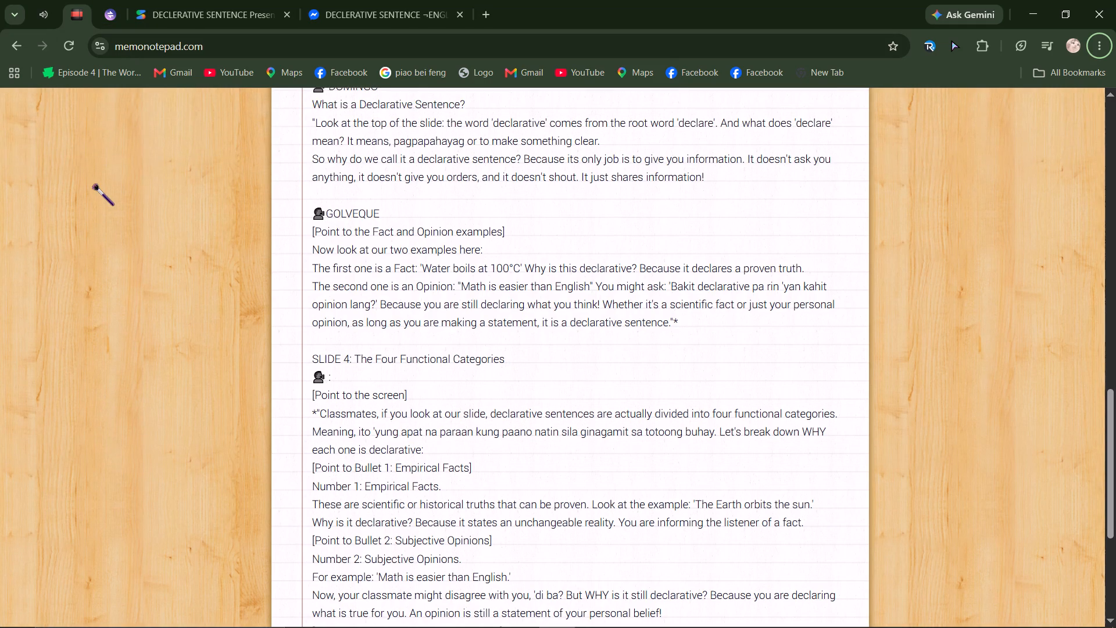
scroll(94, 185, "up", 1)
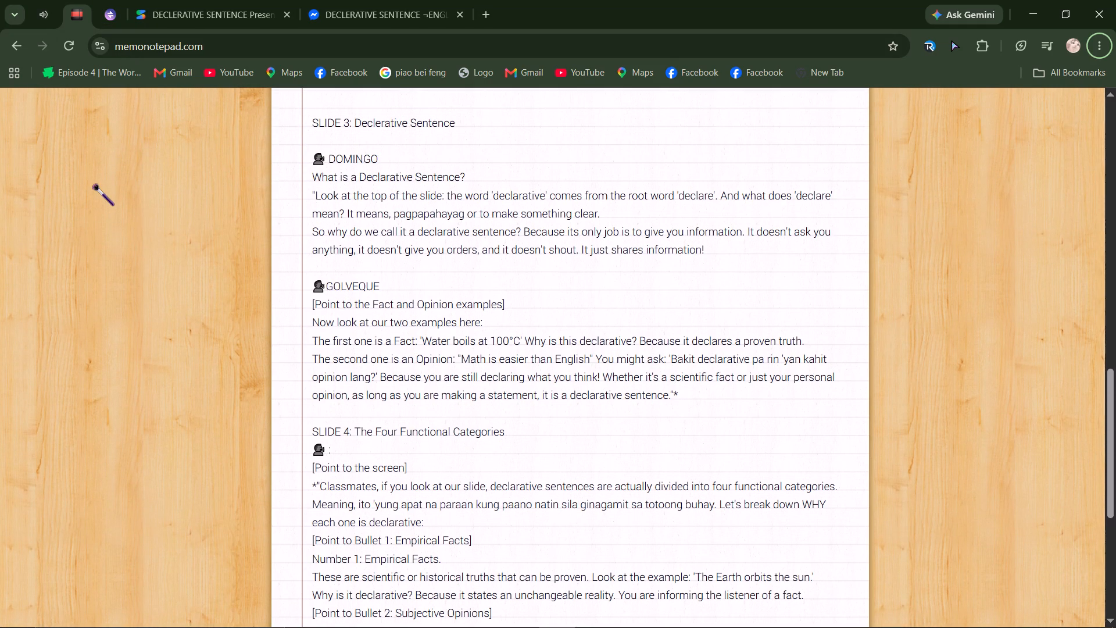
key("alt+Tab")
key("alt+Tab")
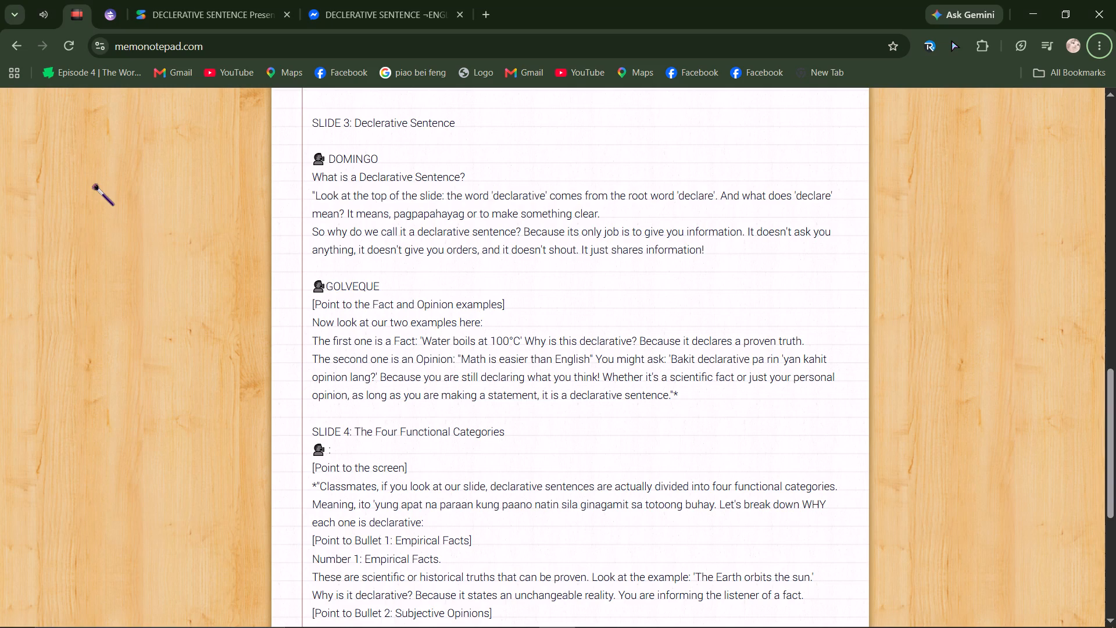
Check the definition and examples on Canva page 6 against the memo's SLIDE 3 script.
key("alt+Tab")
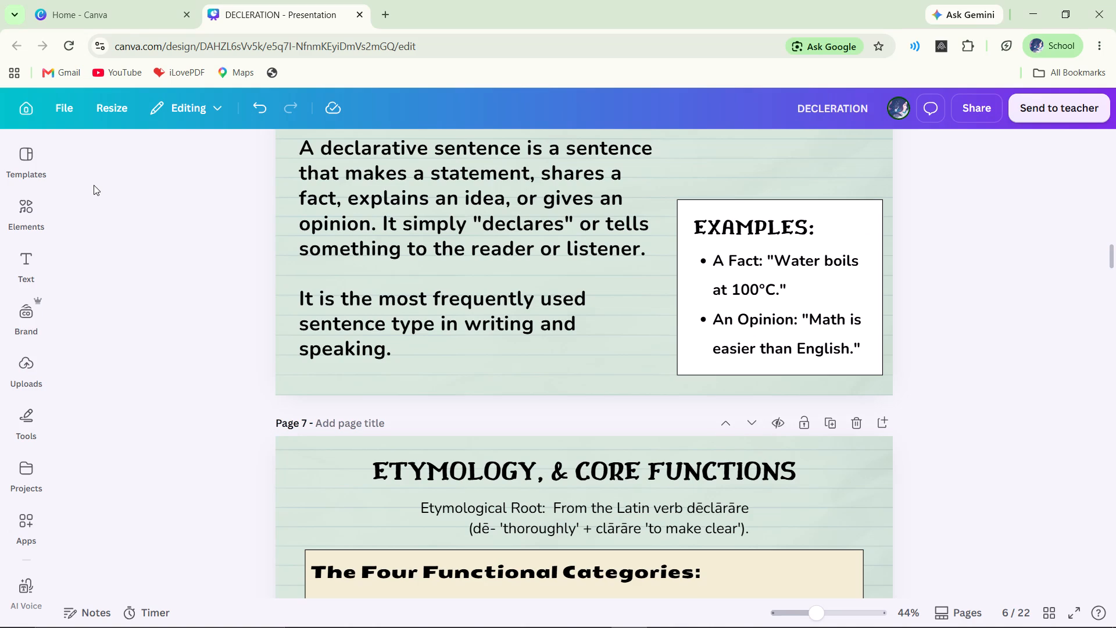
scroll(94, 185, "down", 1)
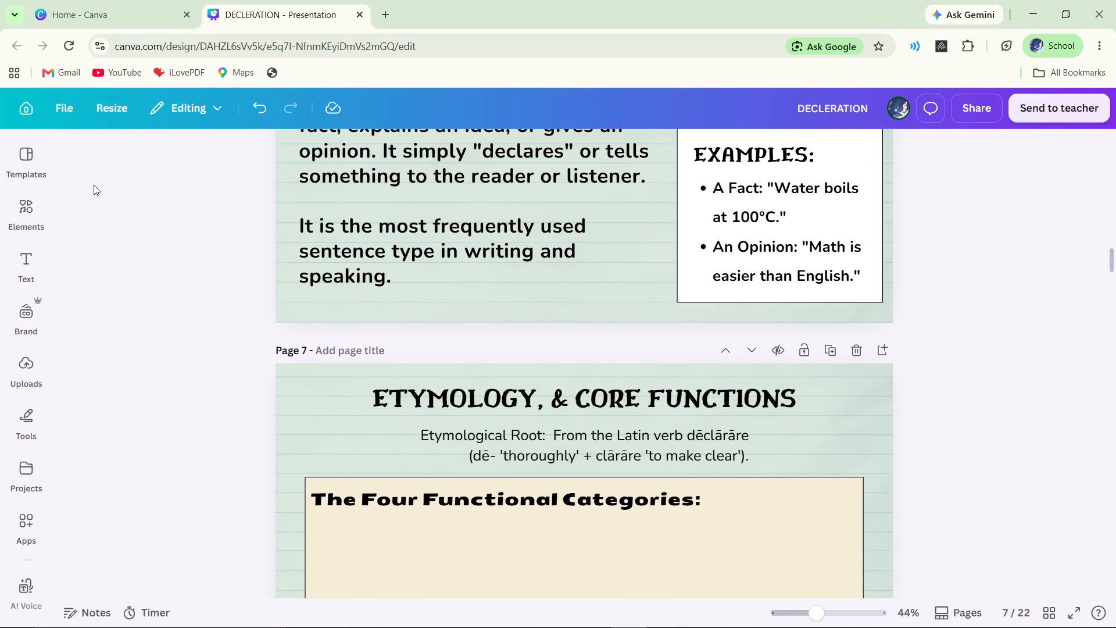
scroll(94, 185, "up", 1)
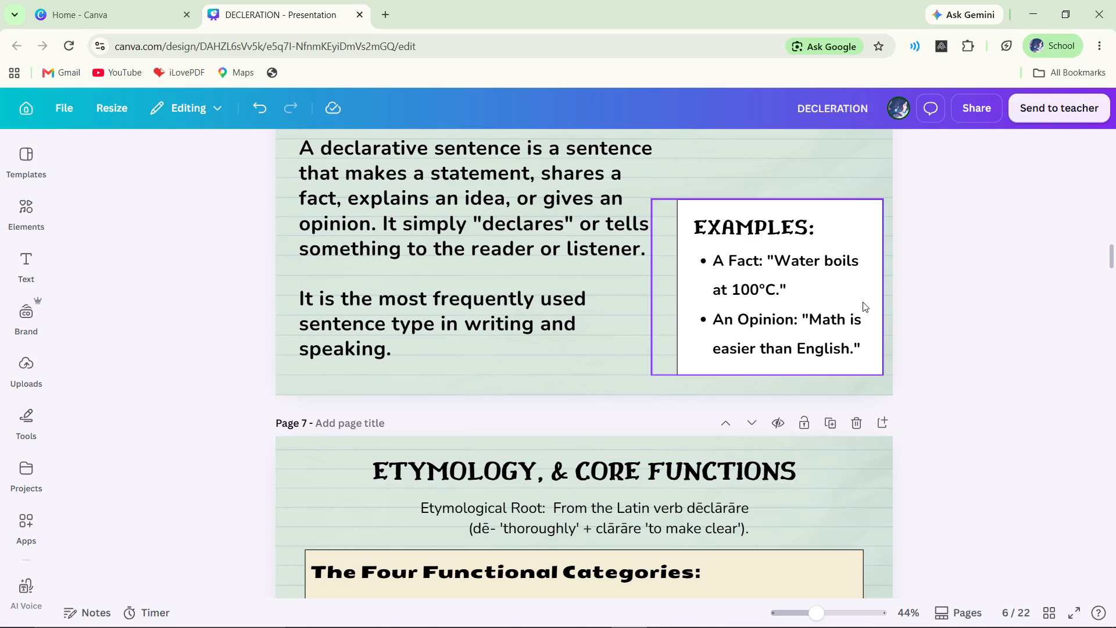
scroll(863, 302, "up", 1)
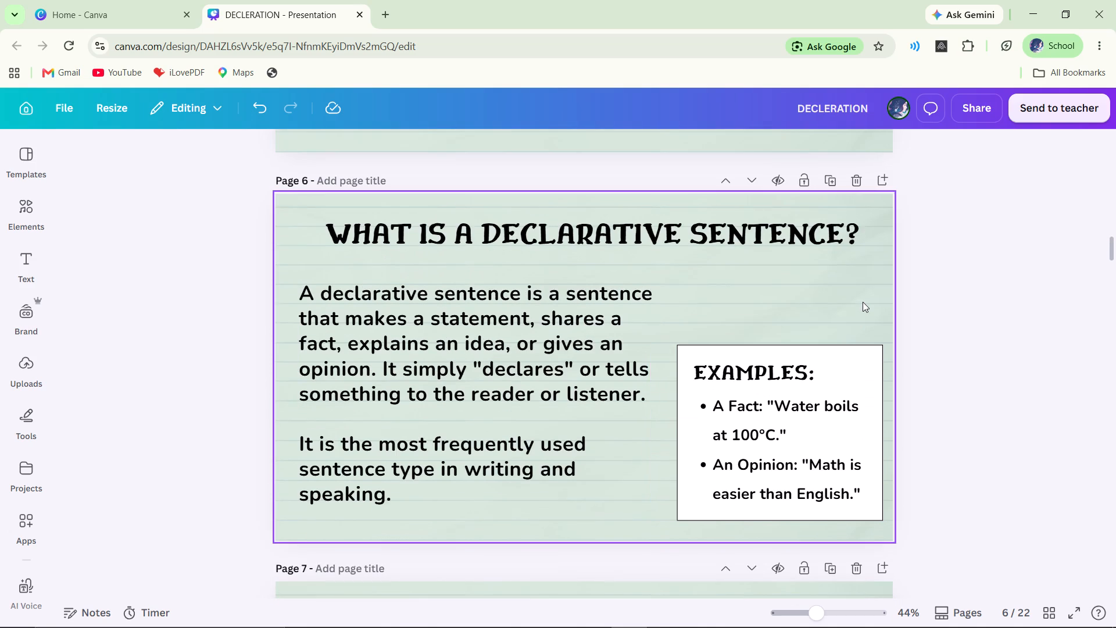
scroll(1013, 490, "down", 1)
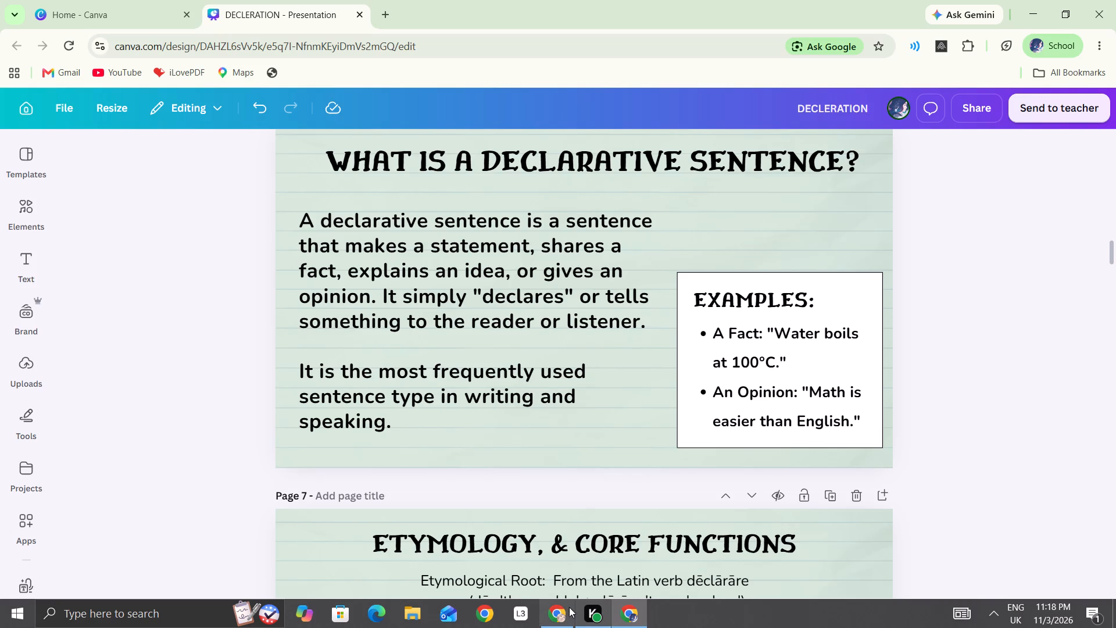
double_click(563, 604)
scroll(527, 344, "up", 1)
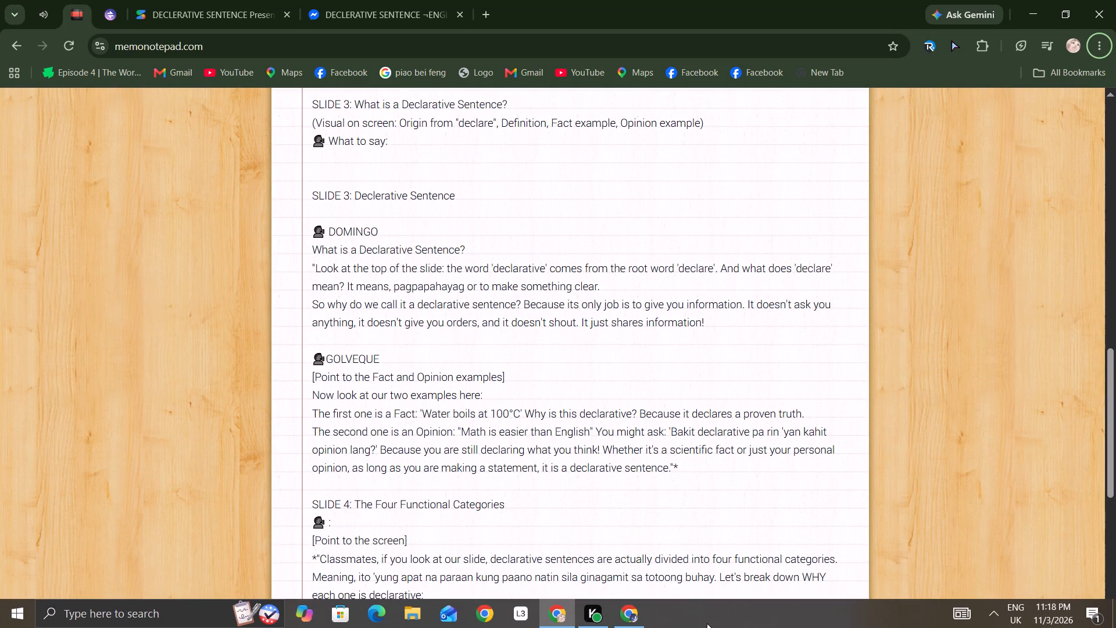
left_click(636, 620)
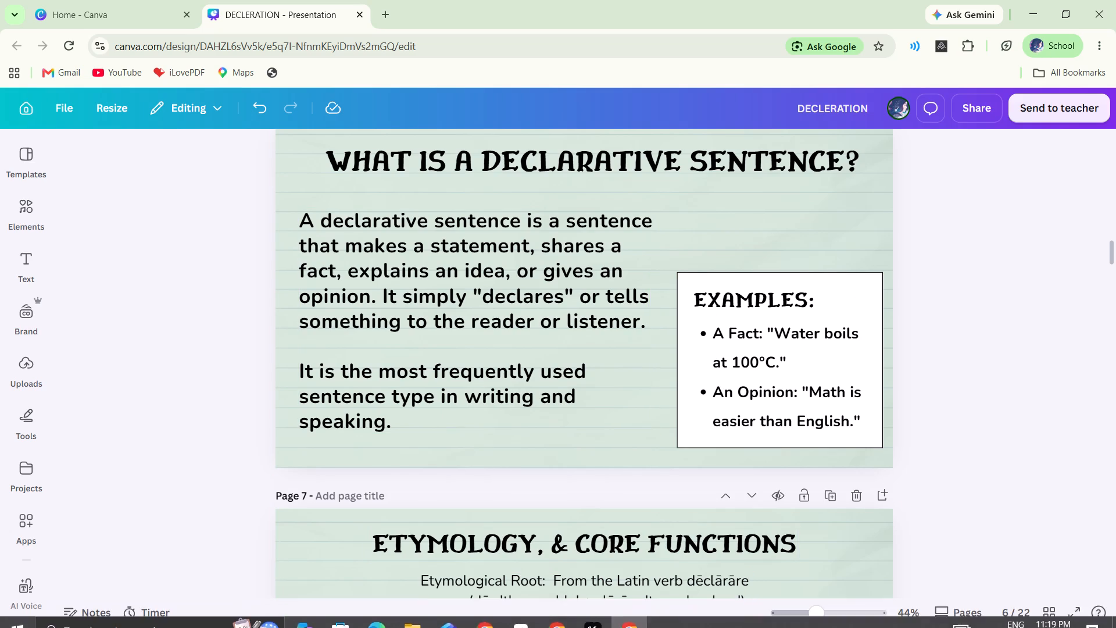
double_click(557, 622)
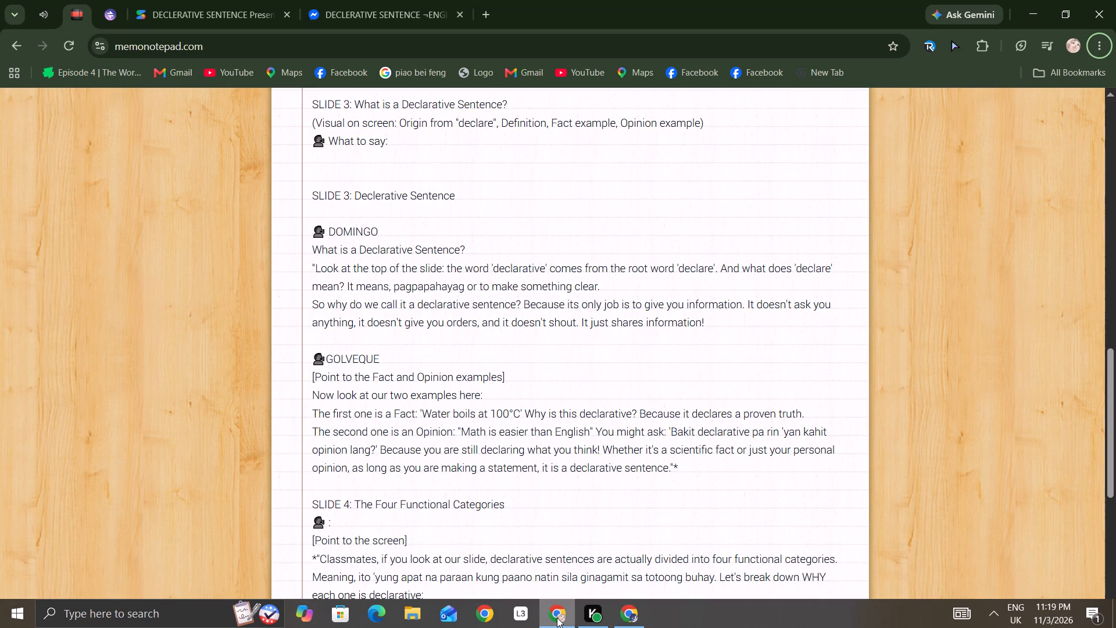
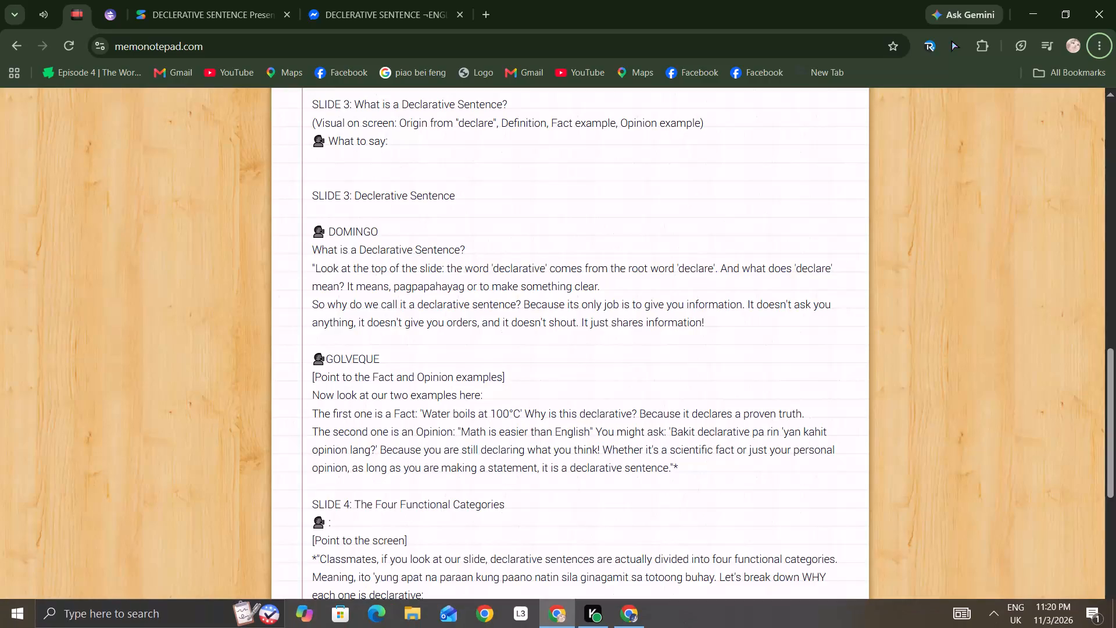
Remove the greeting "Classmates," and the "i" of "if" from the opening sentence of the memo's SLIDE 4 script.
scroll(491, 482, "down", 4)
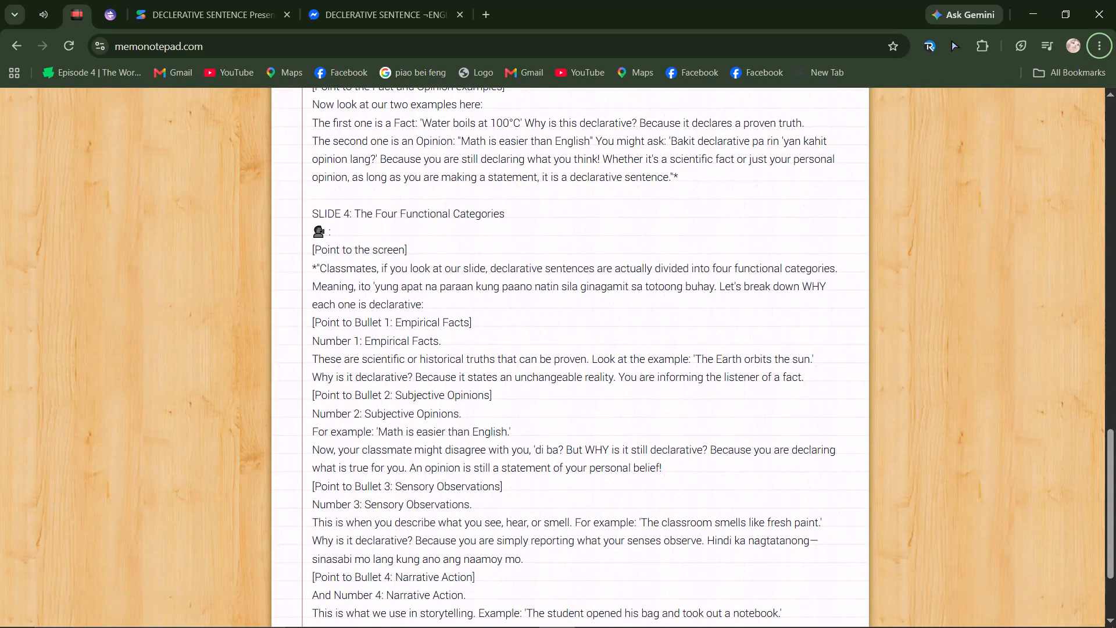
left_click(426, 251)
left_click(325, 231)
scroll(339, 272, "up", 1)
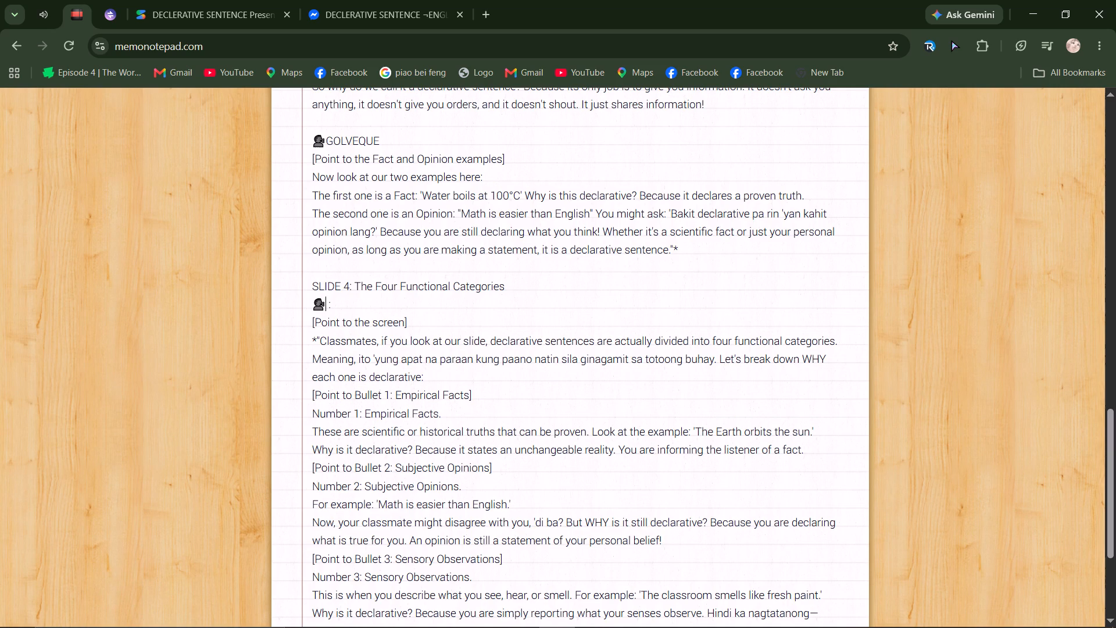
scroll(352, 347, "up", 1)
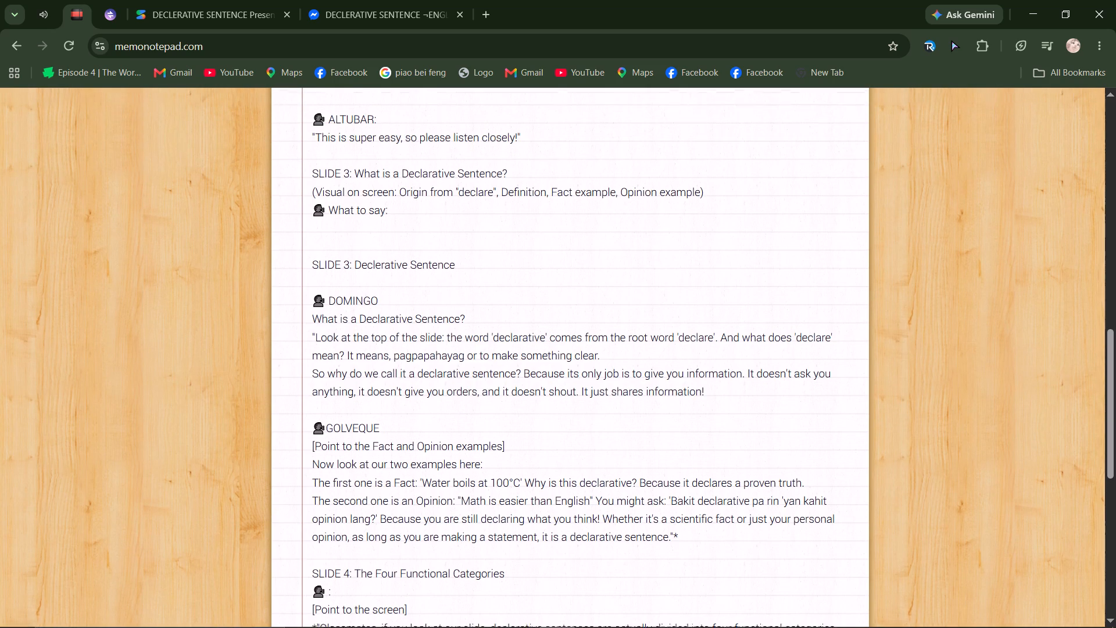
scroll(352, 347, "down", 3)
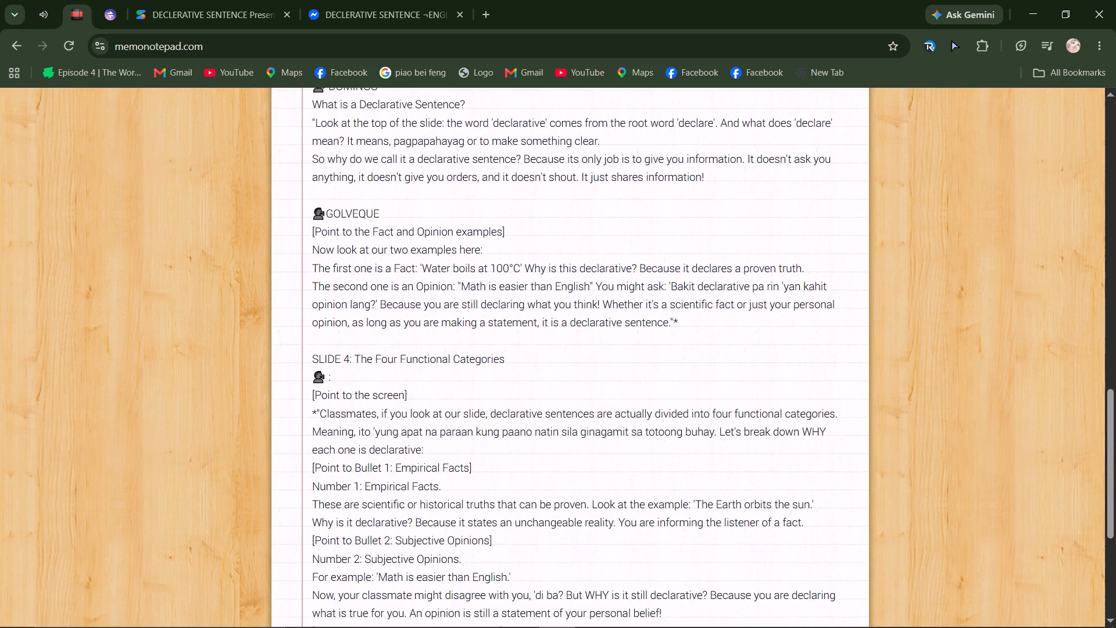
left_click(387, 415)
left_click(382, 412)
left_click(384, 412)
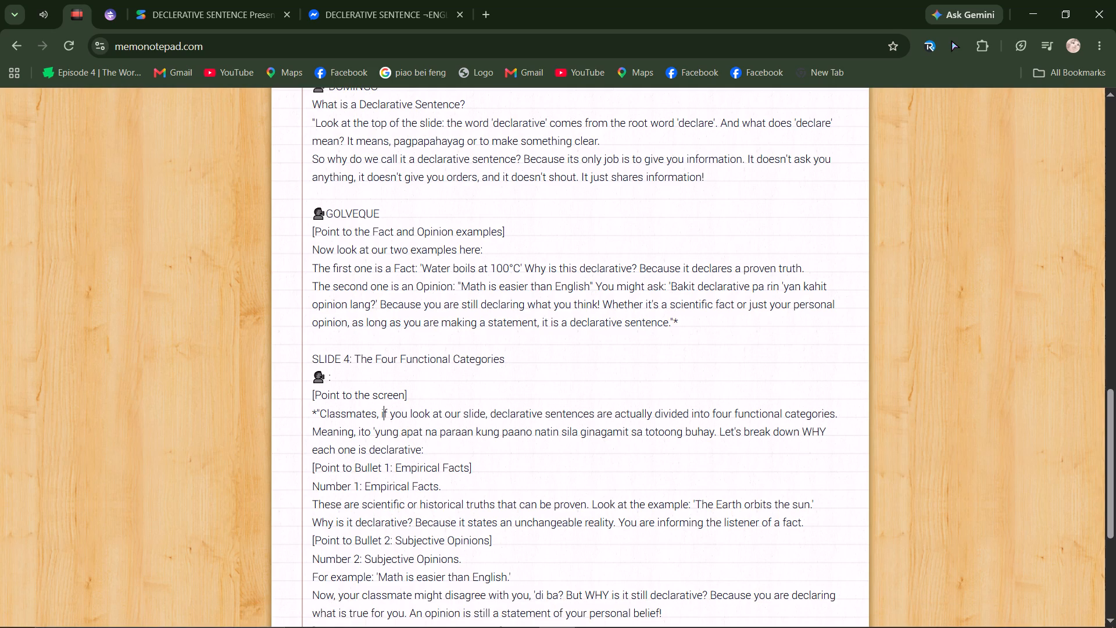
key("BackSpace")
key("BackSpace")
key("BackSpace")
key("BackSpace")
key("BackSpace")
key("BackSpace")
key("BackSpace")
key("BackSpace")
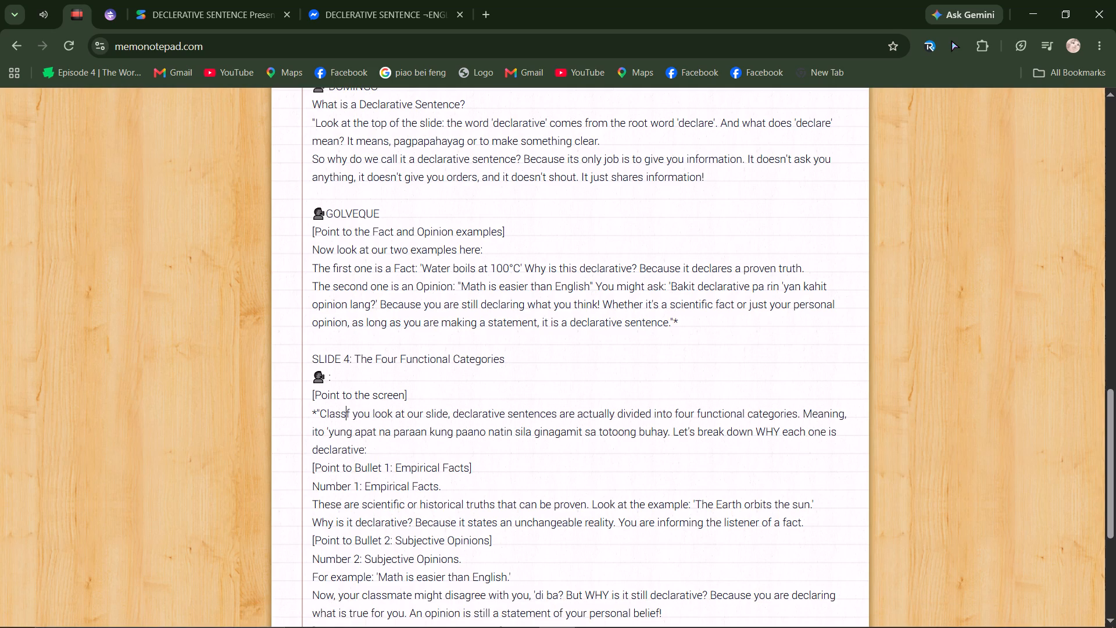
key("BackSpace")
key("BackSpace")
key("BackSpace")
key("BackSpace")
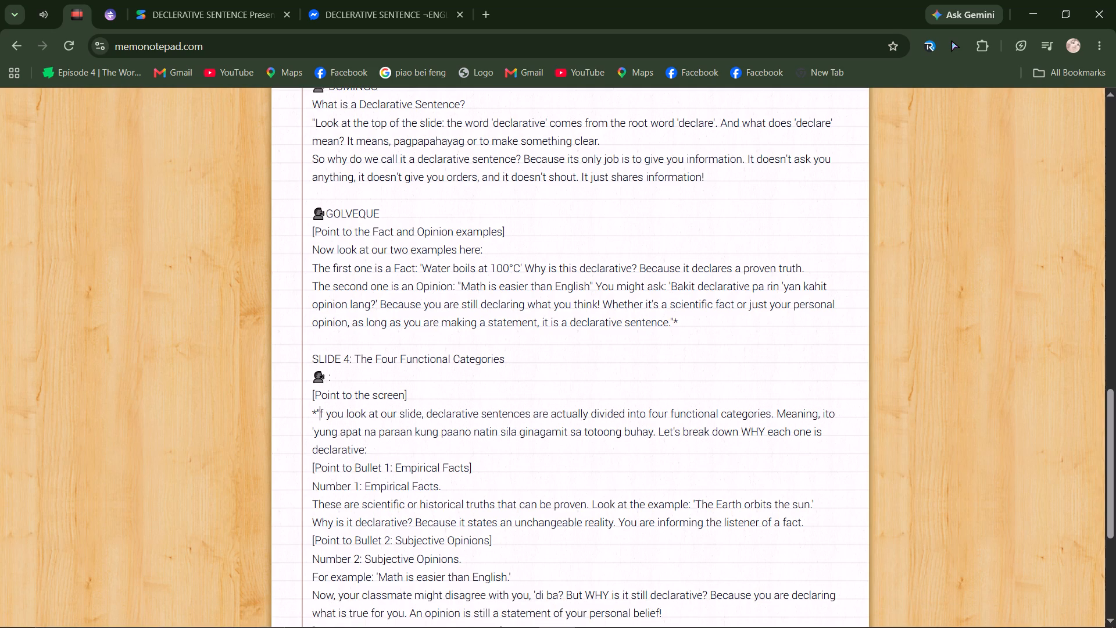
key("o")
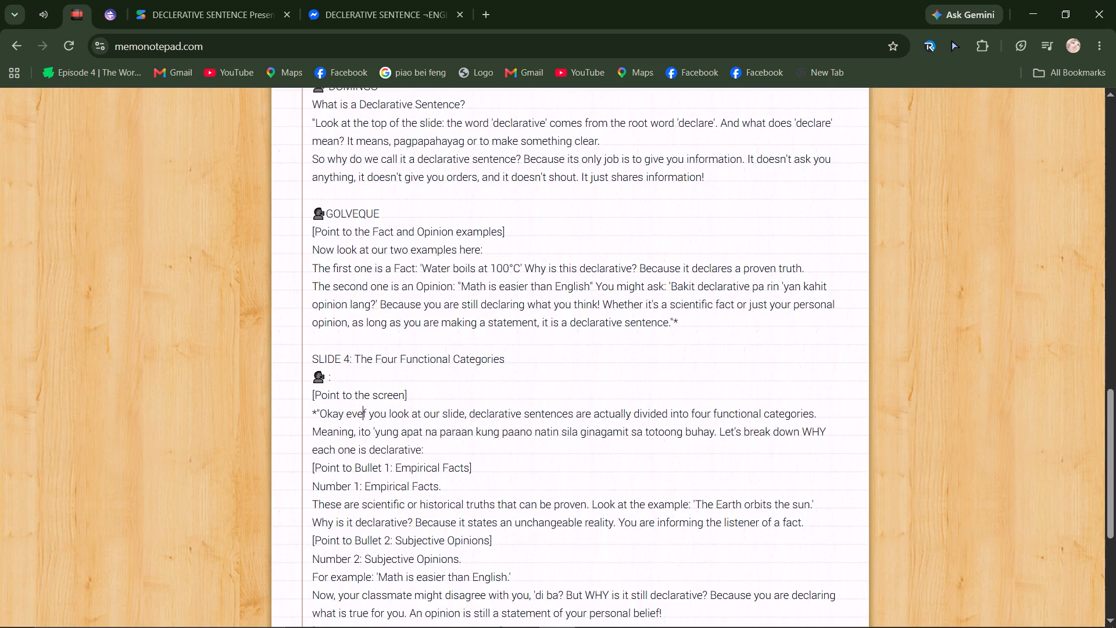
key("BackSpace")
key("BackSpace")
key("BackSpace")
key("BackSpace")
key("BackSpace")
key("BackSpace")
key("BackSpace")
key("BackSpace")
Replace the asterisk and quotation mark before that sentence so it opens with "If after a single double quotation mark.
key("BackSpace")
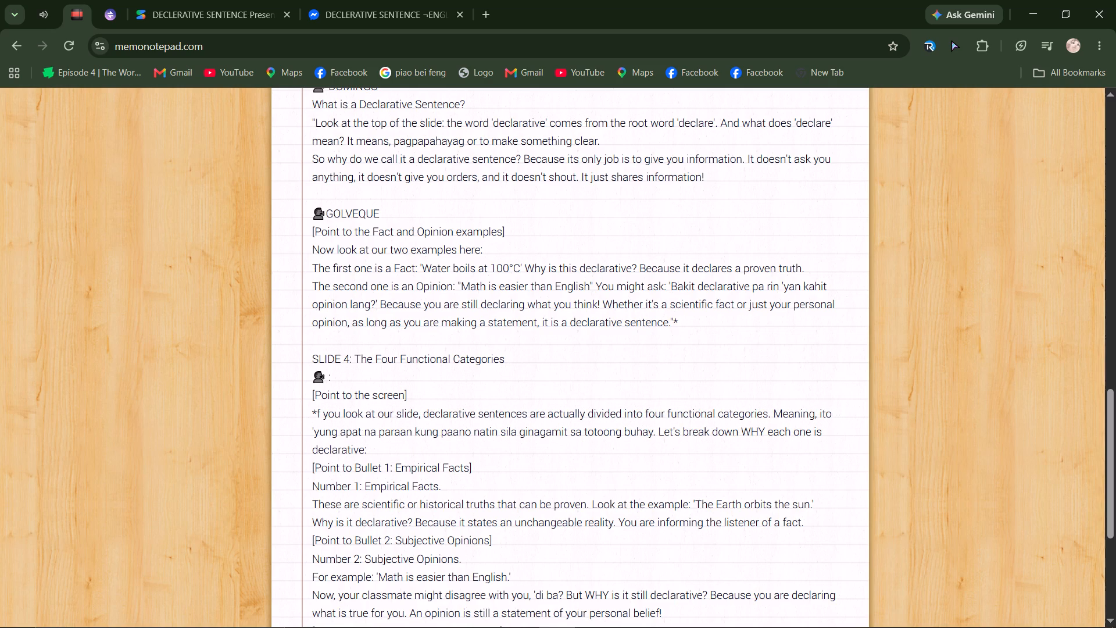
key("BackSpace")
key("shift+quotedbl")
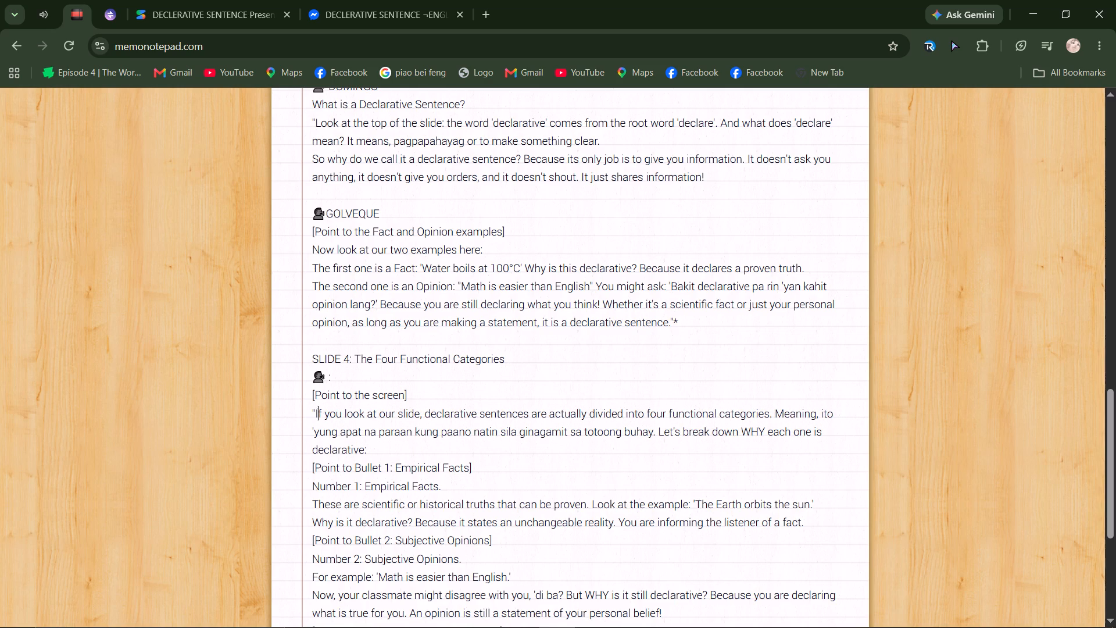
Enter BUSCAS as the speaker name after the emoji under the SLIDE 4 heading, followed by a colon.
scroll(420, 434, "down", 1)
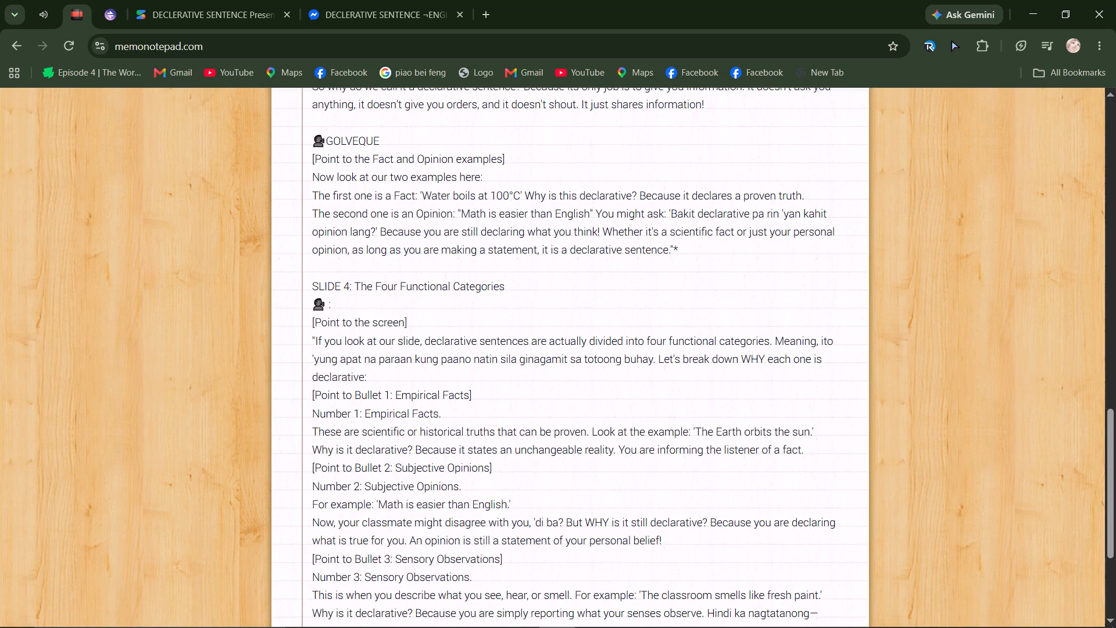
left_click(378, 376)
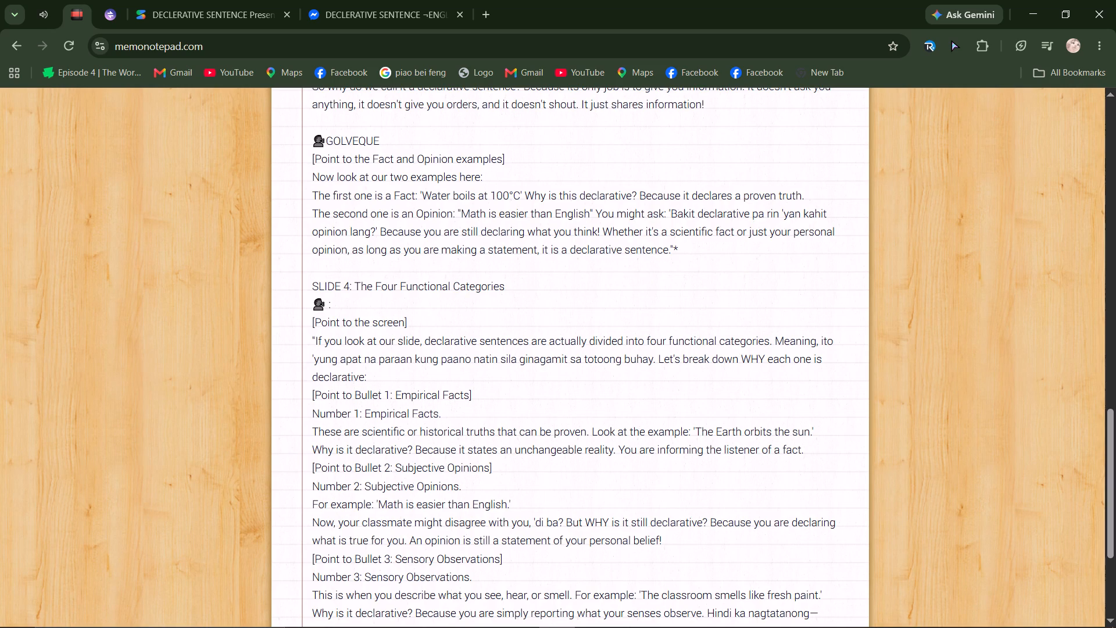
double_click(331, 306)
left_click(325, 302)
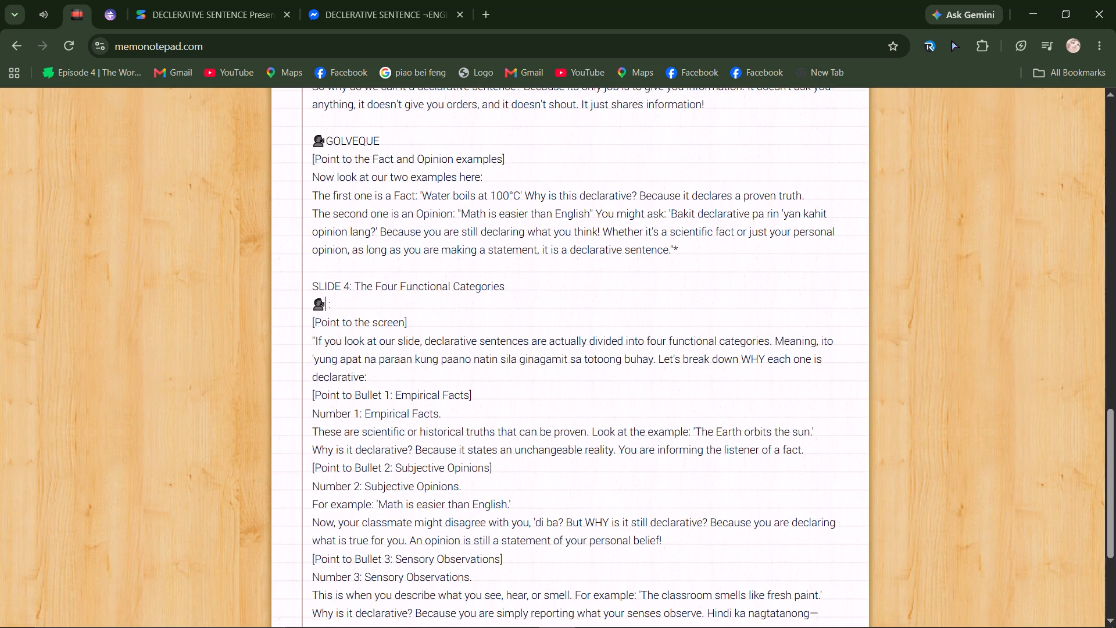
left_click(330, 312)
scroll(403, 381, "down", 1)
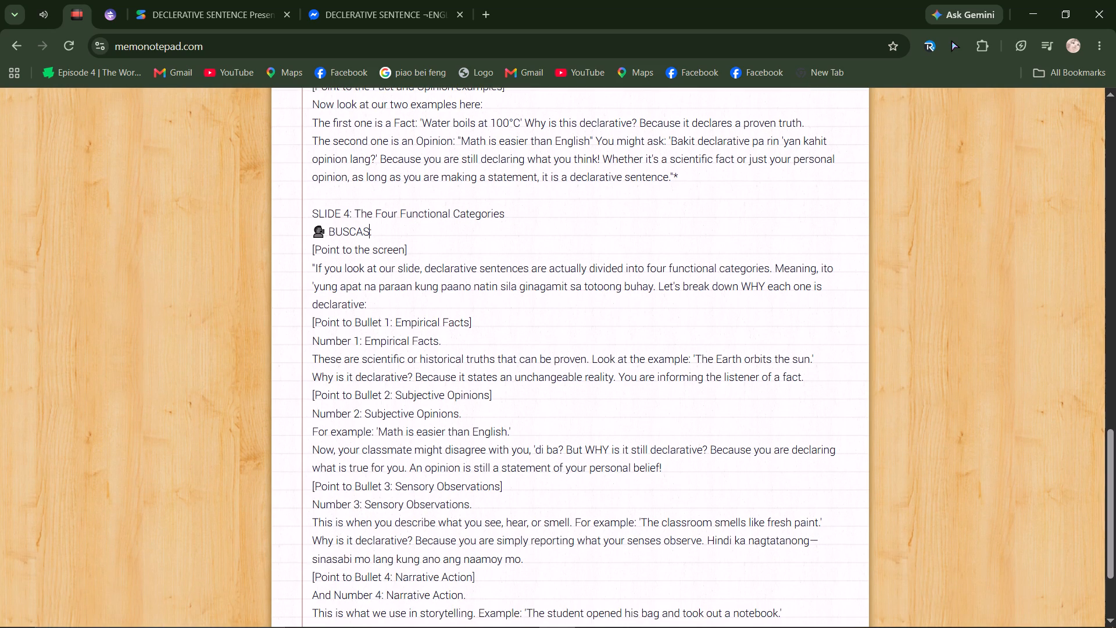
Add a blank line and a speaker line with the copied emoji and "MAHOMETANO:" above [Point to Bullet 2: Subjective Opinions].
left_click(378, 307)
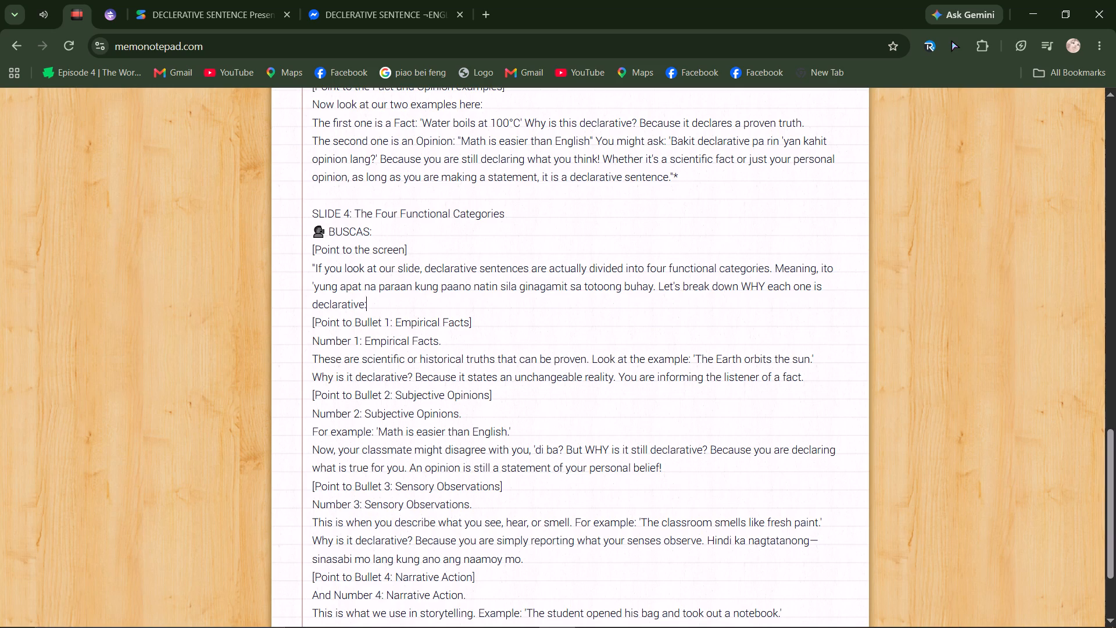
left_click(804, 376)
key("shift+Return")
key("shift+Return")
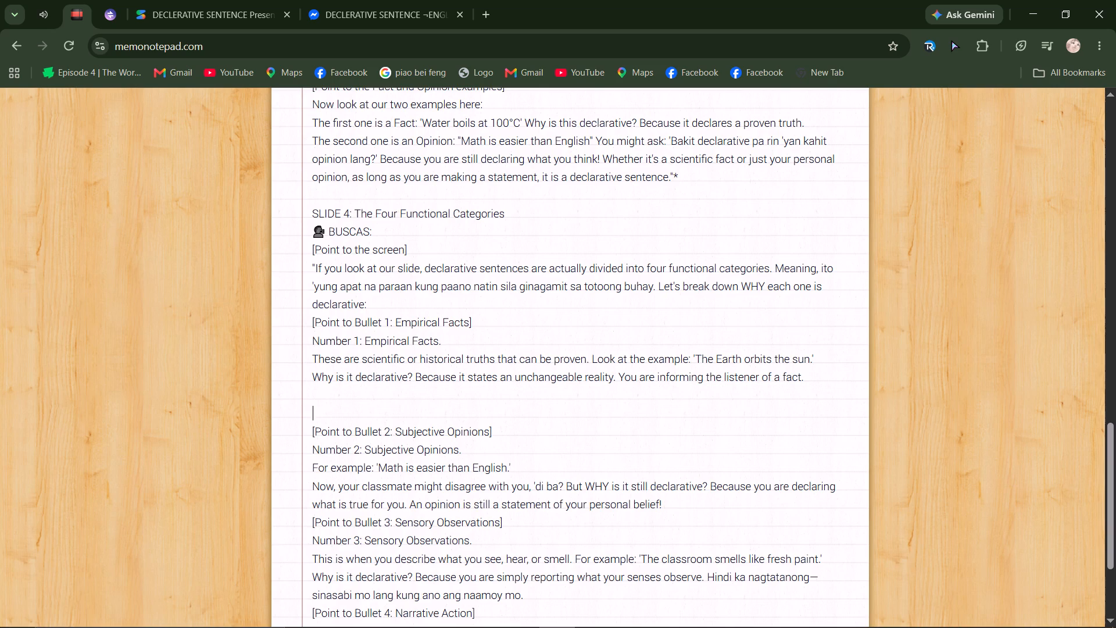
left_click_drag(328, 233, 314, 230)
key("ctrl+c")
left_click(335, 408)
key("ctrl+v")
type("AH")
key("BackSpace")
key("BackSpace")
key("BackSpace")
key("m")
type("AHOMETANO")
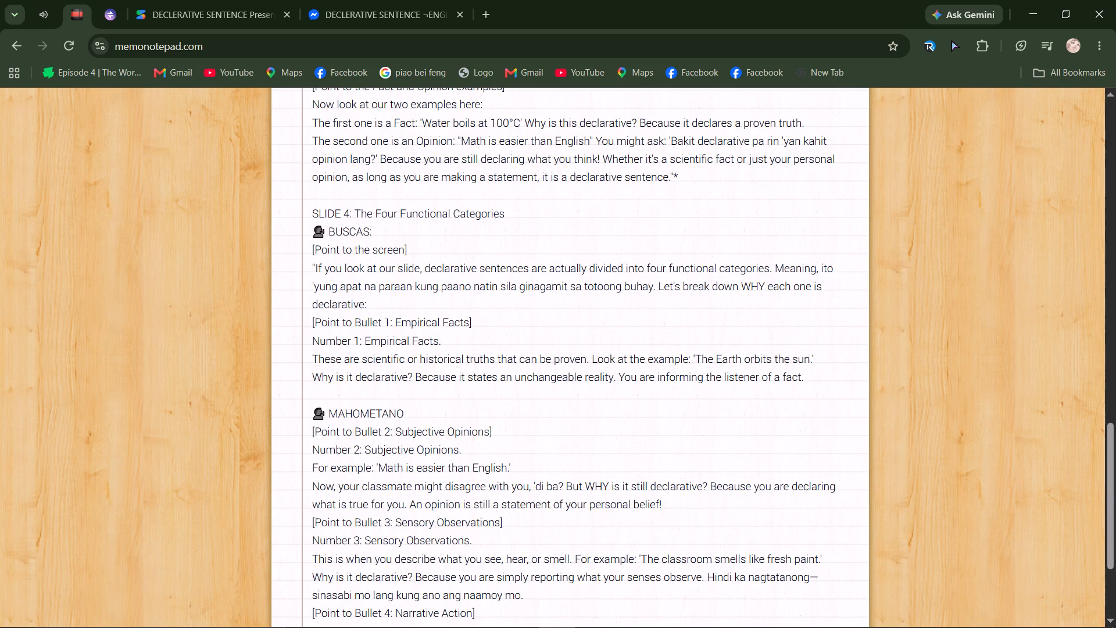
key("shift+colon")
Add a blank line and a speaker line with the emoji and "CUEVAS:" above [Point to Bullet 3: Sensory Observations].
scroll(330, 408, "down", 1)
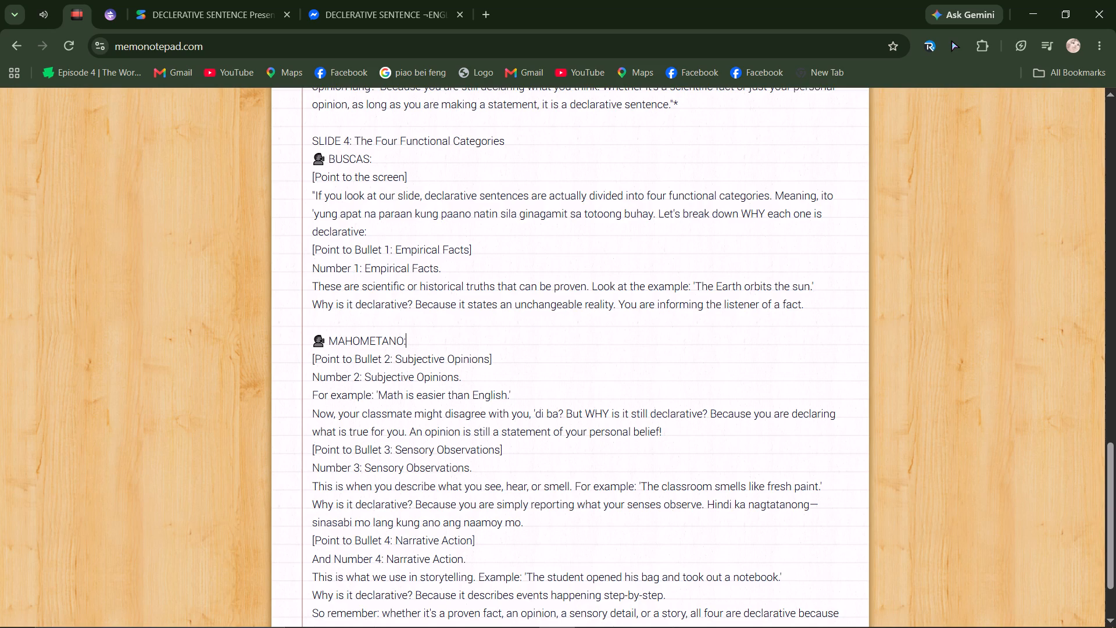
scroll(566, 476, "down", 1)
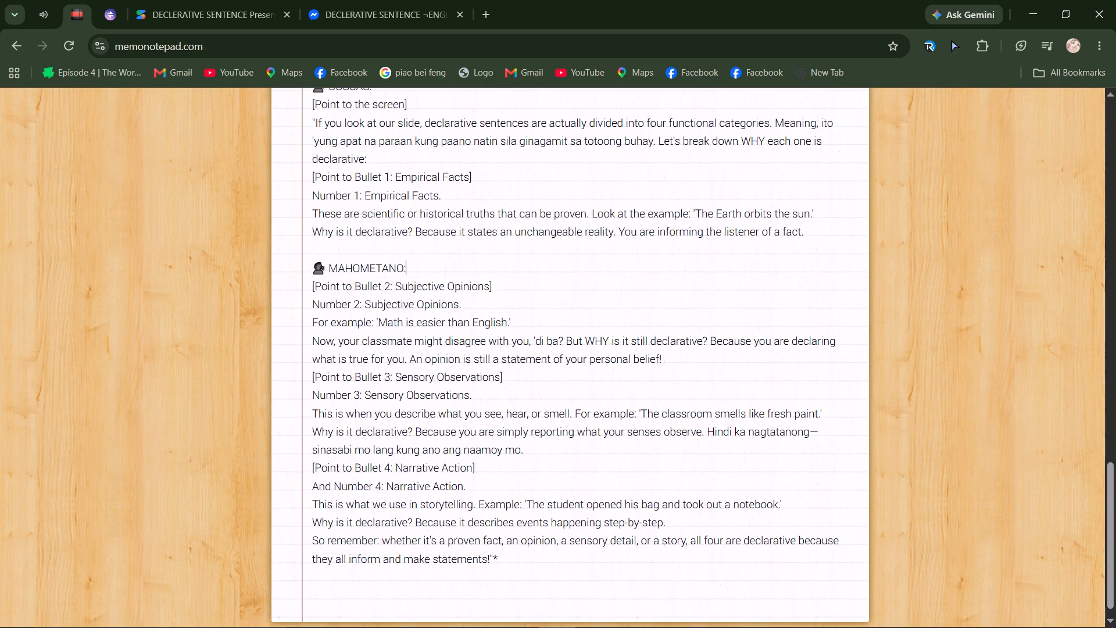
left_click(681, 366)
key("shift+Return")
key("shift+Return")
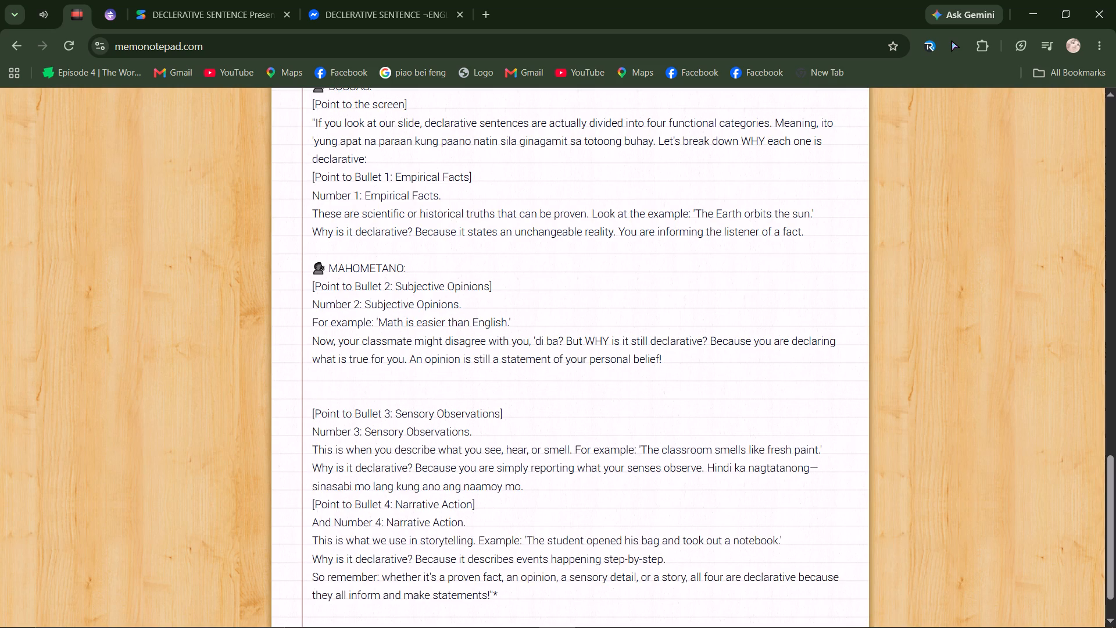
key("ctrl+v")
type("cueva")
key("BackSpace")
key("BackSpace")
key("BackSpace")
key("BackSpace")
key("BackSpace")
Review the speaker assignments in the memo from the objectives part through the end of the SLIDE 4 script.
scroll(611, 369, "up", 2)
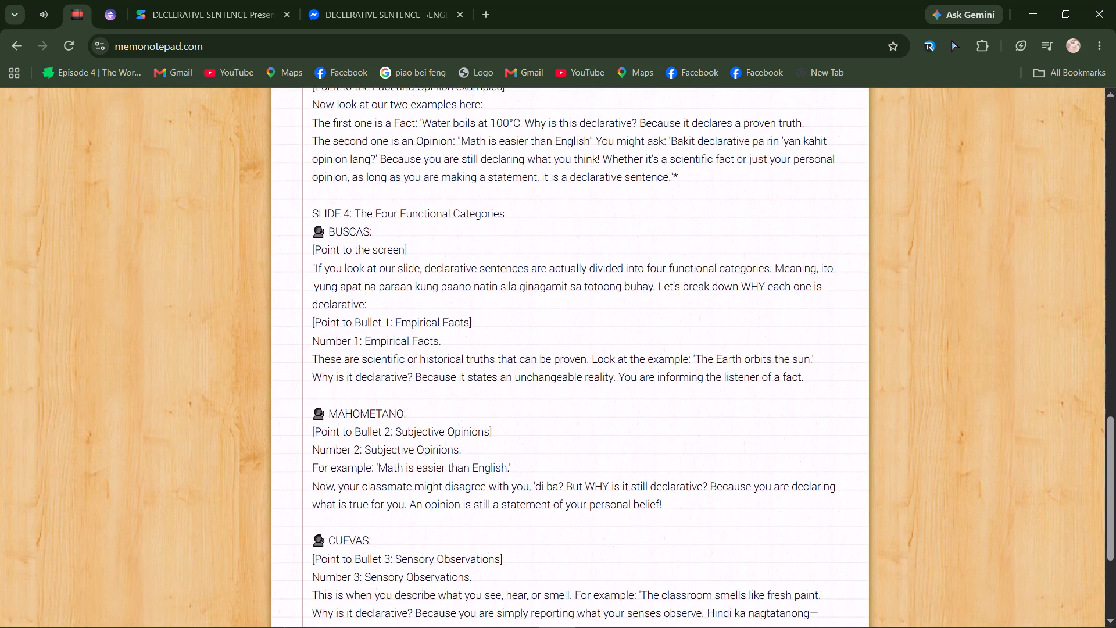
scroll(609, 369, "up", 6)
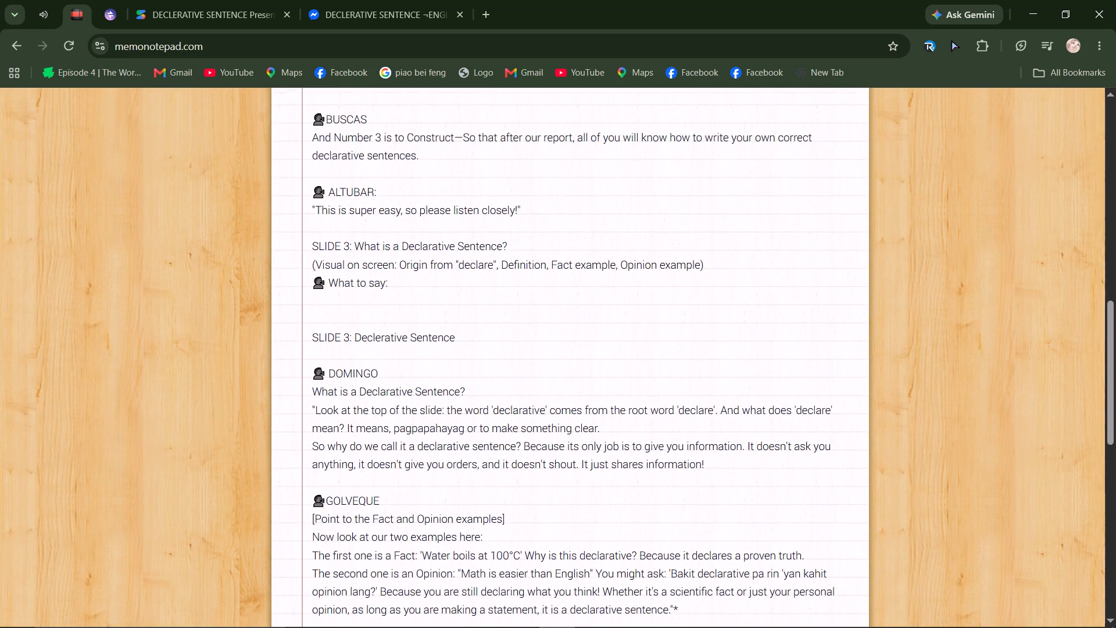
scroll(609, 369, "up", 1)
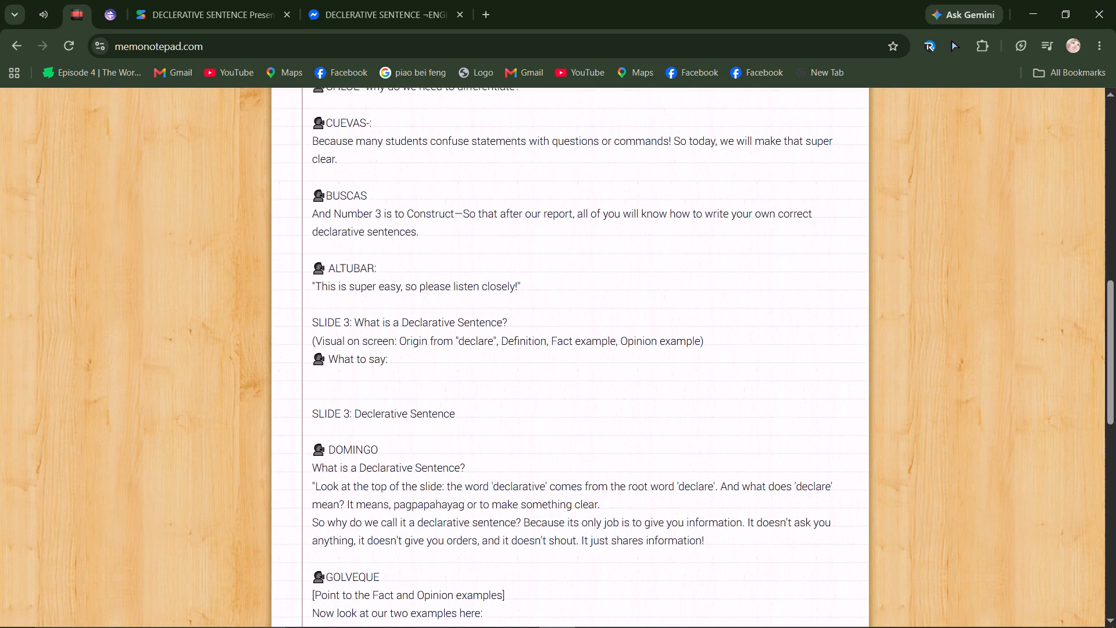
scroll(609, 369, "down", 5)
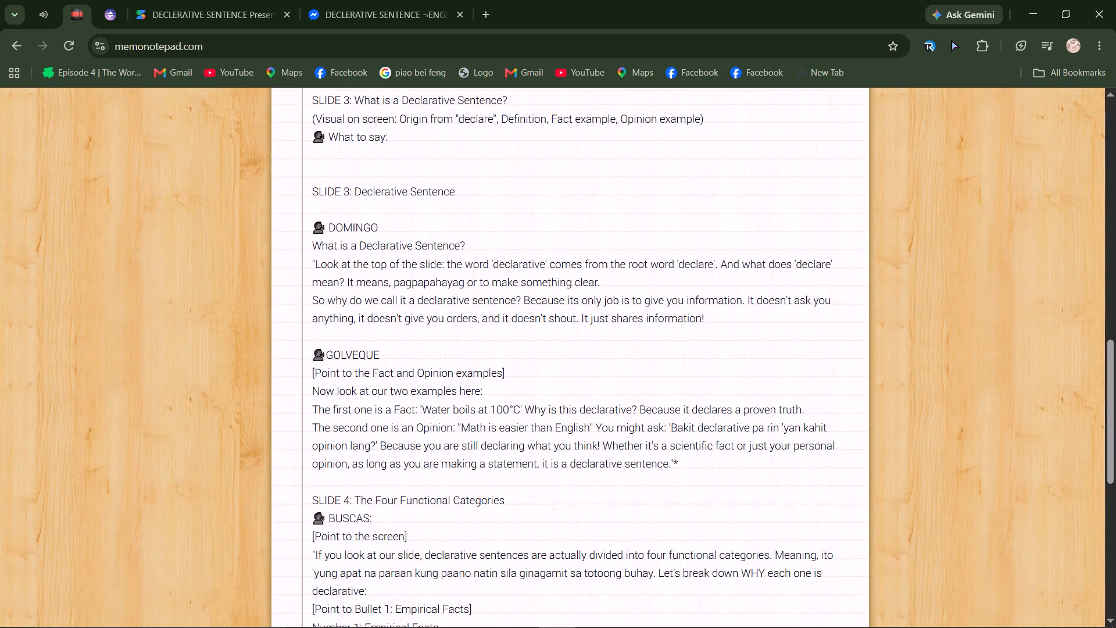
scroll(609, 369, "down", 4)
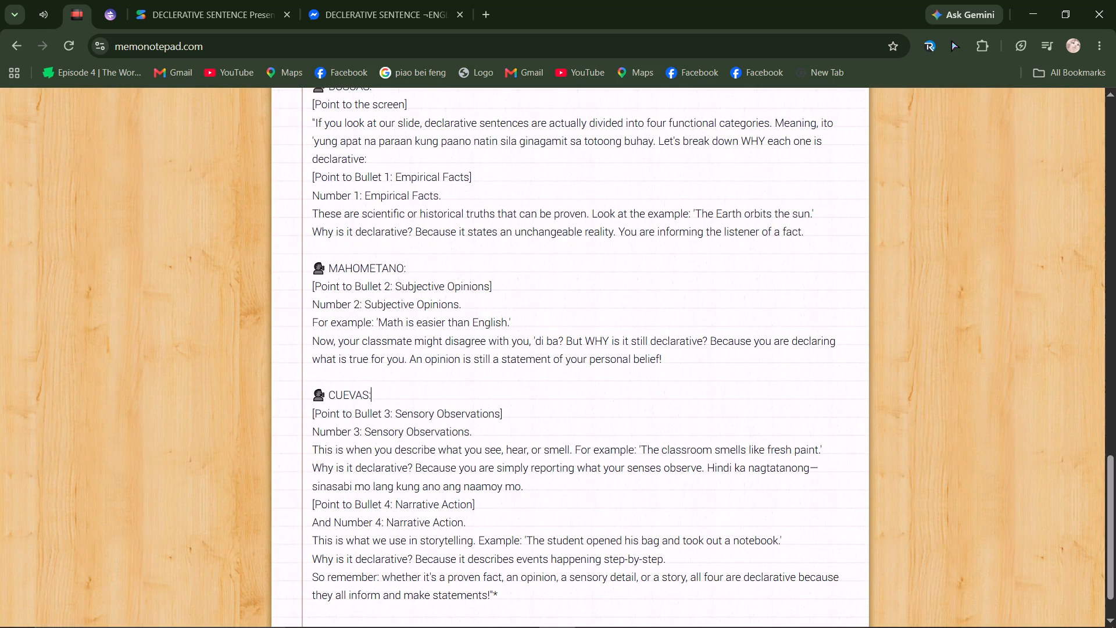
scroll(473, 423, "down", 2)
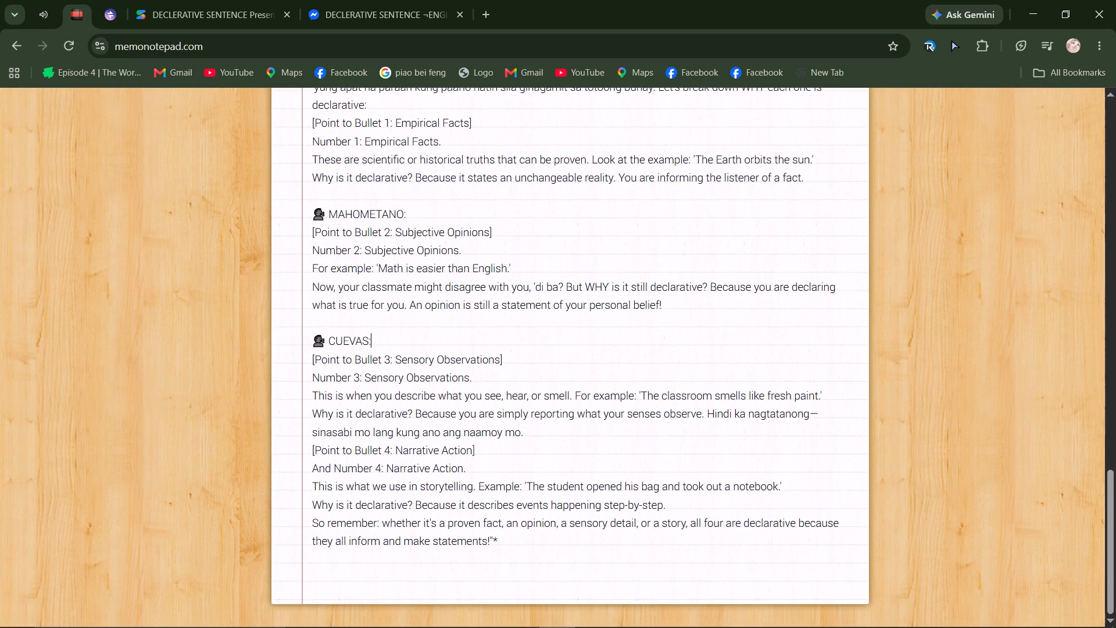
scroll(473, 443, "up", 1)
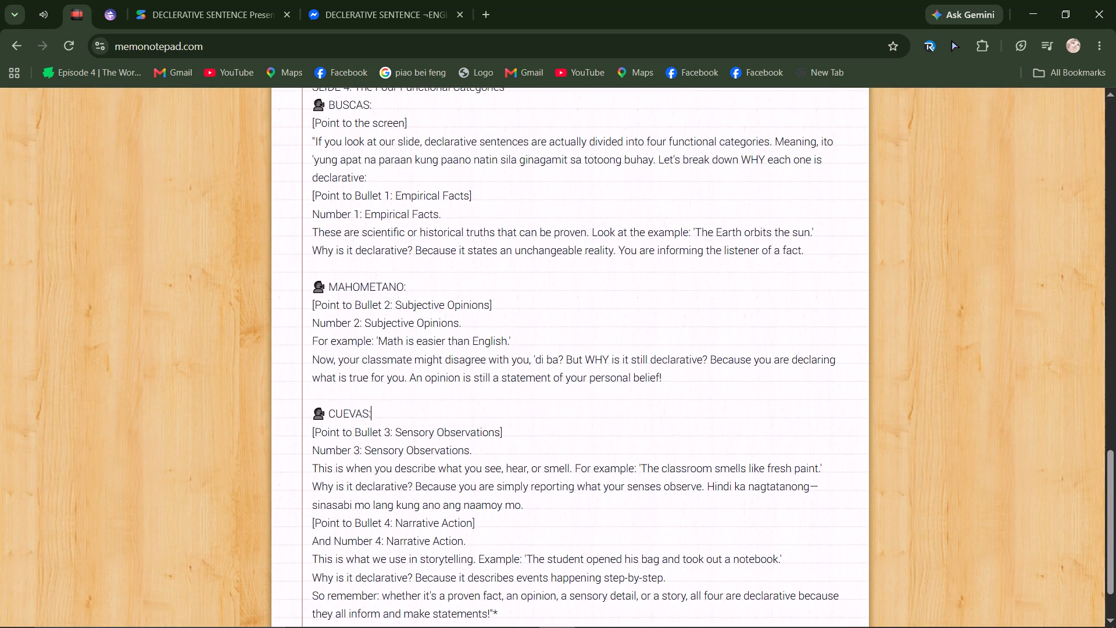
left_click(401, 284)
Replace the speaker name BUSCAS directly under the SLIDE 4 heading with ALTUBAR, keeping the emoji and the colon.
scroll(414, 309, "up", 1)
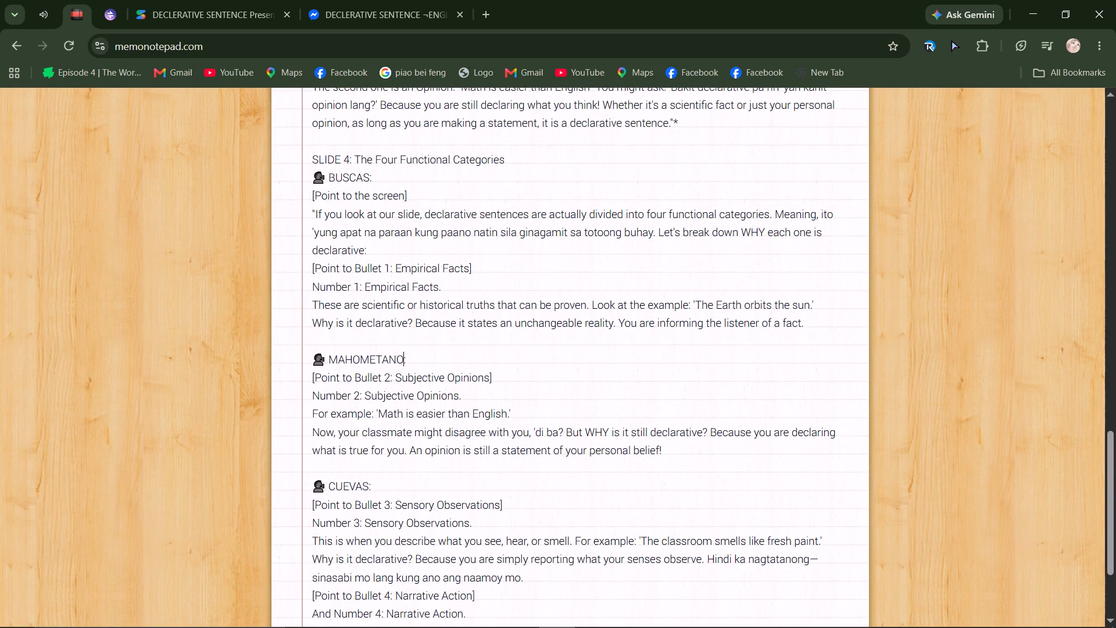
left_click(369, 177)
key("BackSpace")
key("BackSpace")
key("BackSpace")
key("BackSpace")
key("BackSpace")
key("BackSpace")
Add a blank line and a speaker line with the copied emoji and "BUSCAS:" above [Point to Bullet 4: Narrative Action].
scroll(387, 192, "up", 6)
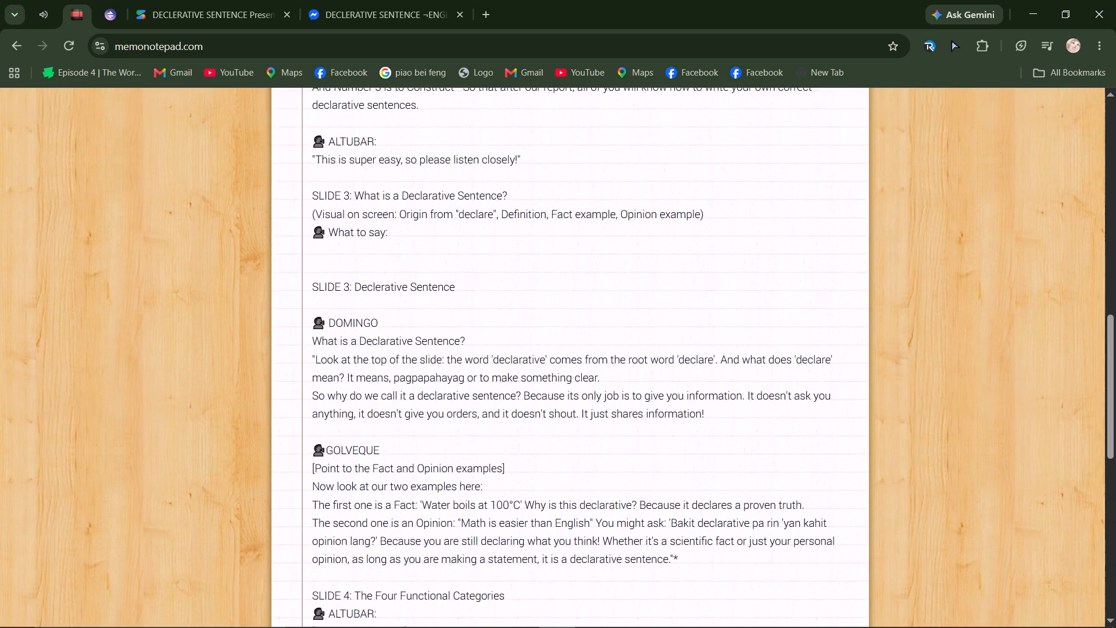
scroll(385, 197, "up", 4)
scroll(385, 197, "down", 5)
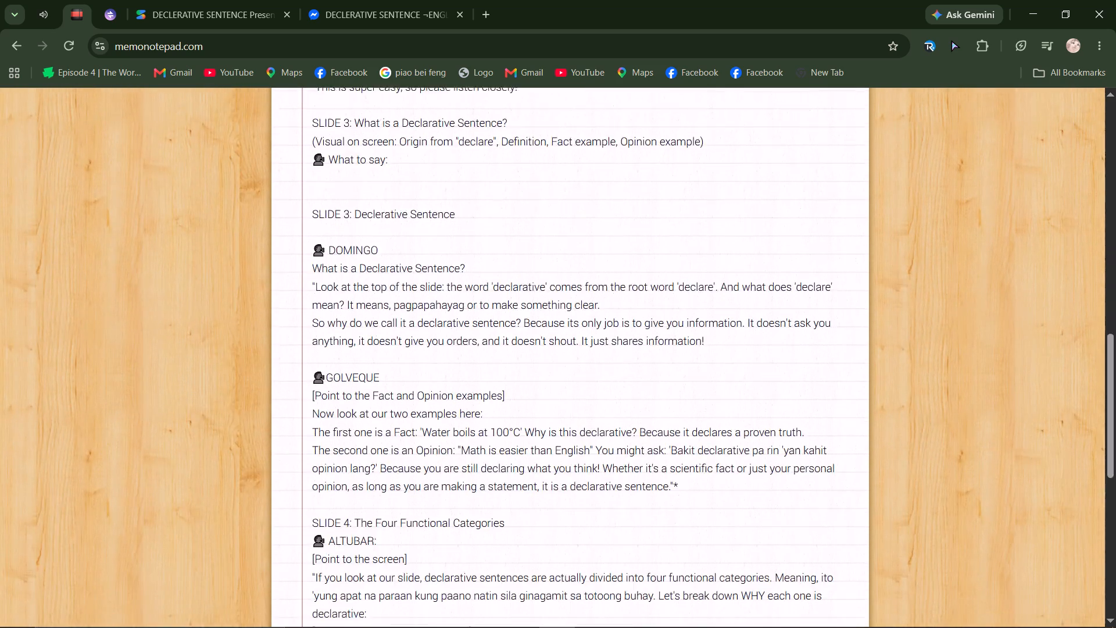
scroll(385, 197, "down", 7)
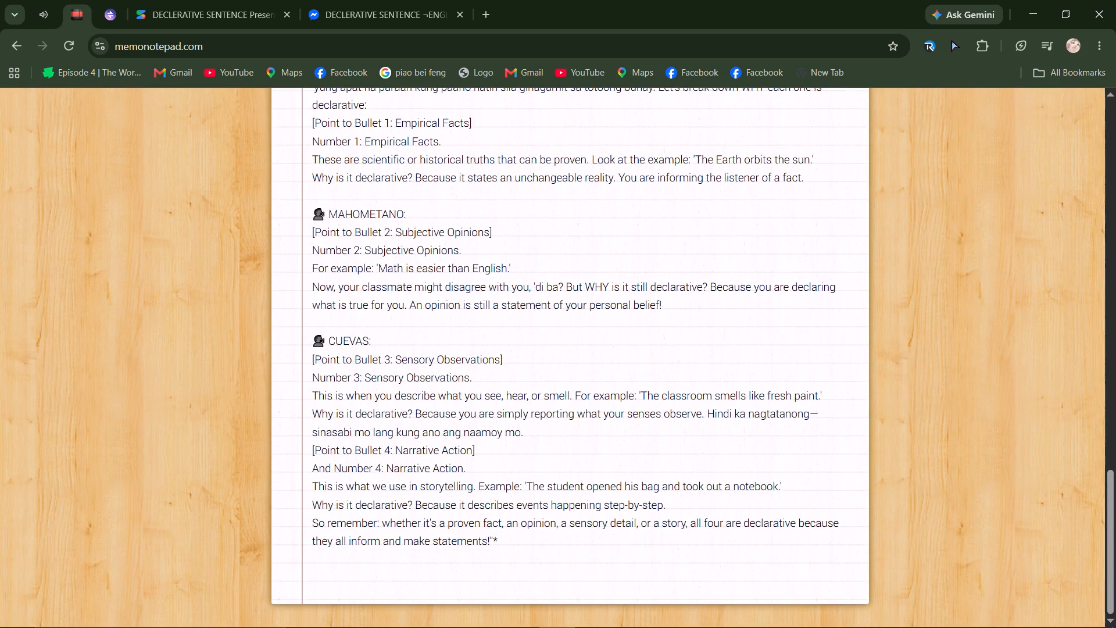
left_click(538, 436)
key("shift+Return")
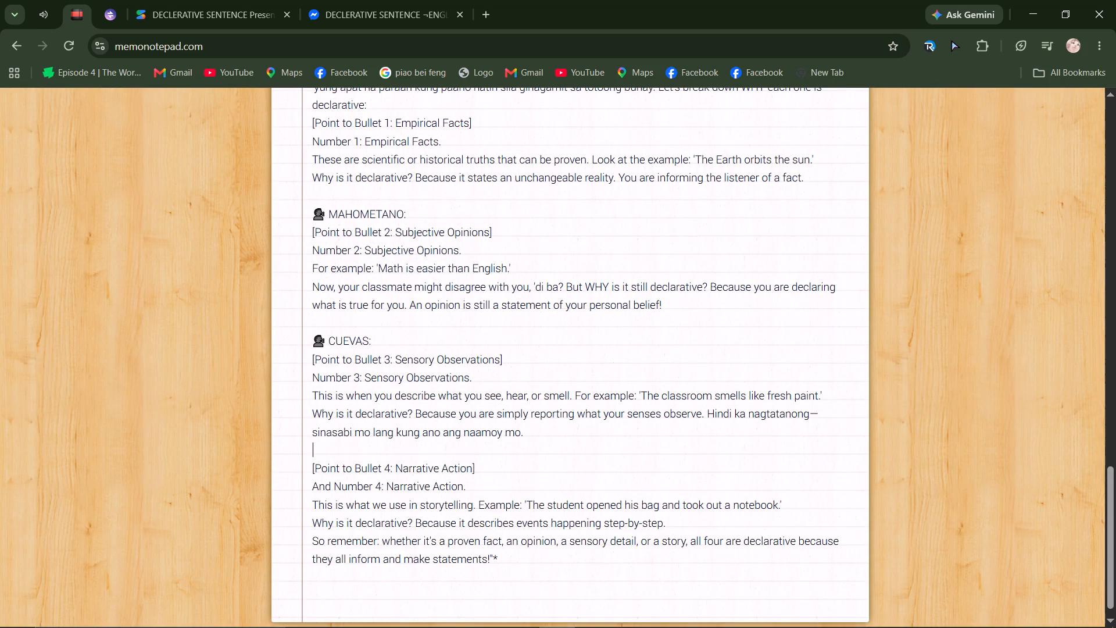
key("shift+Return")
key("ctrl+v")
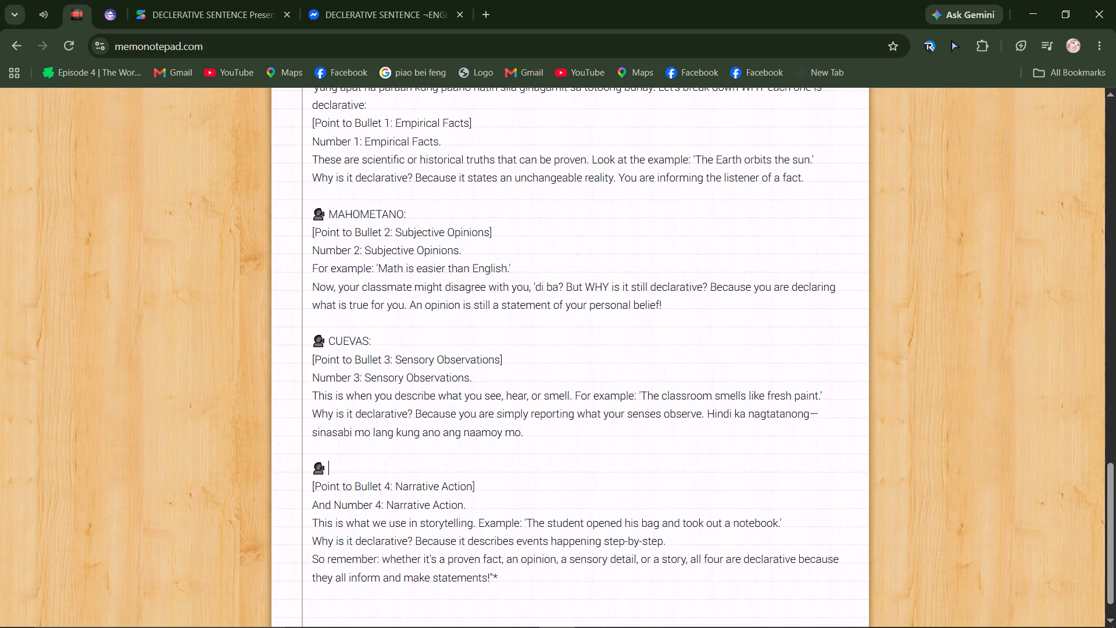
key("BackSpace")
key("BackSpace")
key("BackSpace")
key("BackSpace")
key("BackSpace")
key("BackSpace")
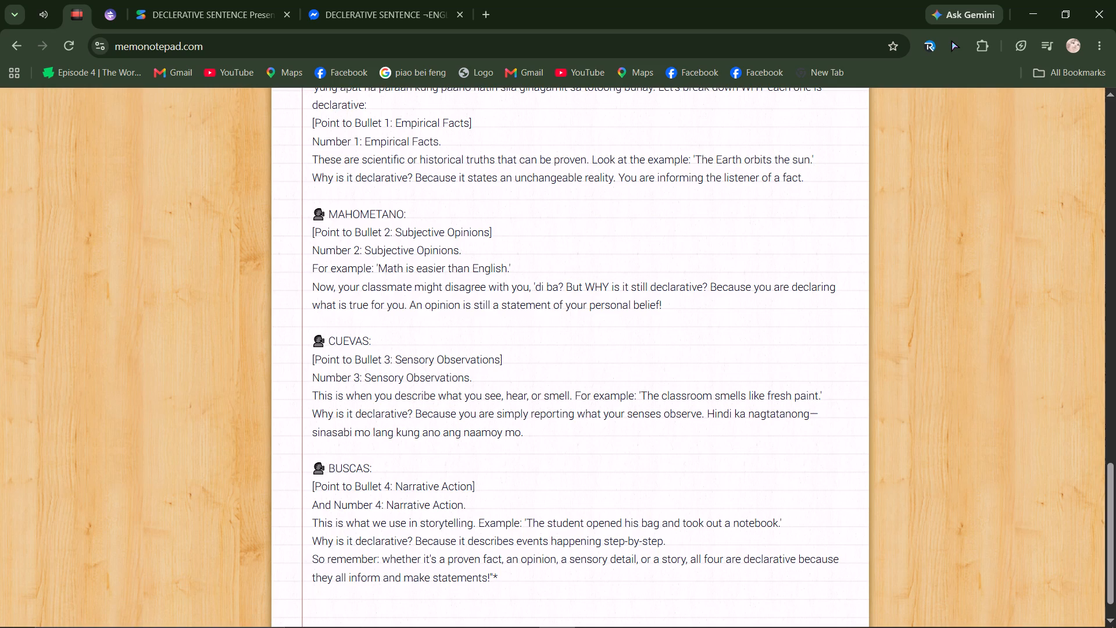
key("Tab")
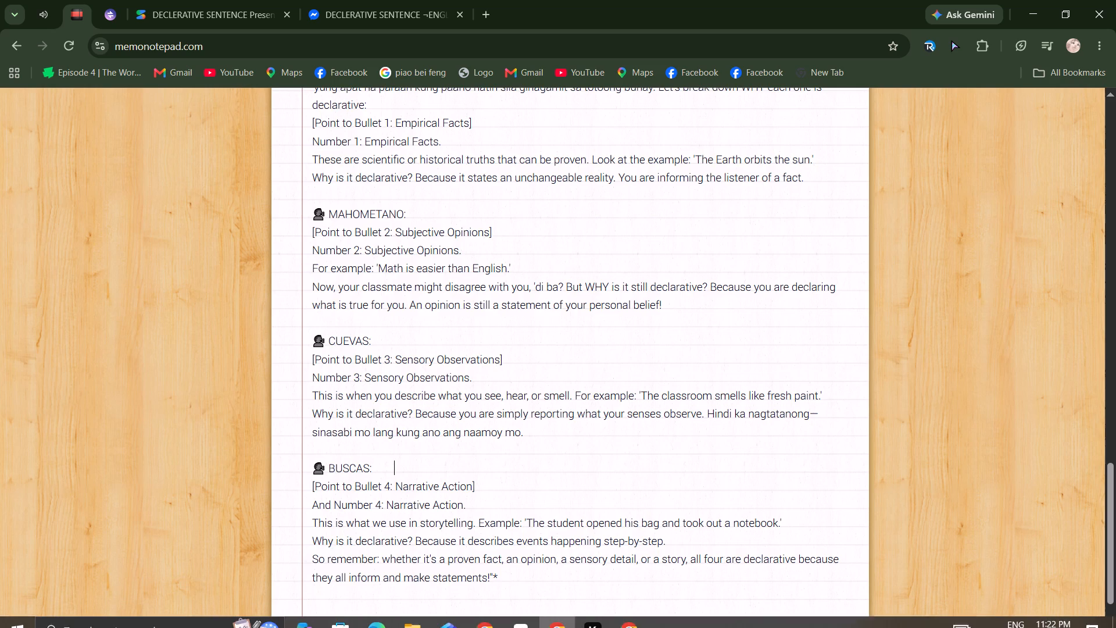
Switch to the Canva presentation and check the Narrative Action example on page 8, Etymology, & Core Functions.
left_click(623, 627)
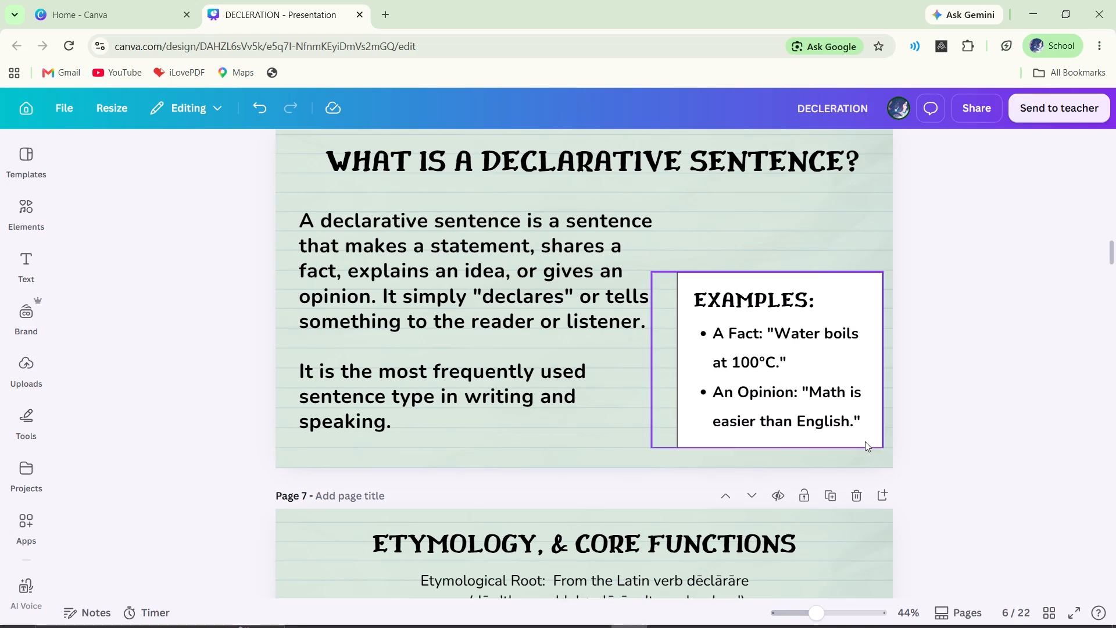
scroll(865, 447, "down", 10)
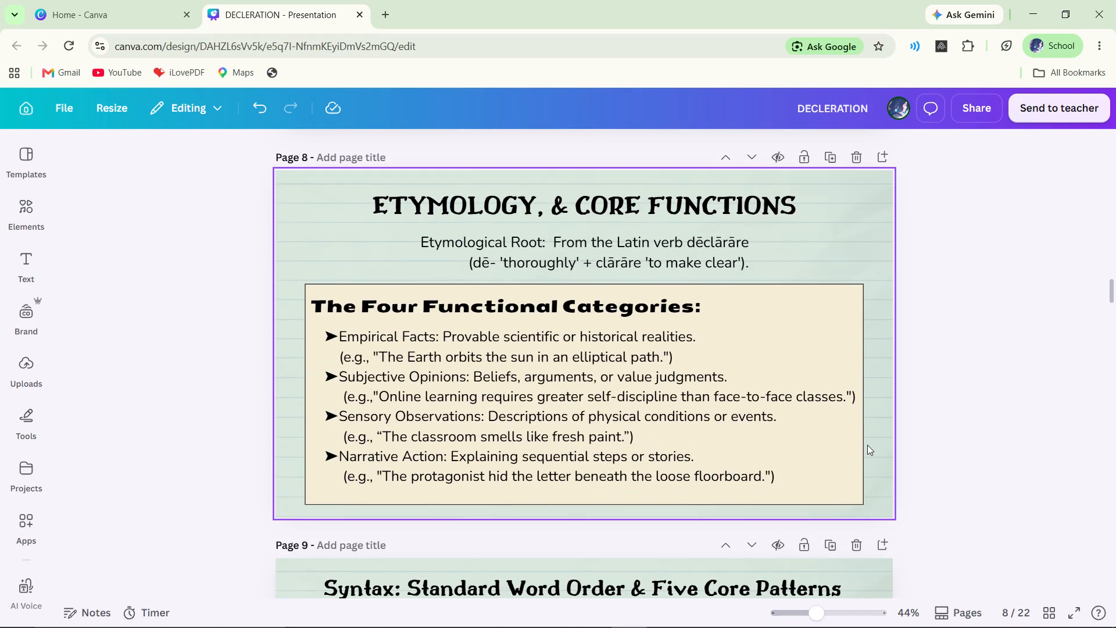
left_click(766, 476)
left_click(769, 476)
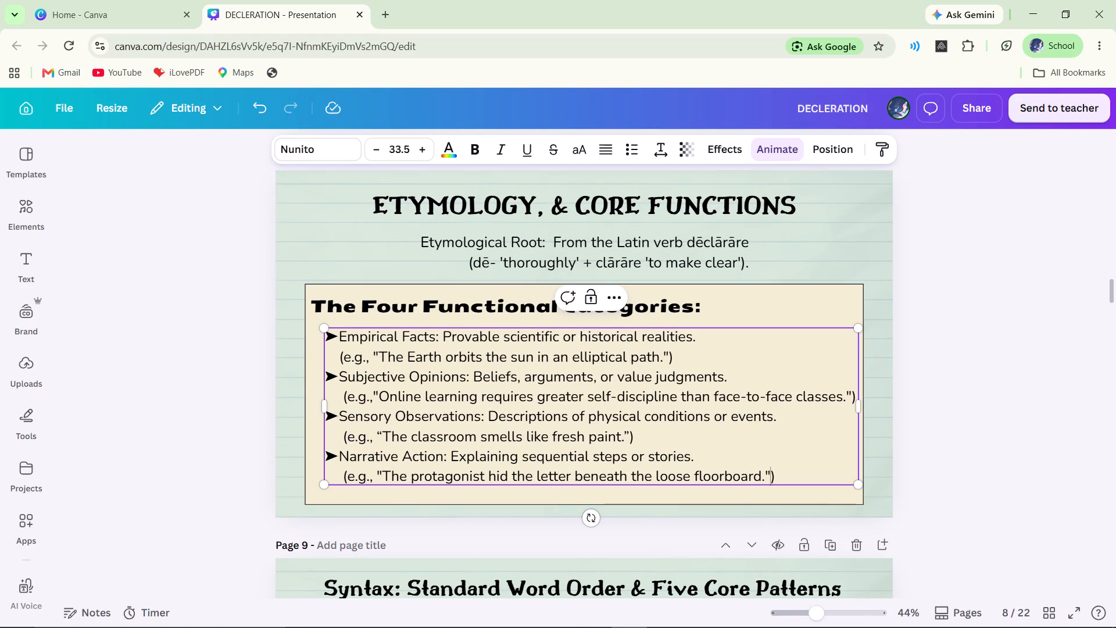
Return to the memo and copy the Narrative Action example "The student opened his bag and took out a notebook.".
key("alt+Tab")
scroll(535, 486, "down", 1)
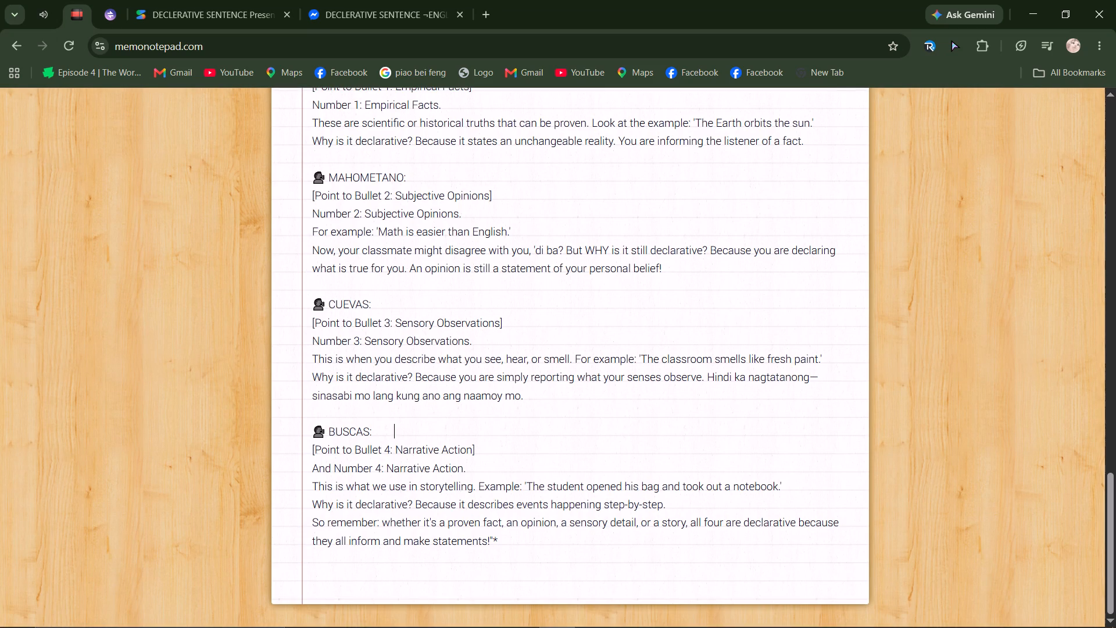
left_click_drag(524, 486, 538, 486)
left_click_drag(538, 486, 783, 479)
key("ctrl+c")
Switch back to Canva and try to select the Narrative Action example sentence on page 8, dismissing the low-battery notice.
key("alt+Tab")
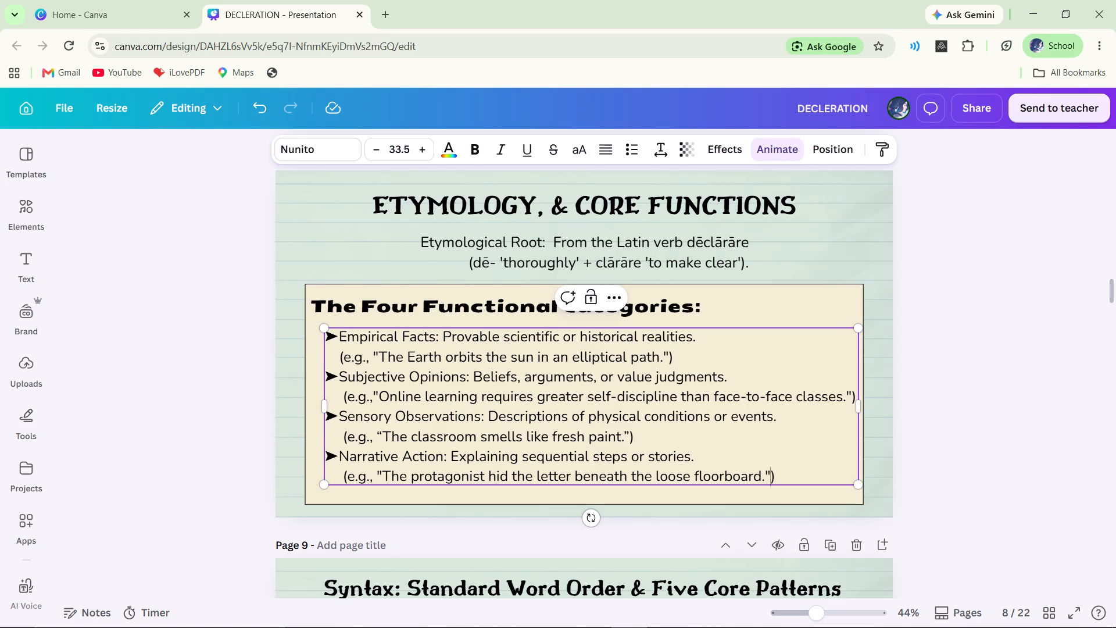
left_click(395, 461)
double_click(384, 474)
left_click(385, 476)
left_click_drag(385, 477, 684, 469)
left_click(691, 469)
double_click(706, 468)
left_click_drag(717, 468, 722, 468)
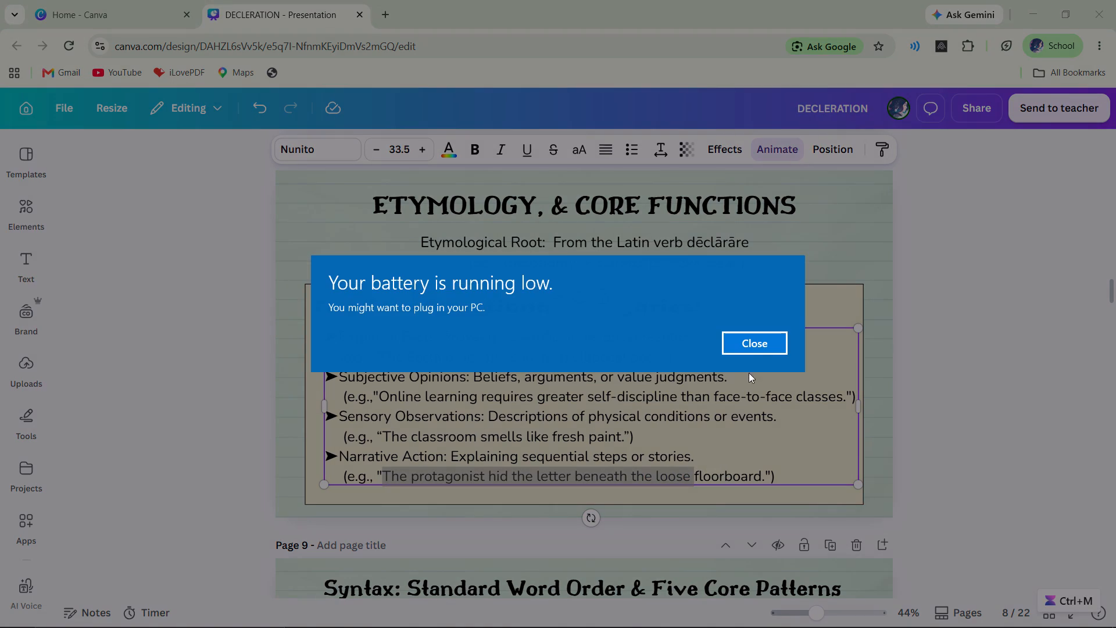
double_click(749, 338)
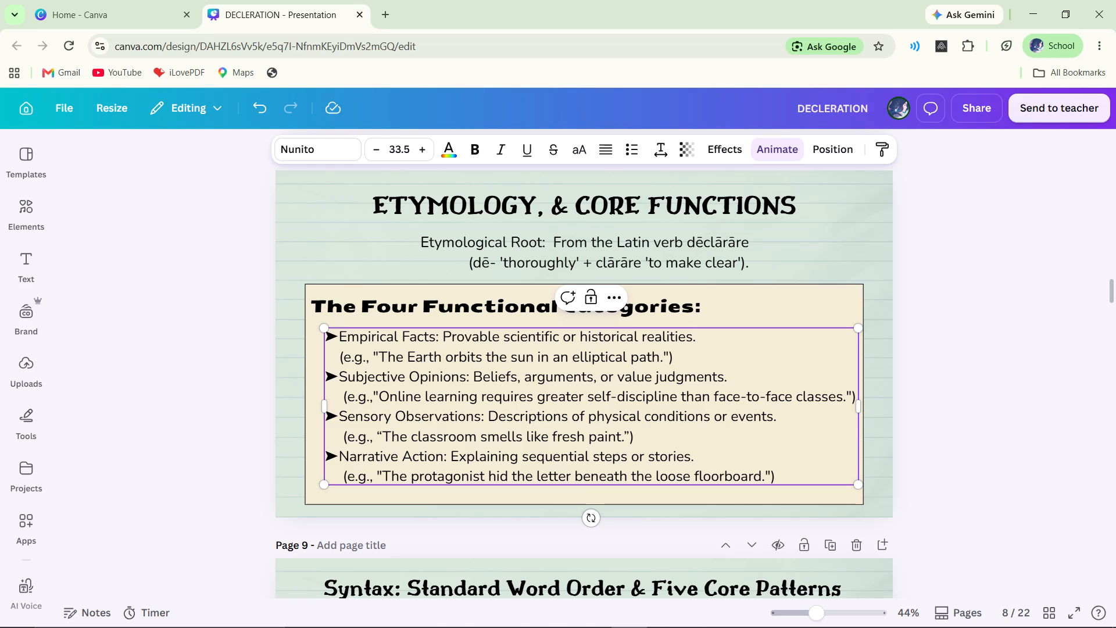
Exit the Battle.net app running in the background from the system tray.
double_click(989, 613)
left_click(989, 613)
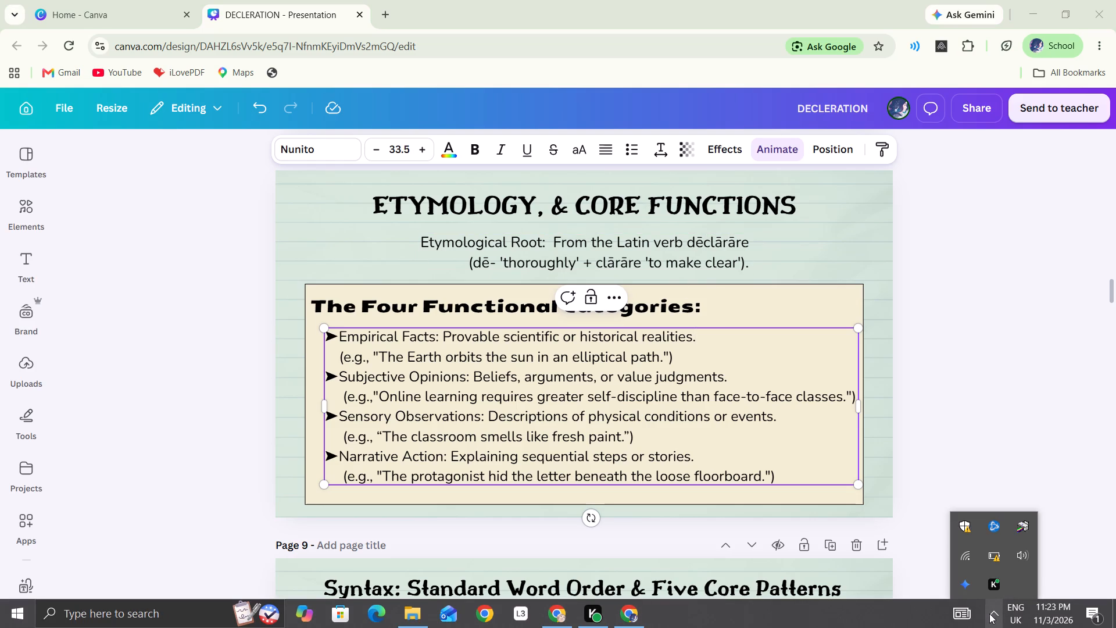
left_click(993, 563)
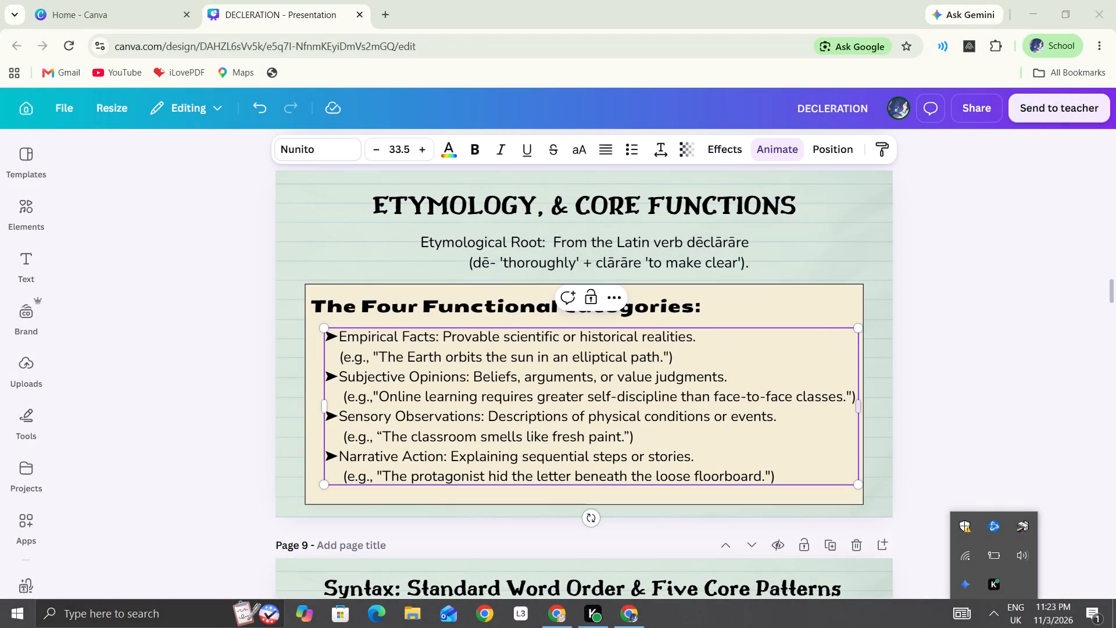
right_click(991, 522)
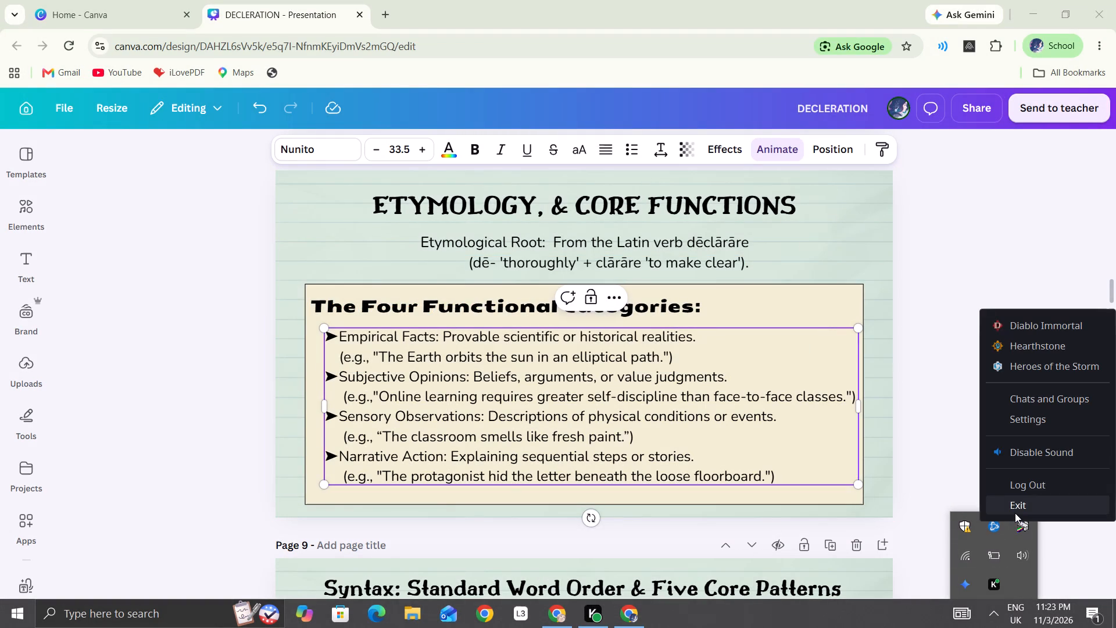
left_click(1015, 509)
right_click(995, 529)
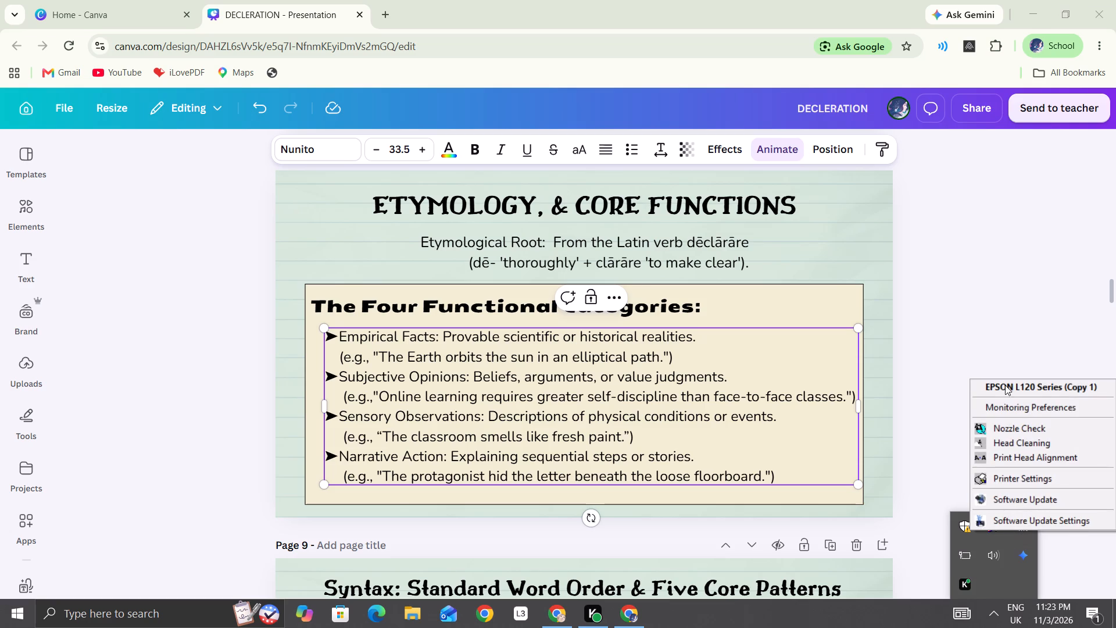
left_click(997, 296)
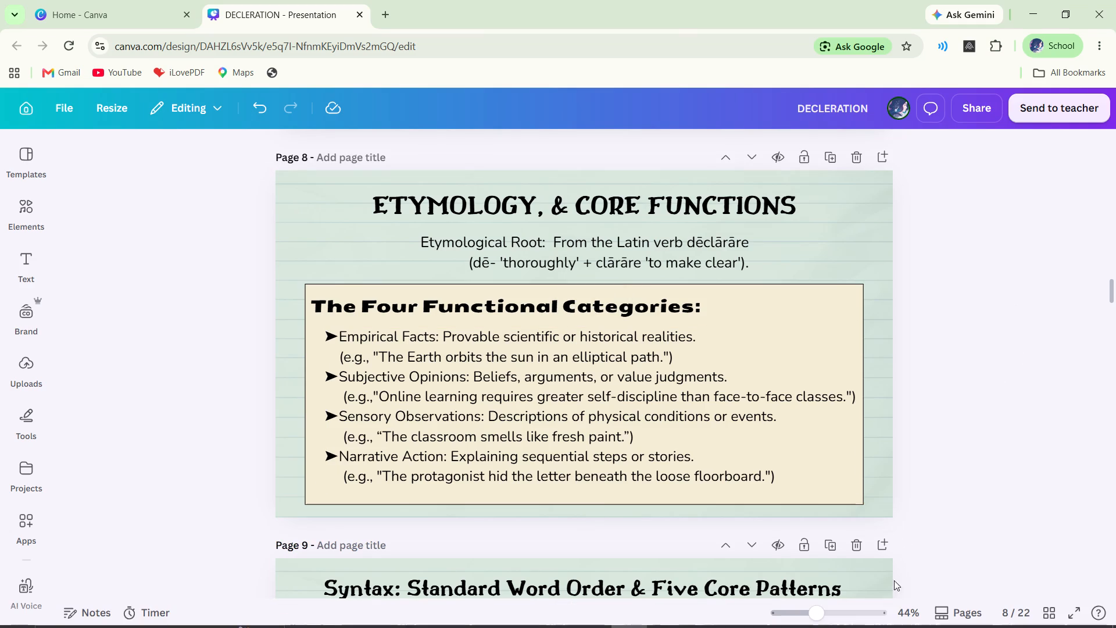
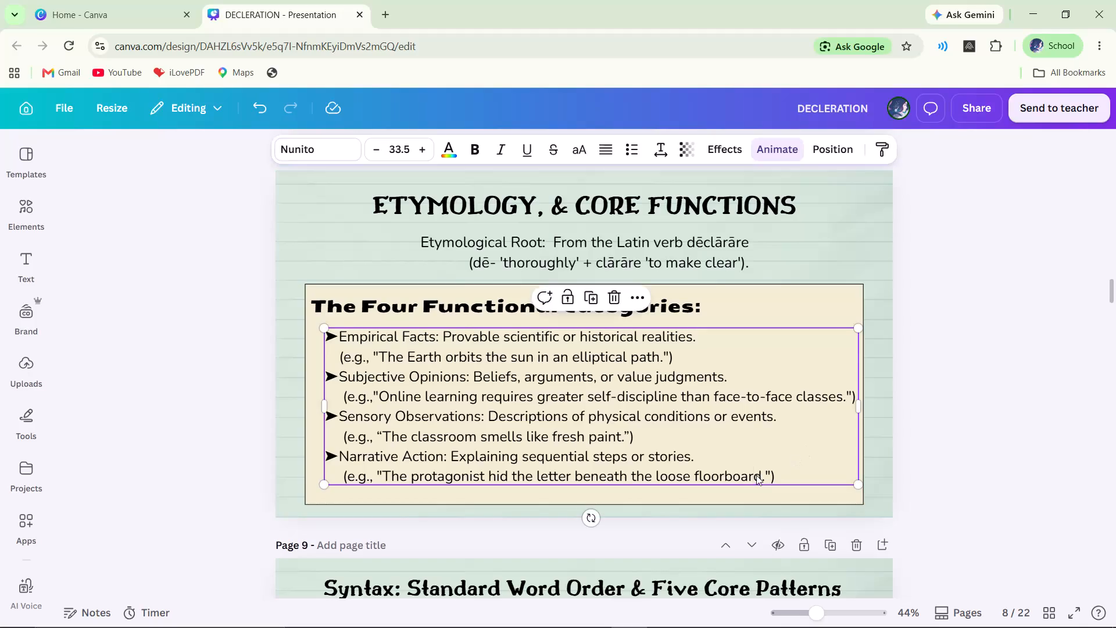
Replace the Narrative Action example sentence on page 8 with the copied "The student opened his bag and took out a notebook.".
double_click(771, 471)
double_click(766, 473)
left_click(764, 475)
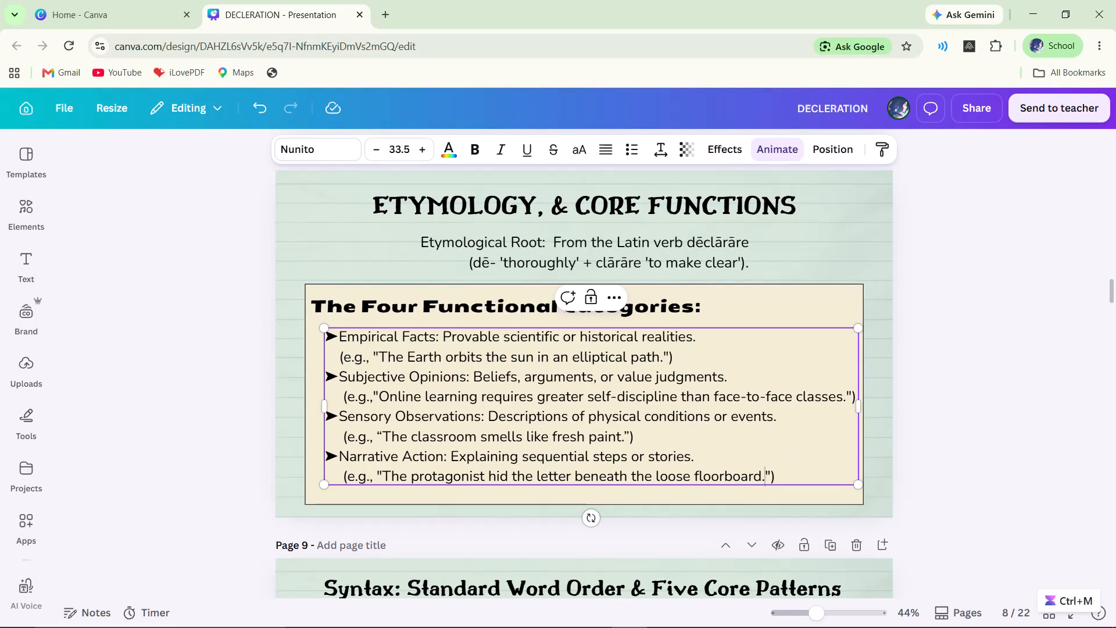
left_click(764, 475)
left_click_drag(760, 476, 693, 481)
left_click(693, 481)
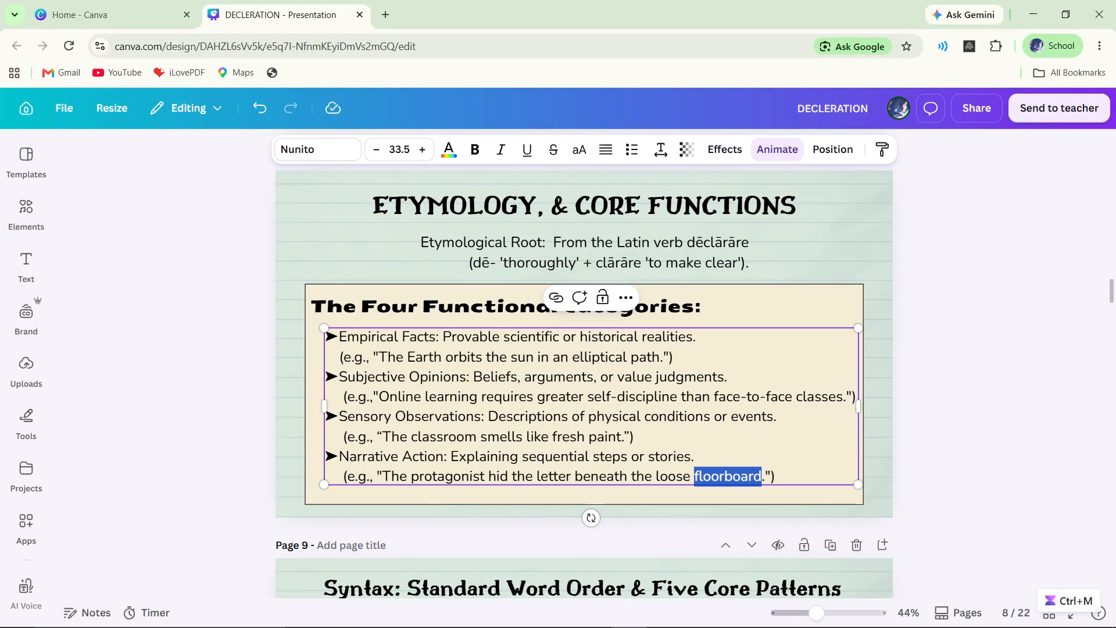
left_click(383, 479)
left_click(384, 474)
left_click_drag(384, 474, 732, 476)
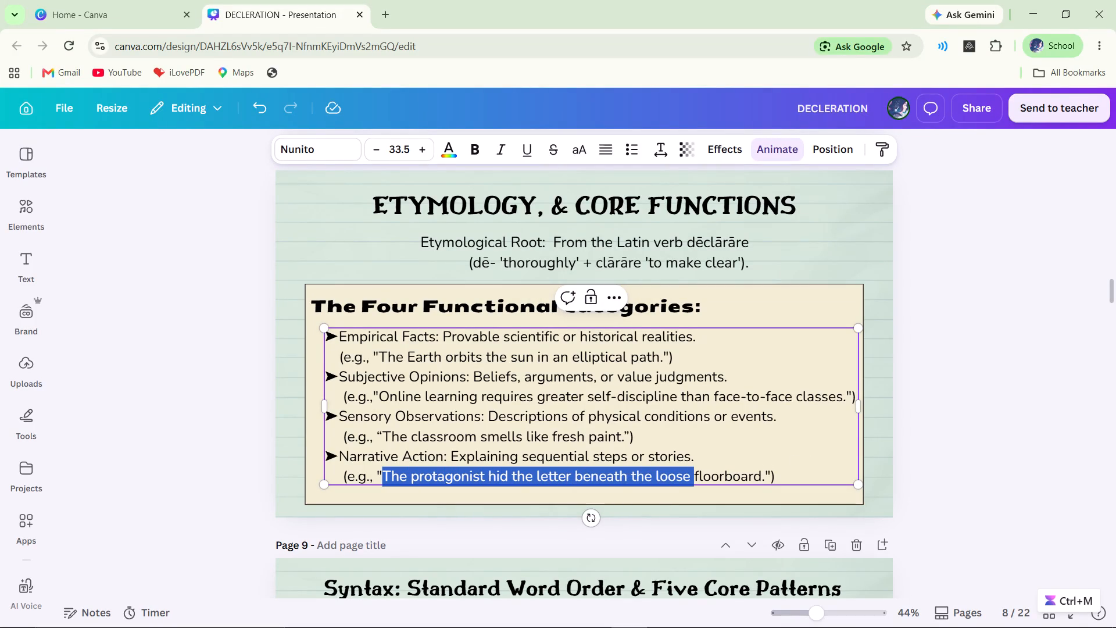
left_click_drag(732, 476, 763, 473)
key("ctrl+v")
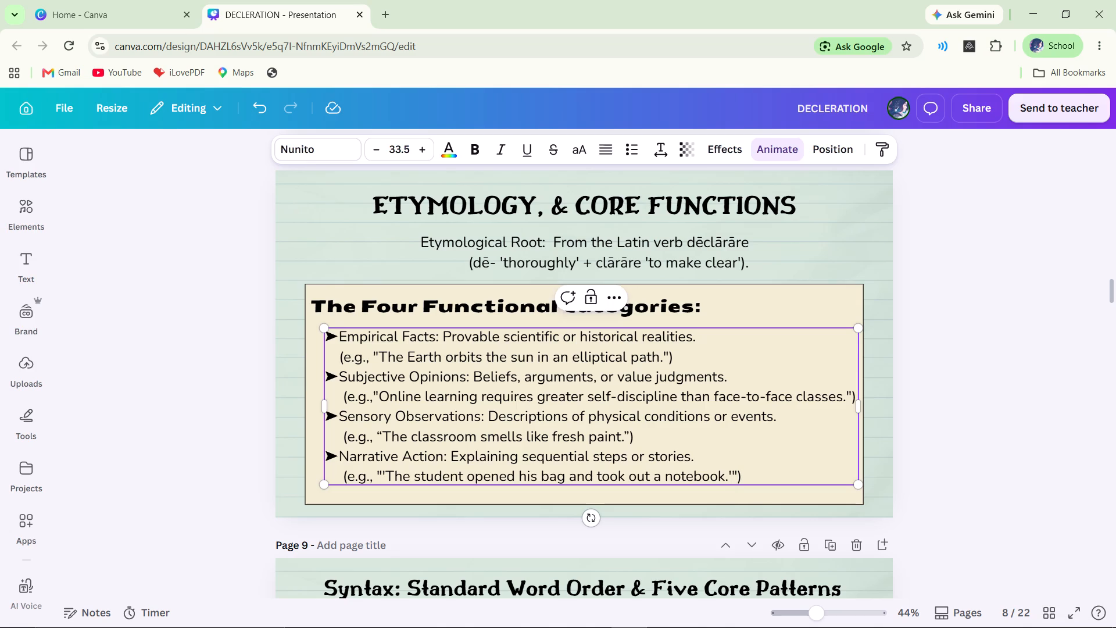
Delete the extra single quotation marks at both ends of the pasted Narrative Action example.
key("BackSpace")
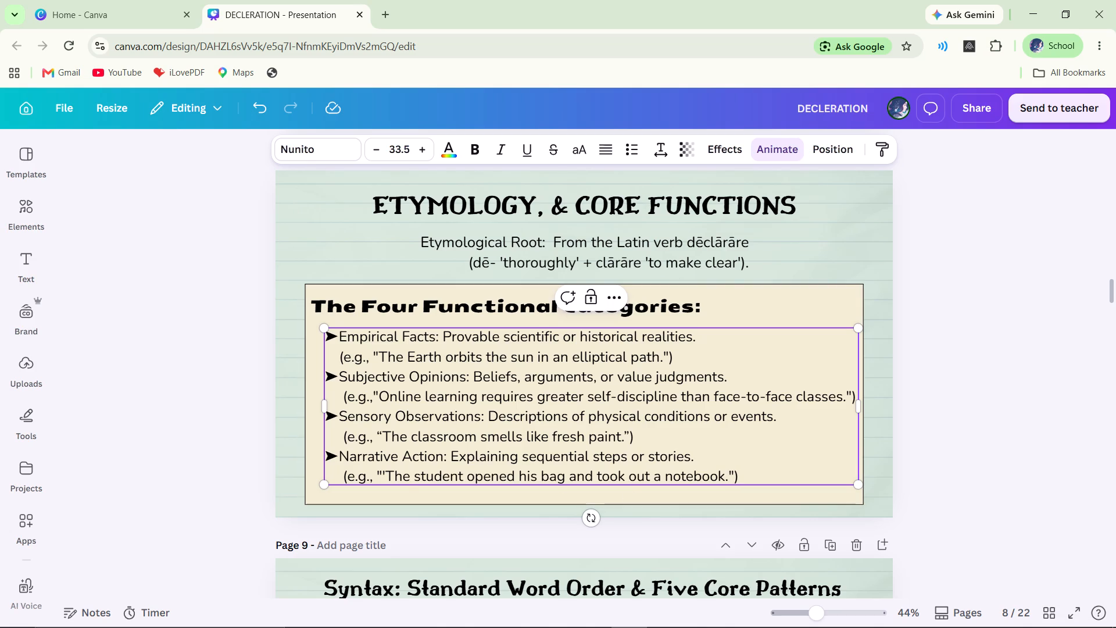
double_click(386, 477)
left_click(386, 468)
key("BackSpace")
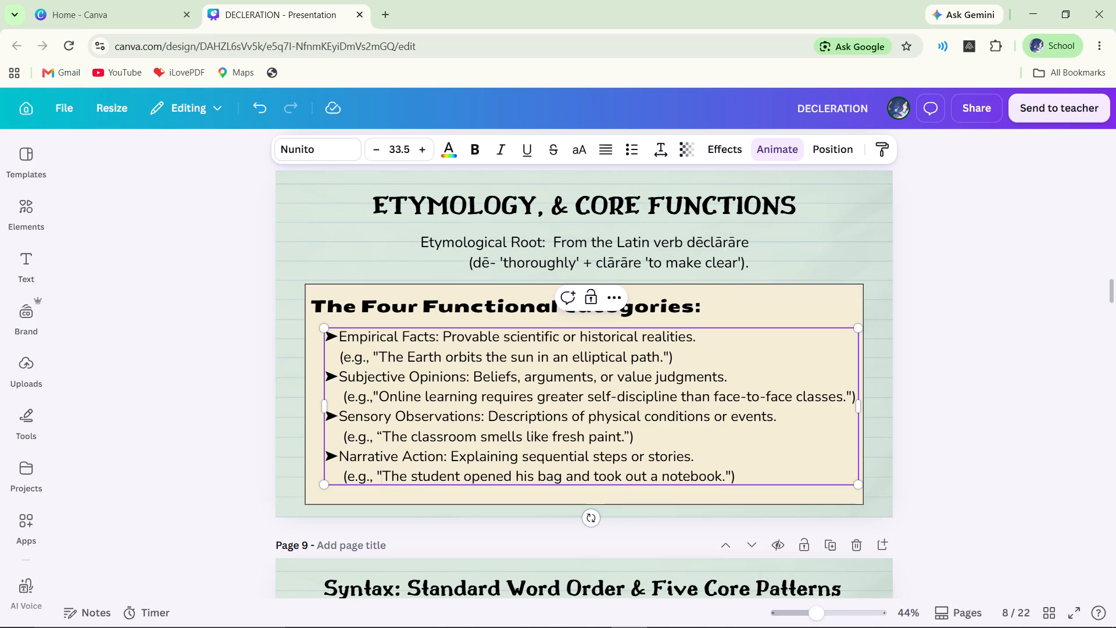
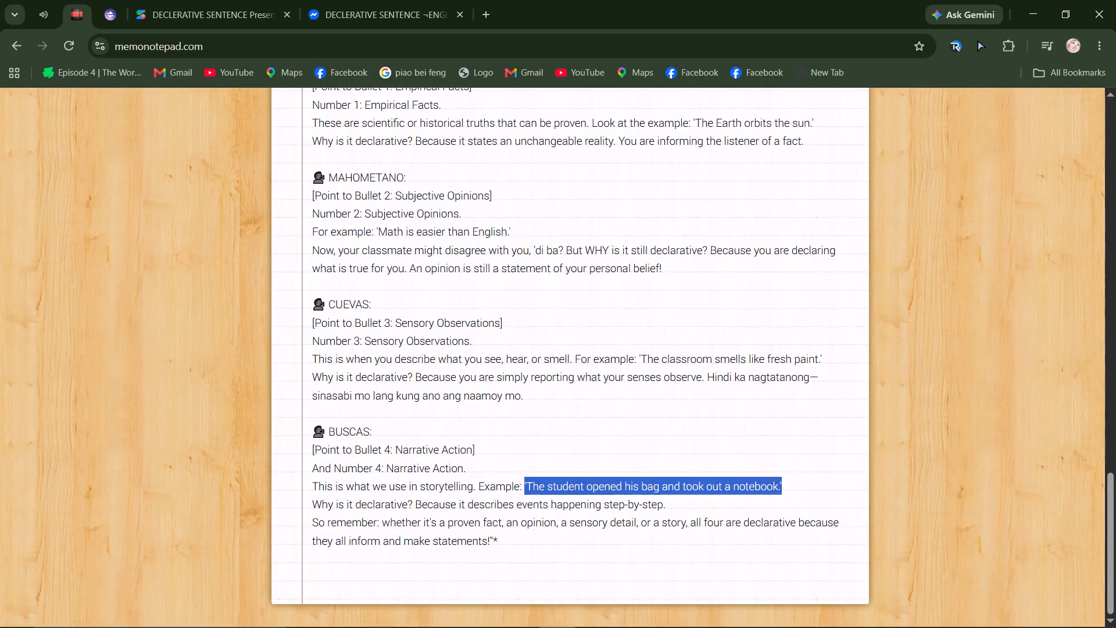
Compare the Subjective Opinions example on page 8 with Mahometano's example in the memo script.
scroll(653, 359, "up", 1)
key("alt+Tab")
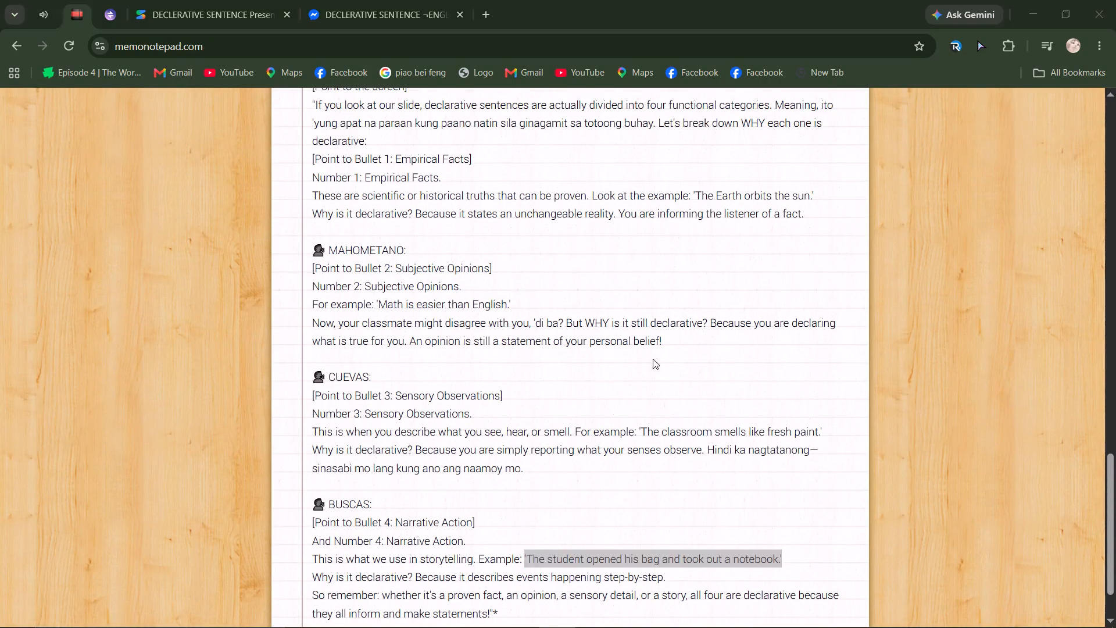
left_click(546, 386)
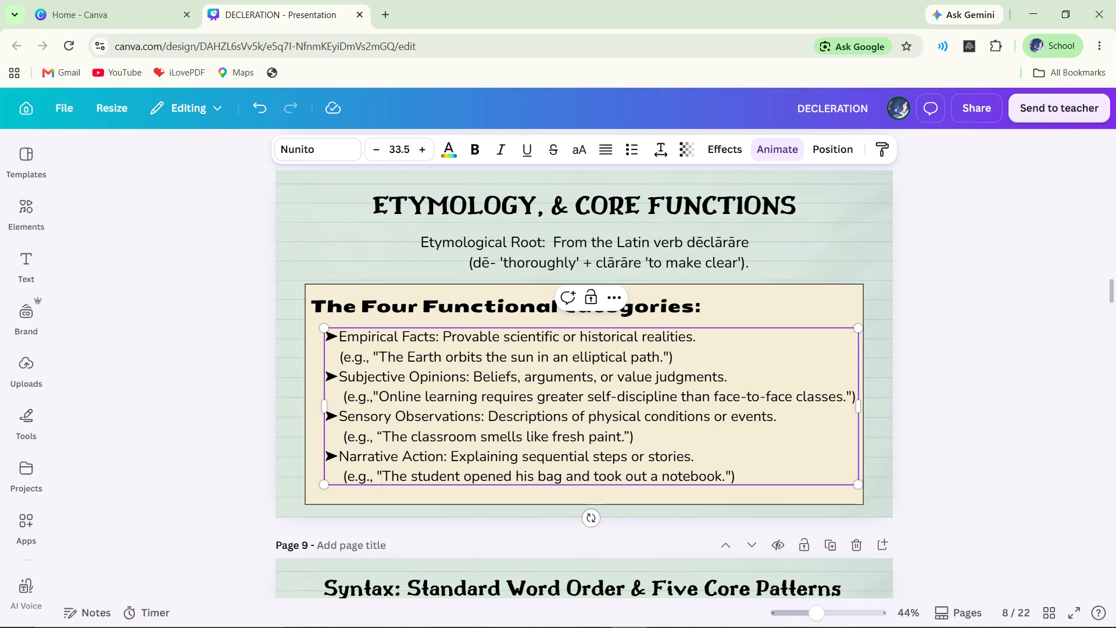
double_click(380, 395)
double_click(380, 395)
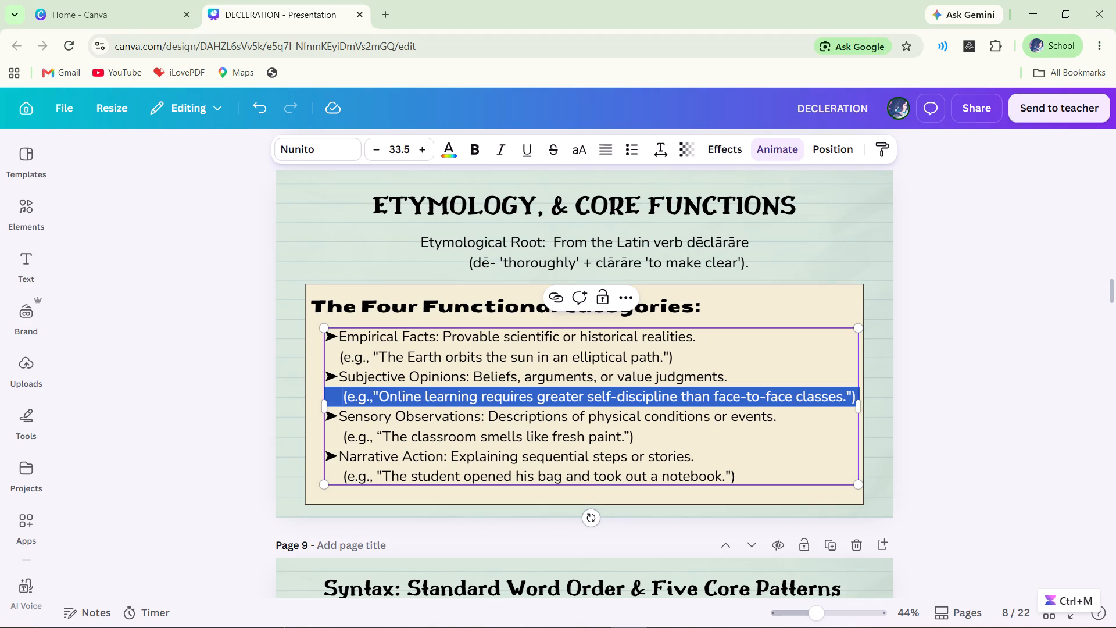
double_click(380, 395)
left_click(405, 411)
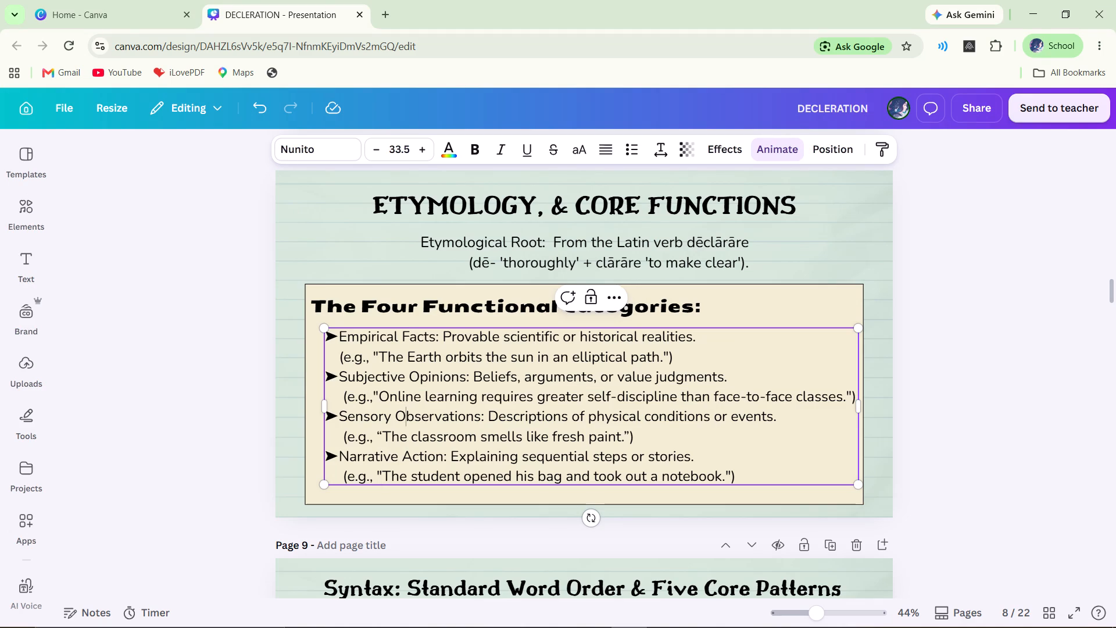
key("alt+Tab")
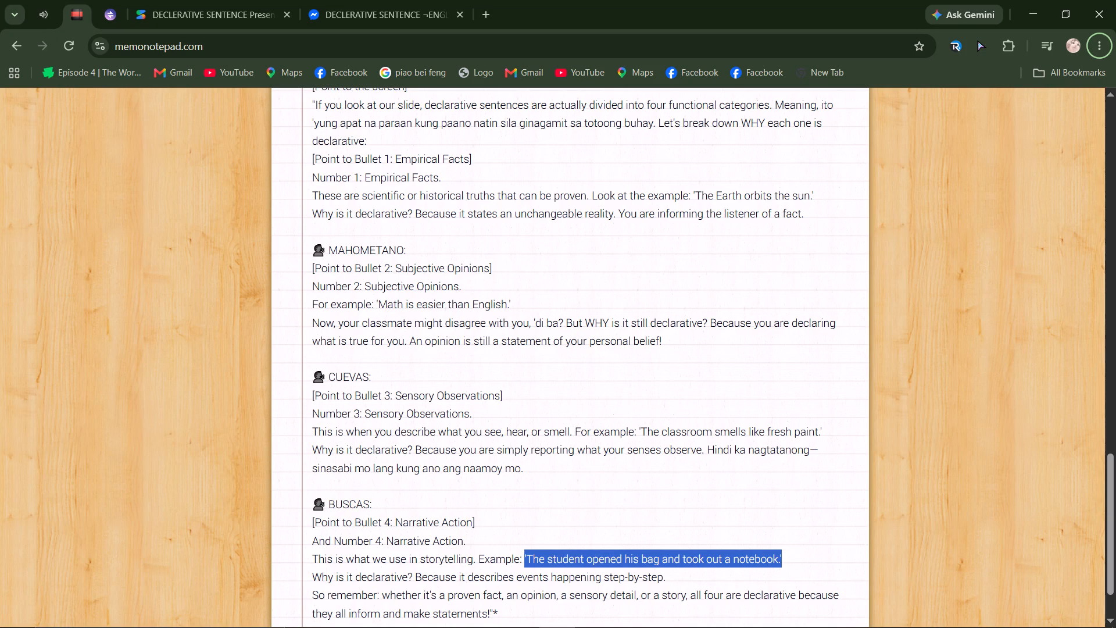
double_click(402, 463)
left_click(487, 474)
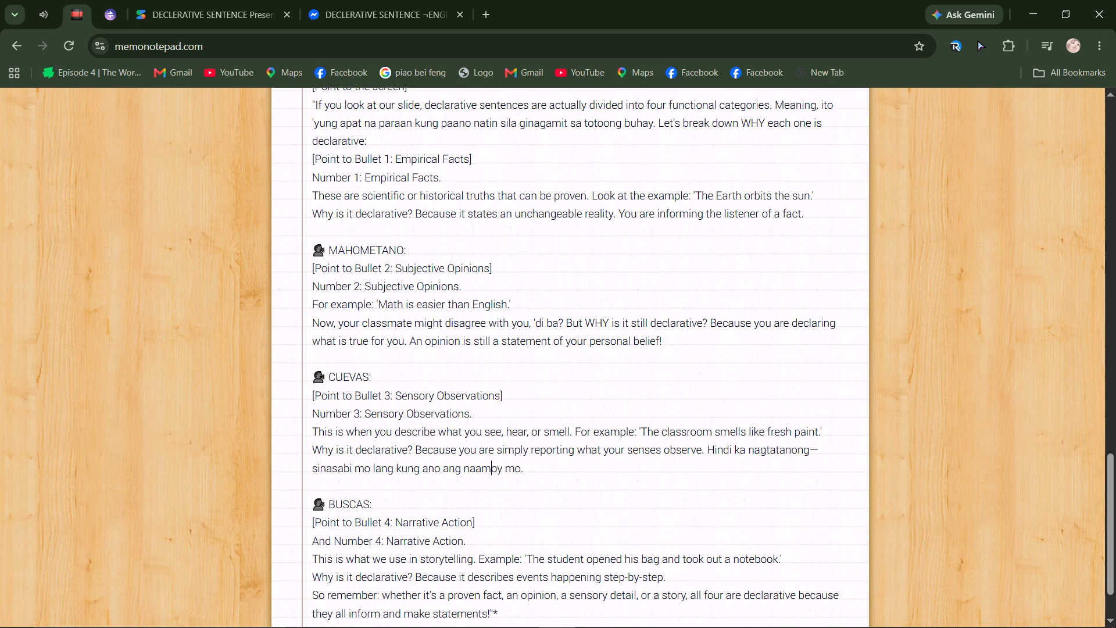
scroll(539, 433, "up", 1)
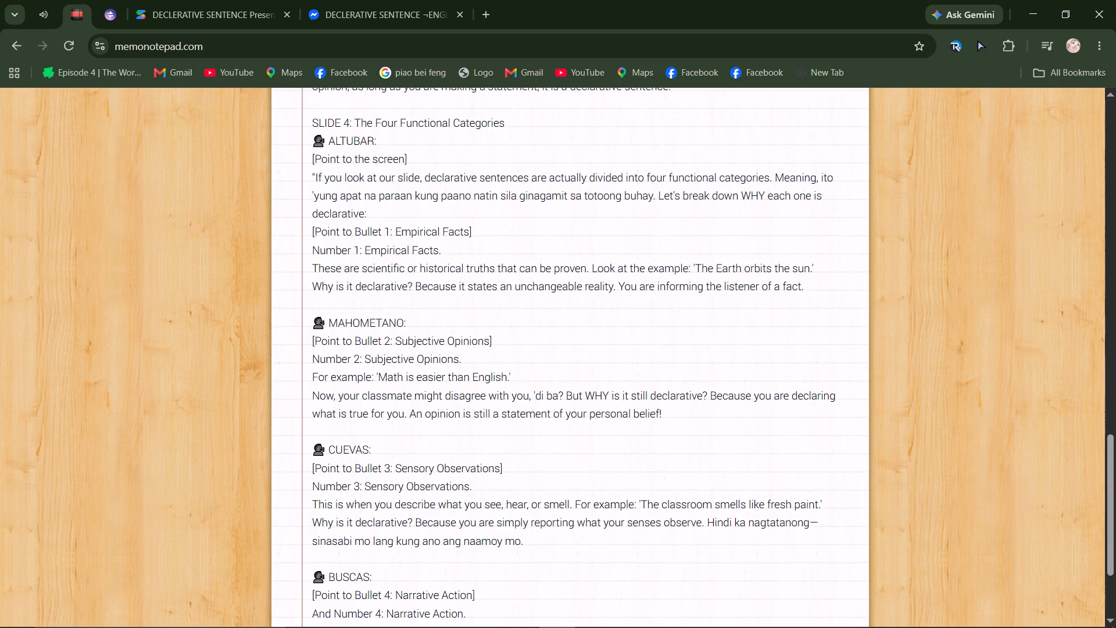
left_click(311, 394)
key("BackSpace")
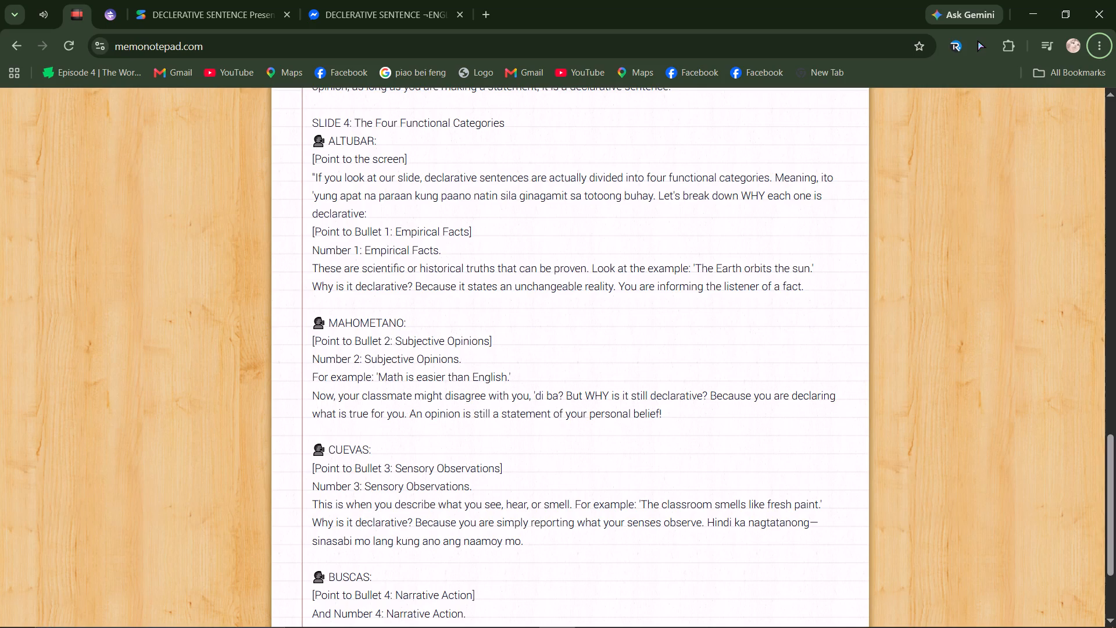
Replace the Subjective Opinions example sentence on page 8 of the presentation with "Math is easier than english", keeping the surrounding quotation marks.
key("alt+Tab")
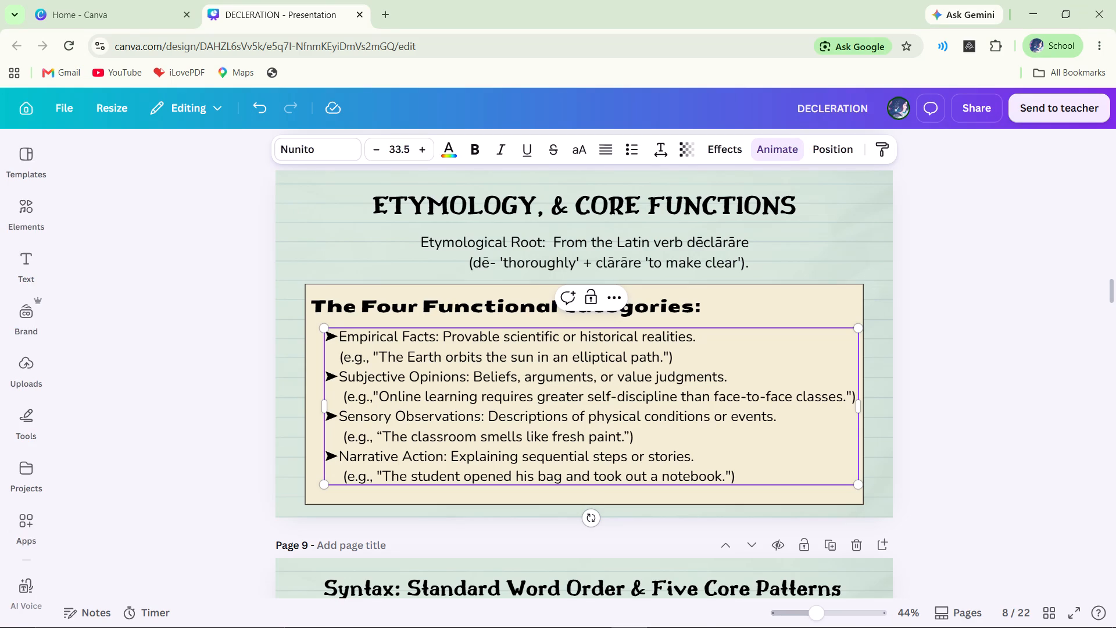
left_click(377, 392)
left_click_drag(379, 395, 879, 397)
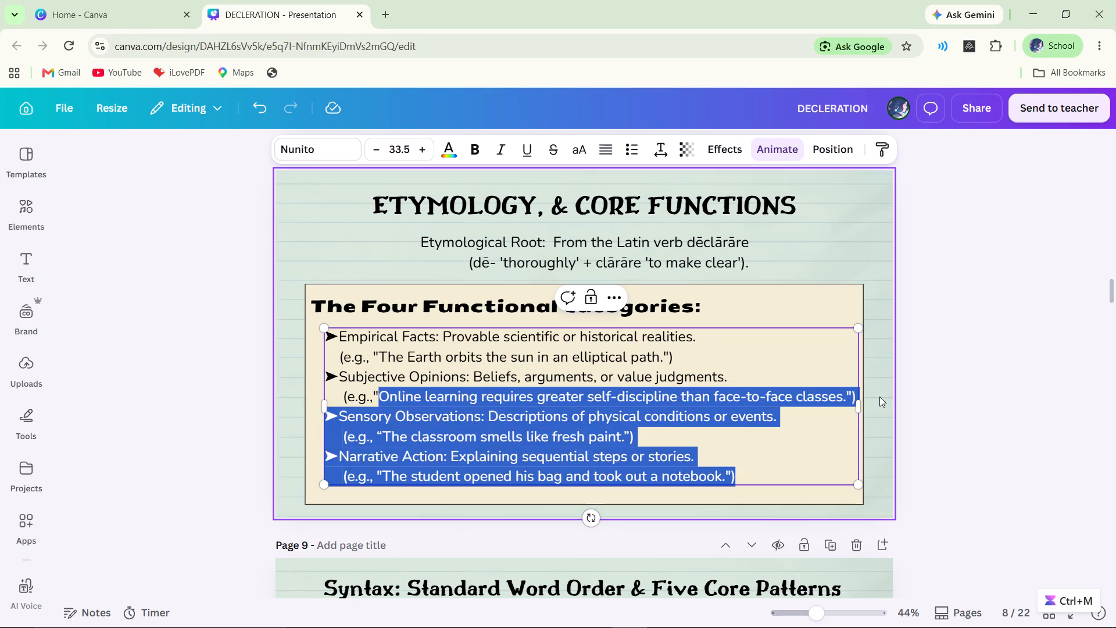
left_click_drag(879, 397, 846, 399)
key("BackSpace")
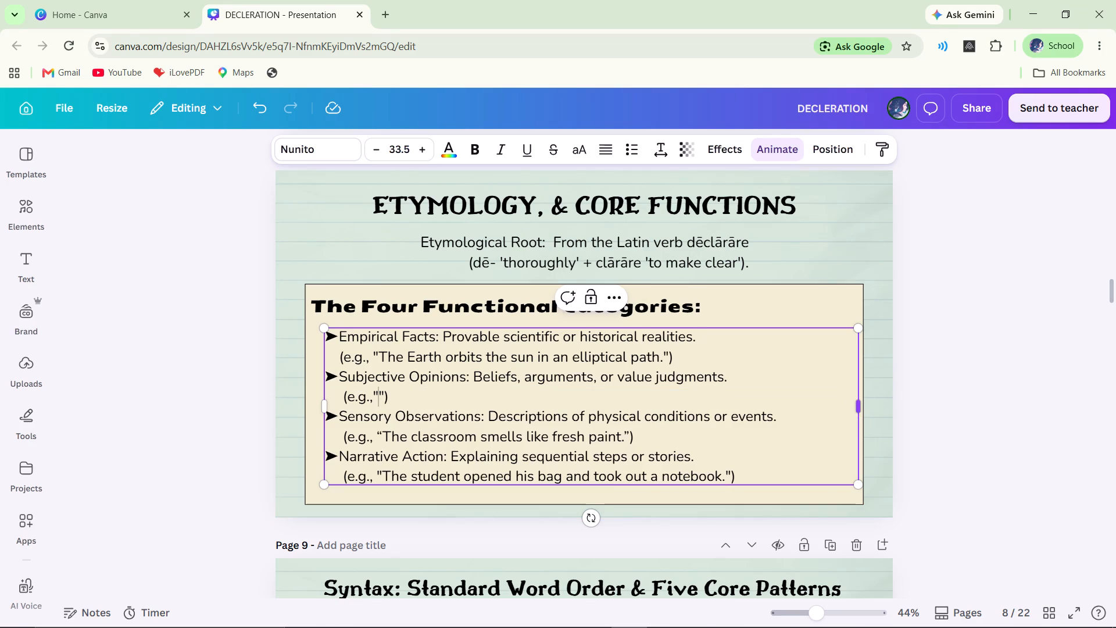
key("BackSpace")
key("BackSpace")
key("BackSpace")
type("ath is easier than englis")
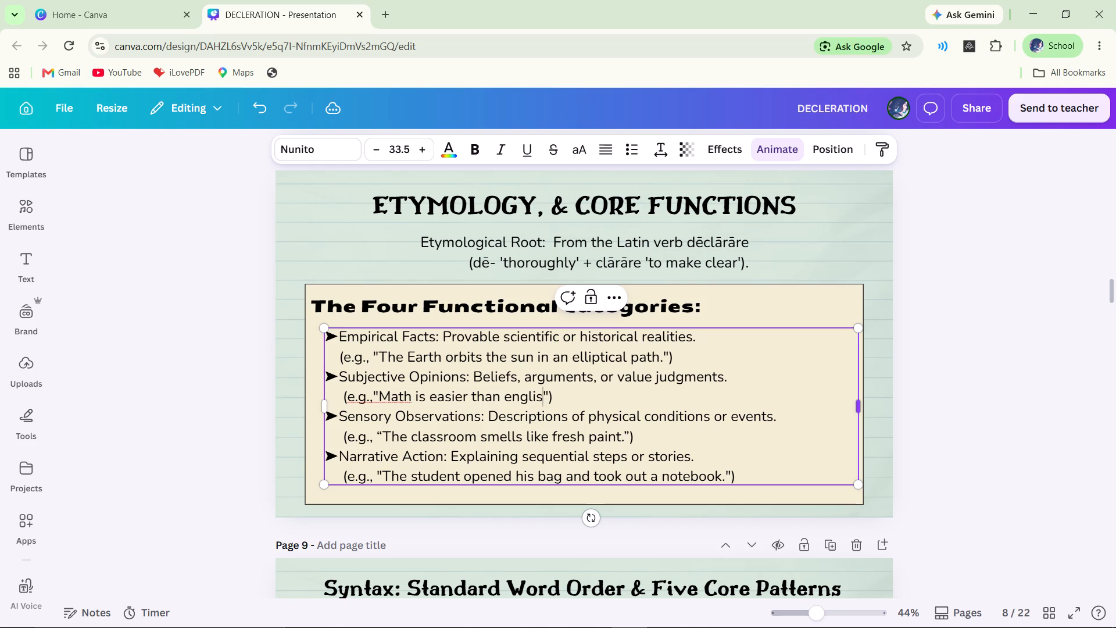
key("h")
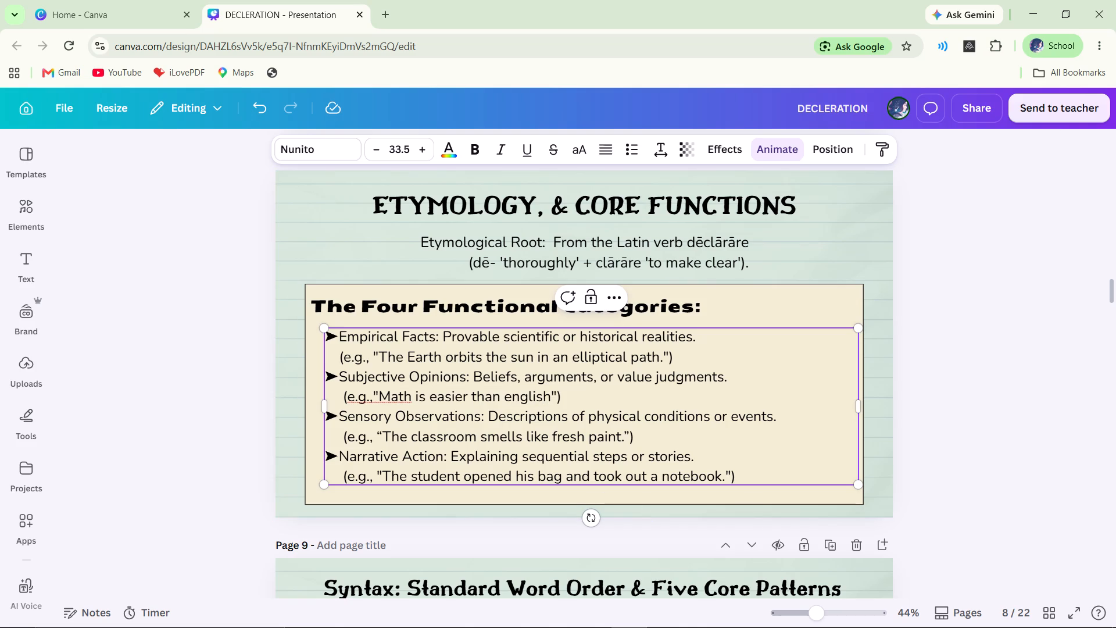
Add a space before the opening quotation mark of the Subjective Opinions example and capitalize "English".
left_click(371, 401)
left_click(373, 393)
key("space")
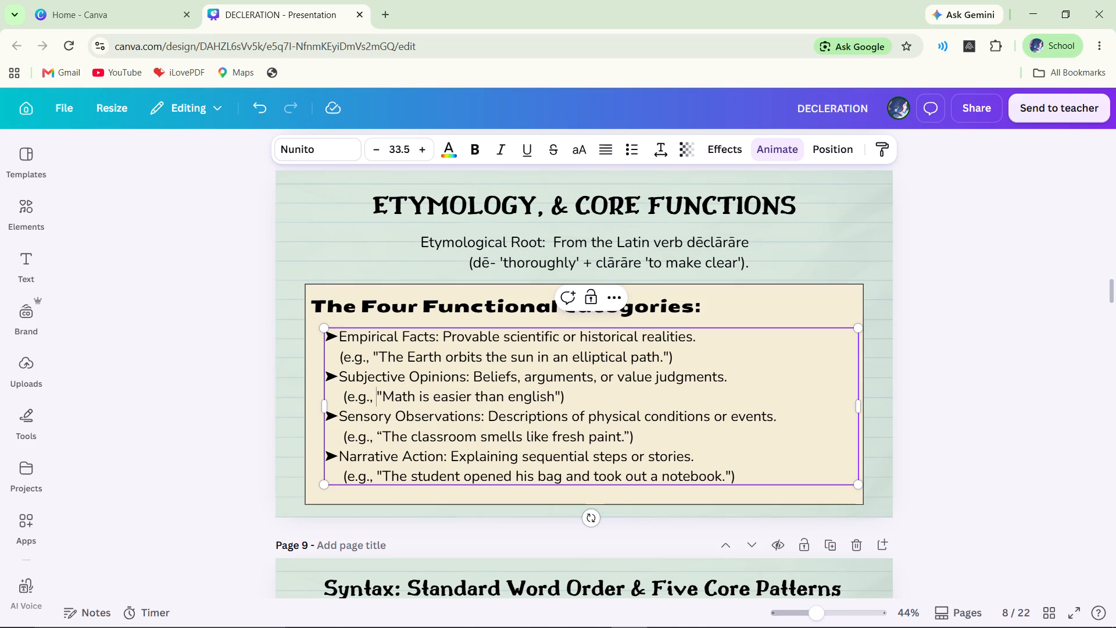
left_click(253, 406)
left_click(514, 397)
left_click(518, 399)
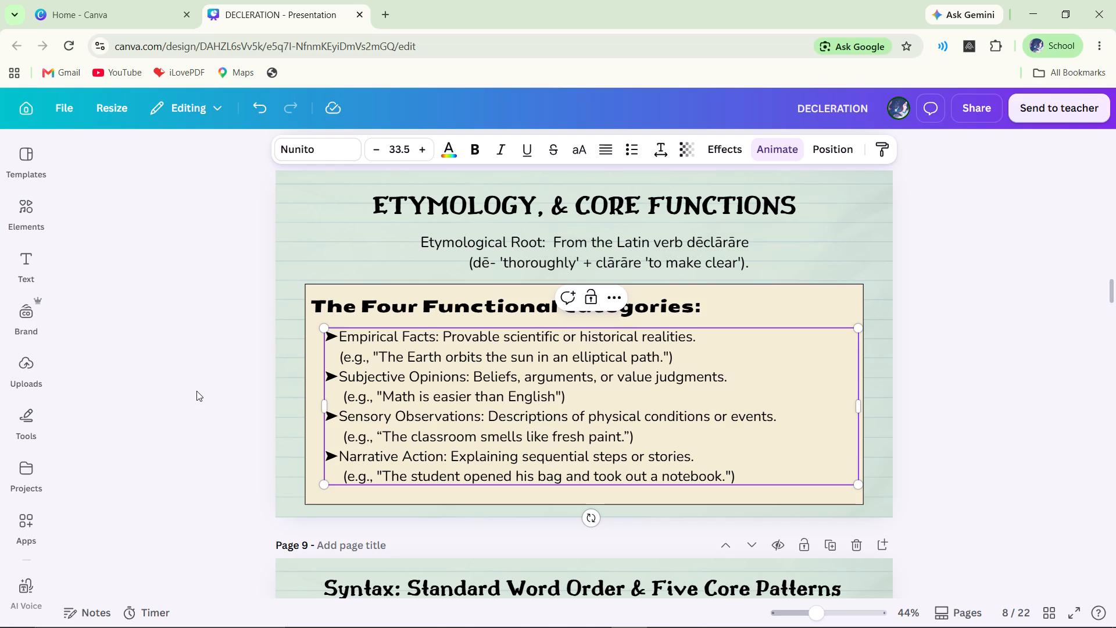
left_click(196, 391)
Review the five core sentence patterns and their examples on page 9.
scroll(206, 406, "down", 2)
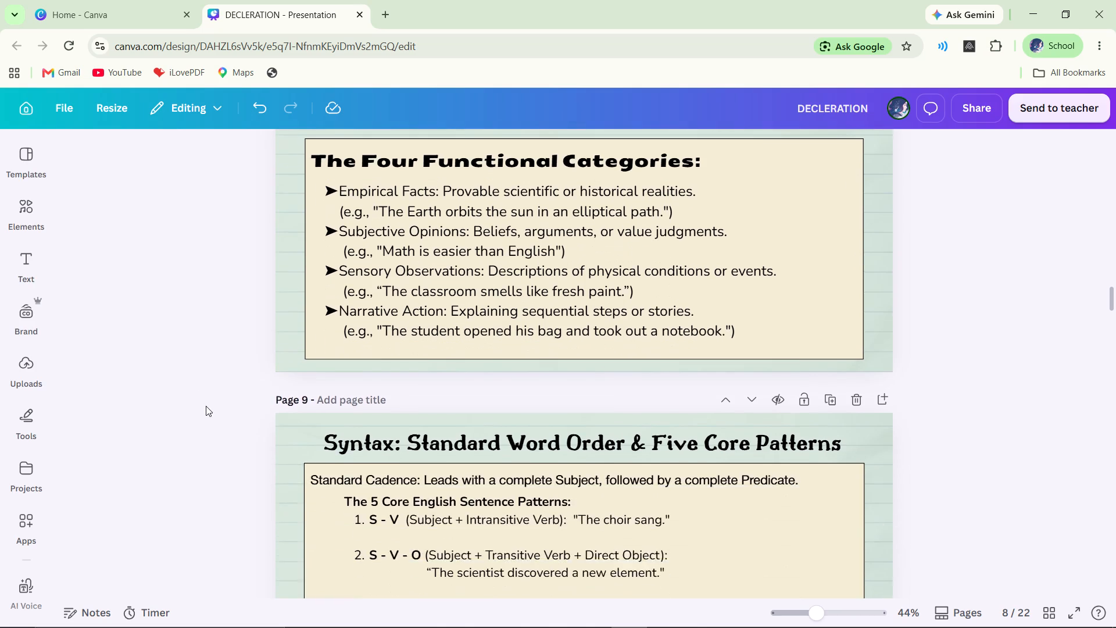
scroll(206, 406, "down", 4)
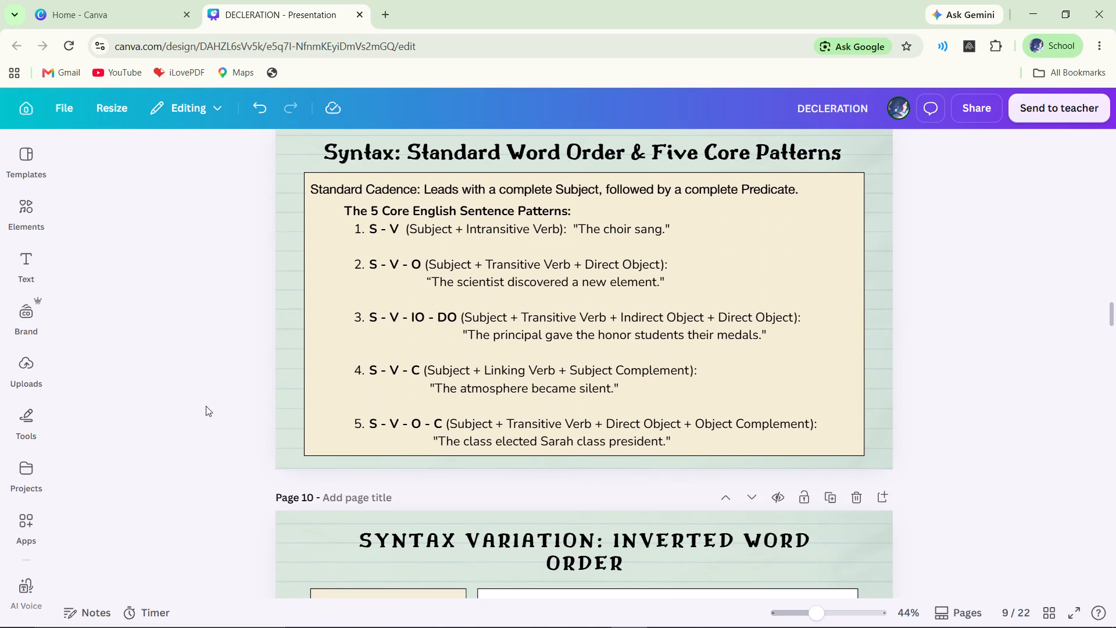
Switch to the memo notepad and look over the group script from its last speaker lines back to the Slide 1 introduction.
key("alt+Tab")
scroll(206, 406, "down", 5)
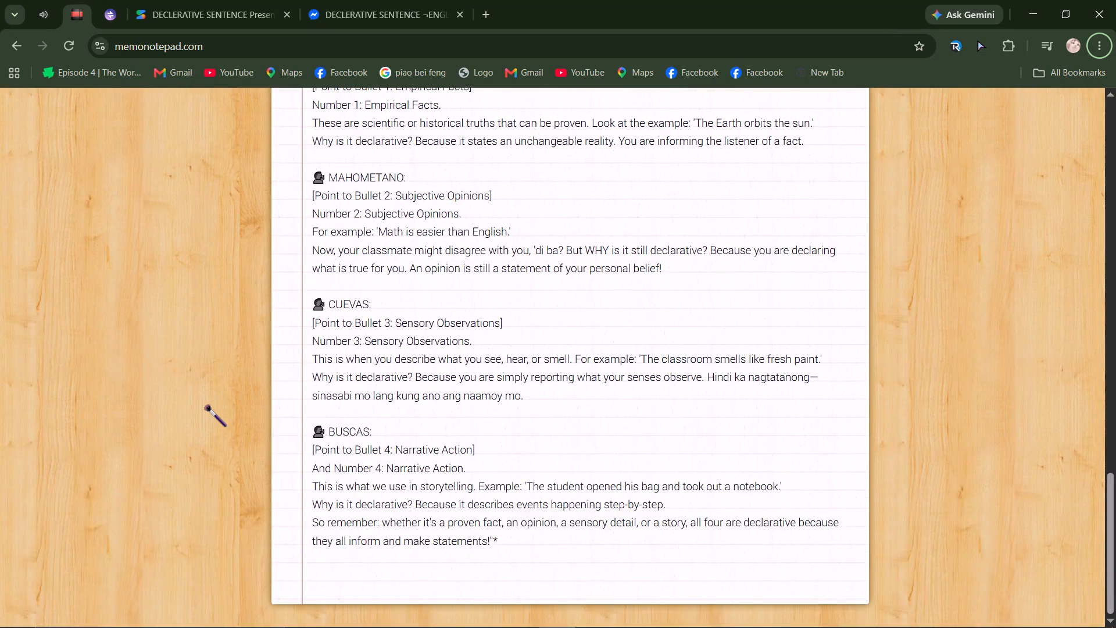
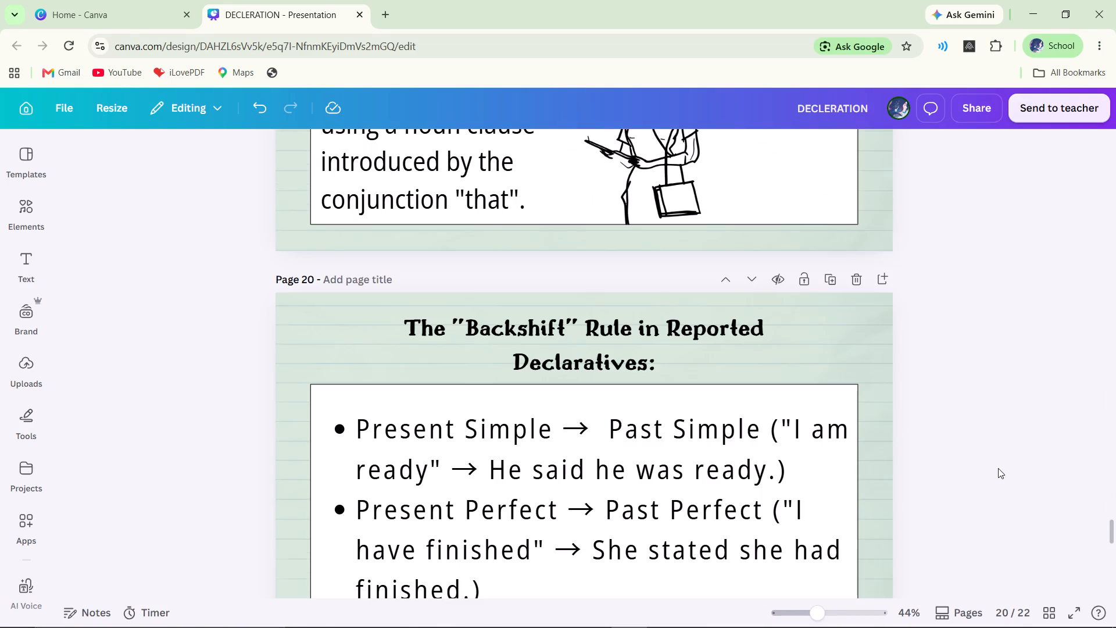
Open the text options for the blank page 22 and browse the available text styles.
scroll(998, 468, "down", 15)
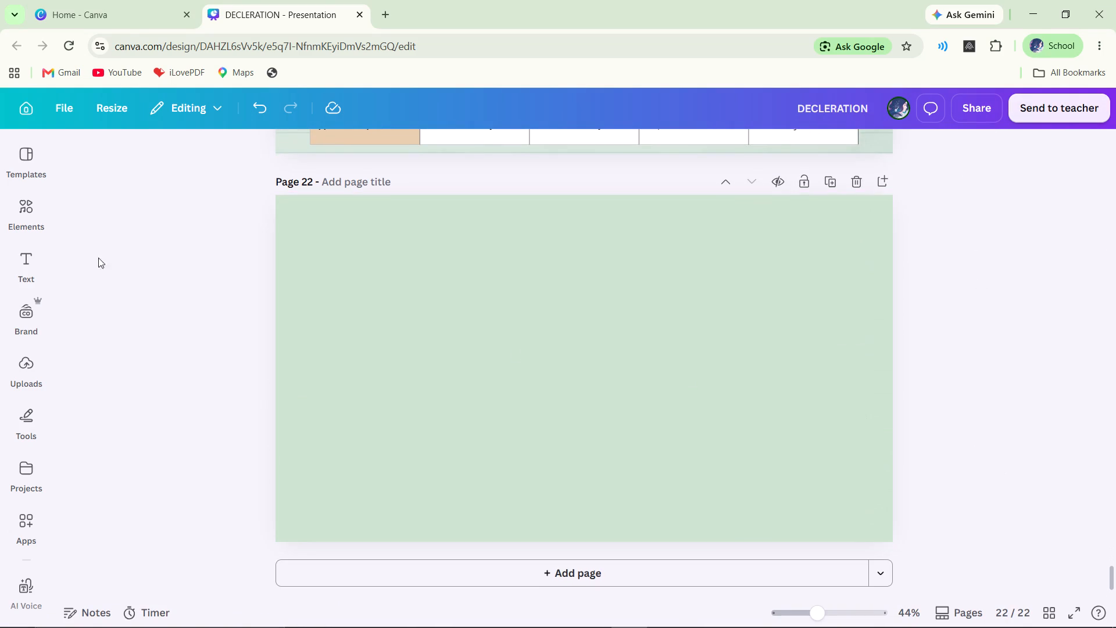
left_click(26, 253)
scroll(89, 313, "down", 2)
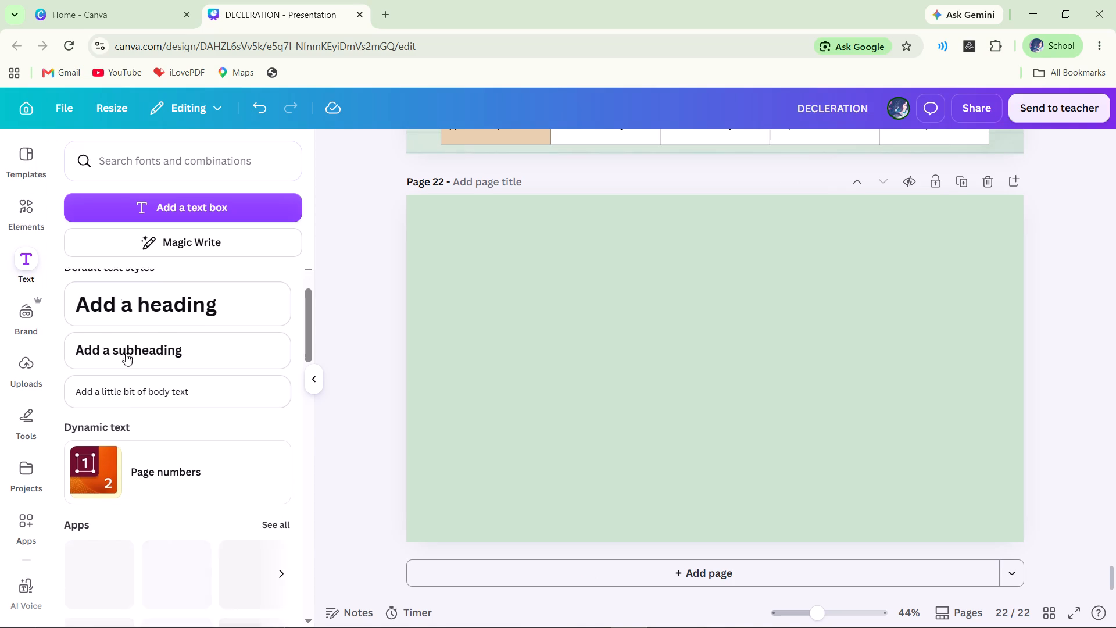
Browse the default text styles and font combinations for lettering to use on blank page 22.
scroll(126, 353, "down", 6)
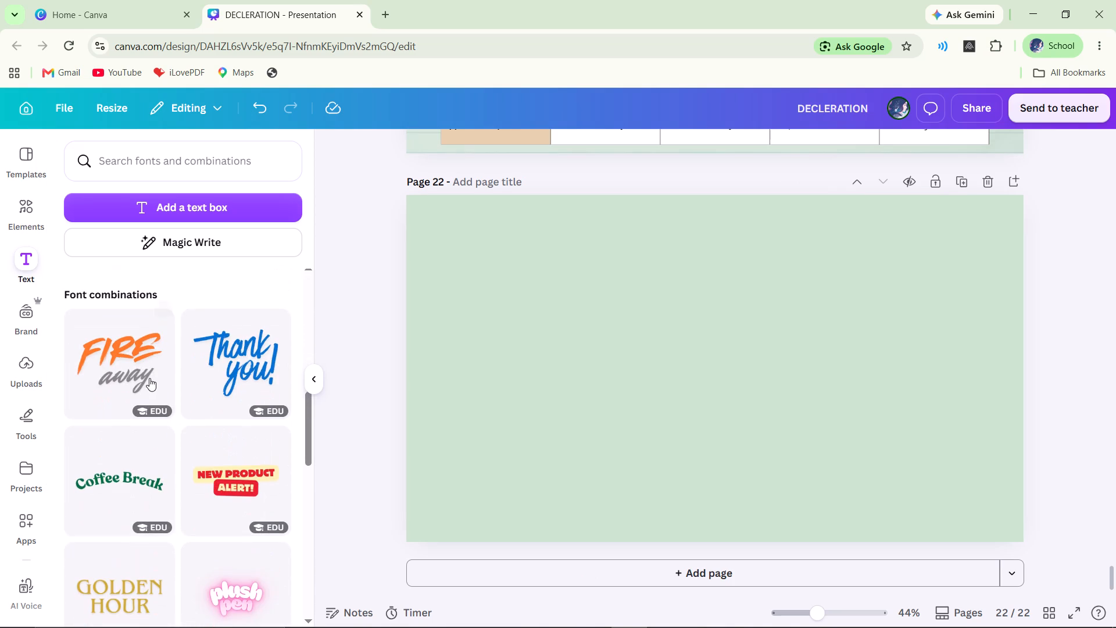
scroll(148, 374, "down", 6)
scroll(148, 374, "up", 8)
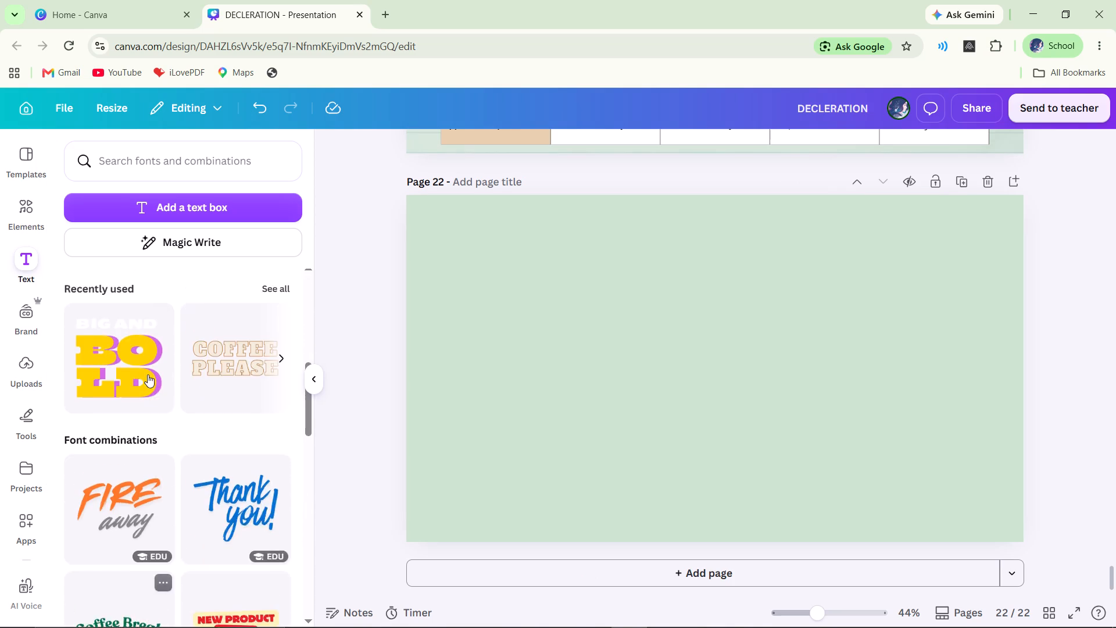
scroll(147, 376, "up", 4)
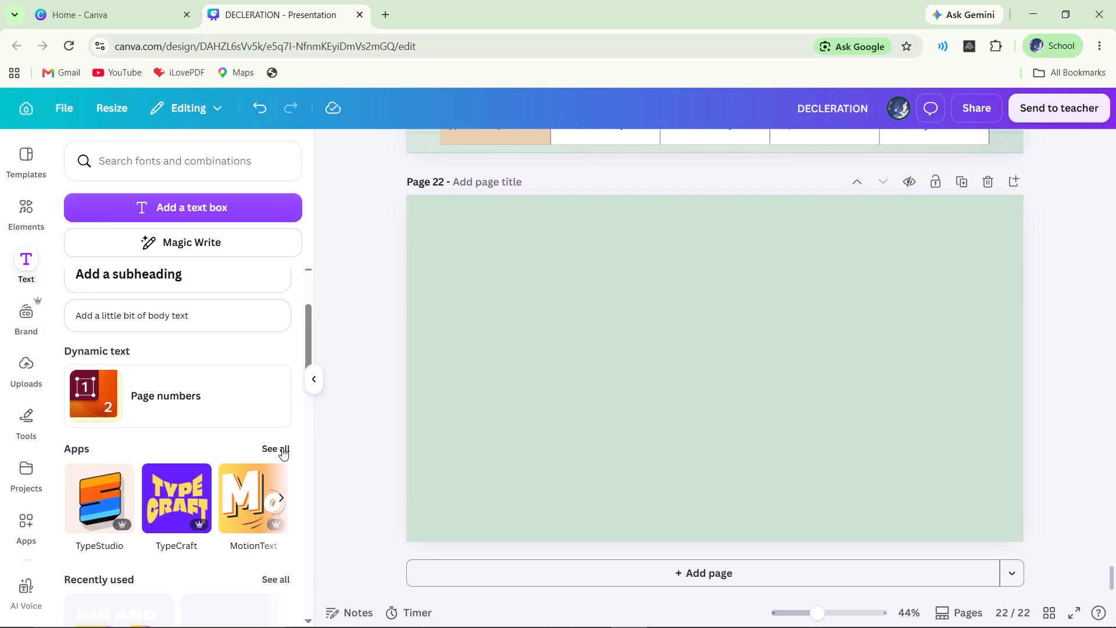
Browse the full list of text apps and view the TextAnywhere app's details.
left_click(282, 448)
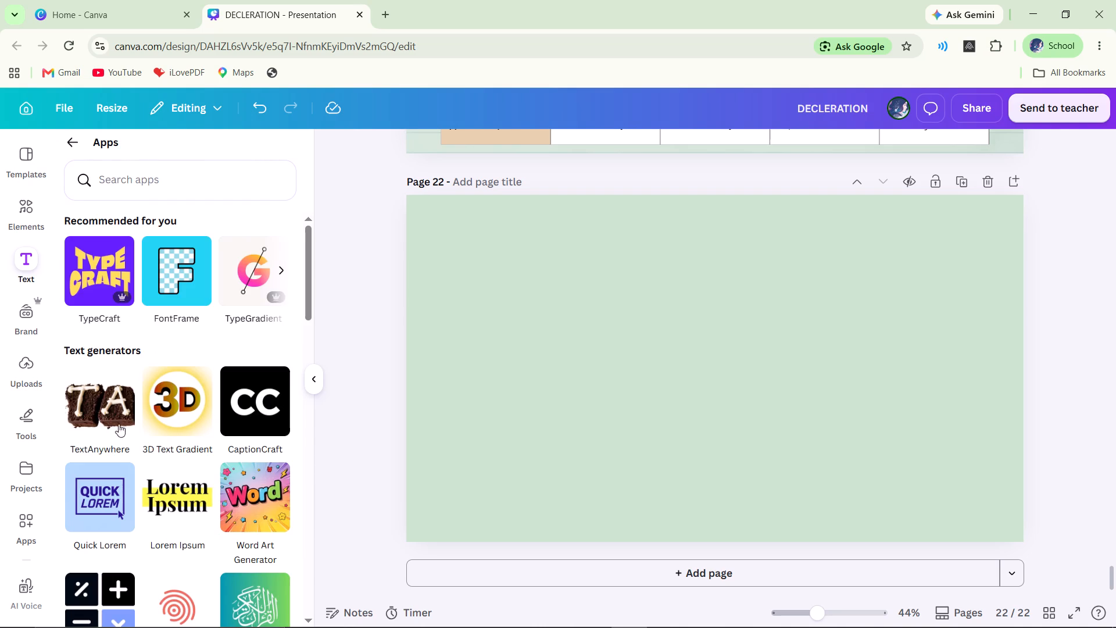
left_click(108, 416)
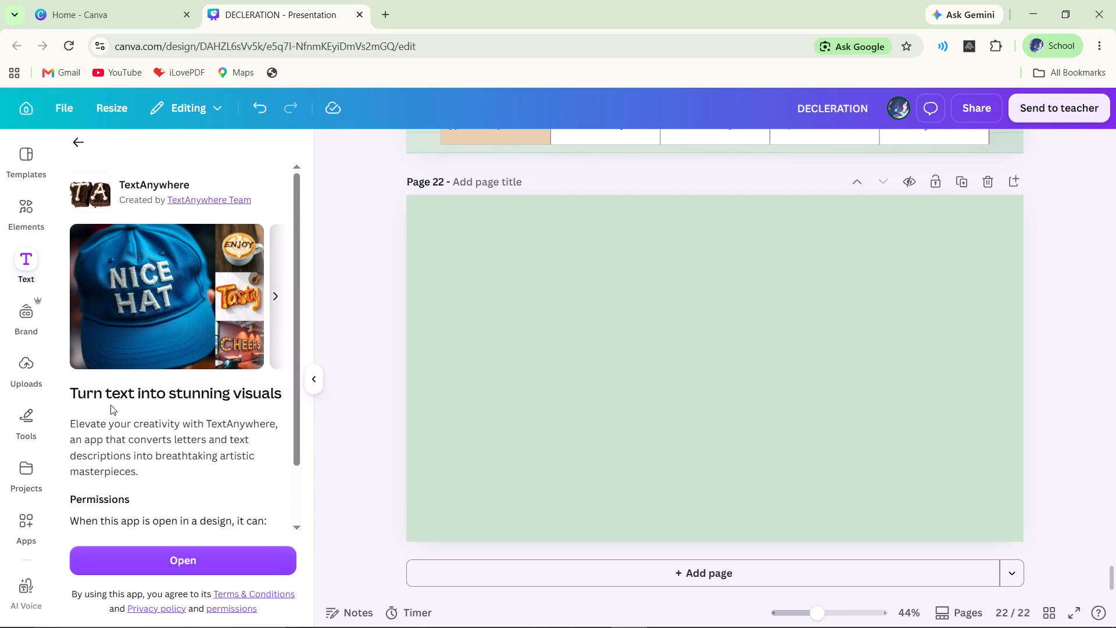
scroll(110, 405, "down", 3)
left_click(73, 137)
scroll(115, 242, "down", 1)
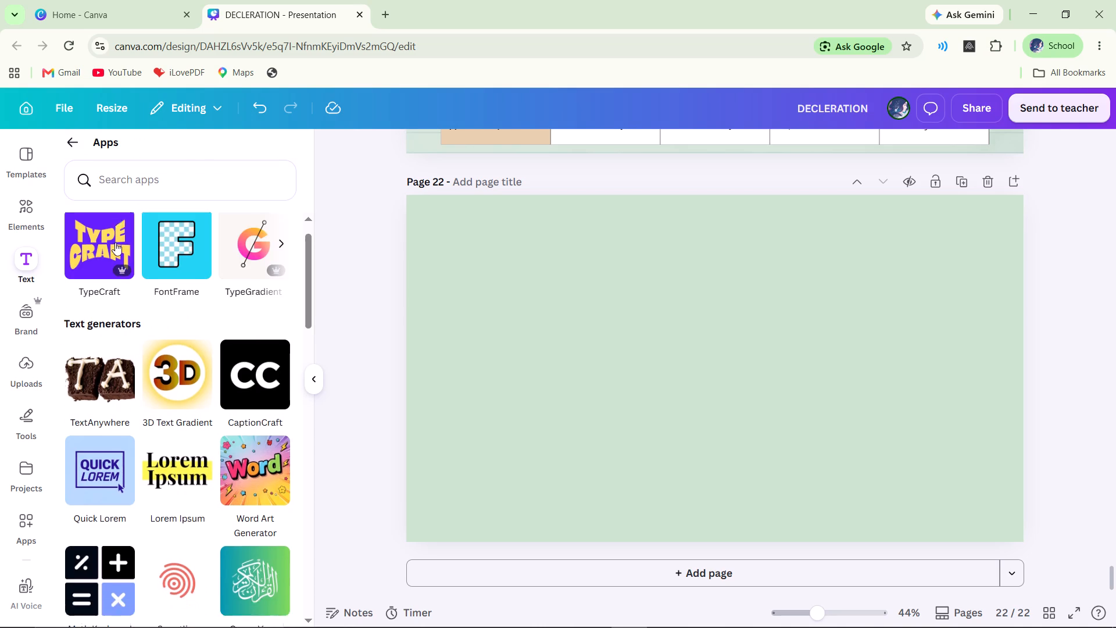
scroll(115, 252, "down", 5)
left_click(73, 142)
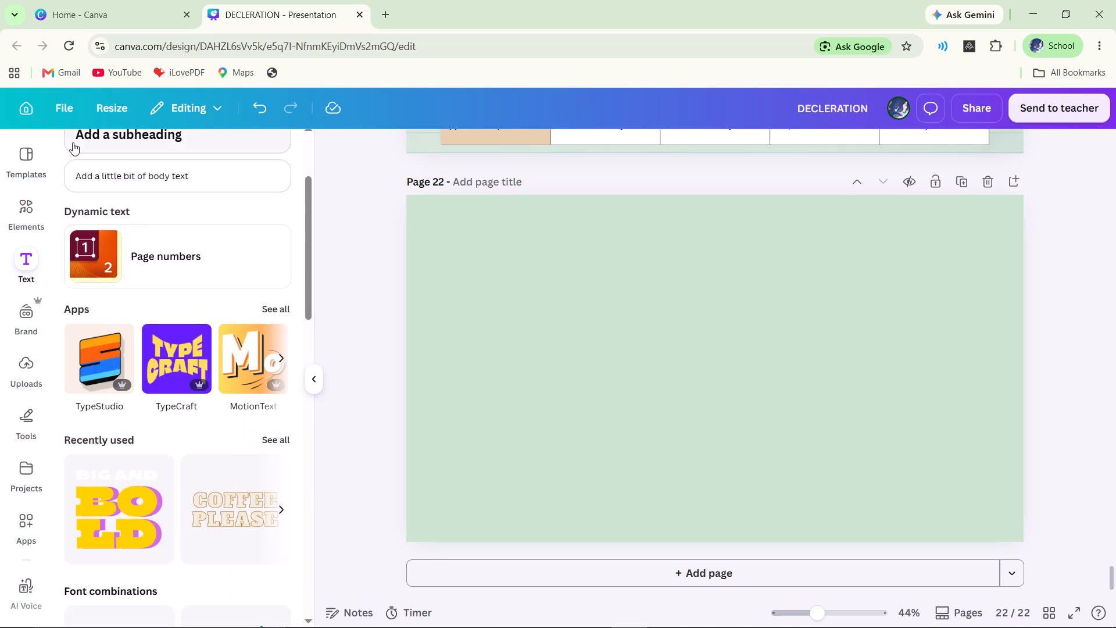
Look through the font combinations for a suitable lettering style for page 22.
scroll(151, 242, "up", 1)
scroll(180, 279, "down", 10)
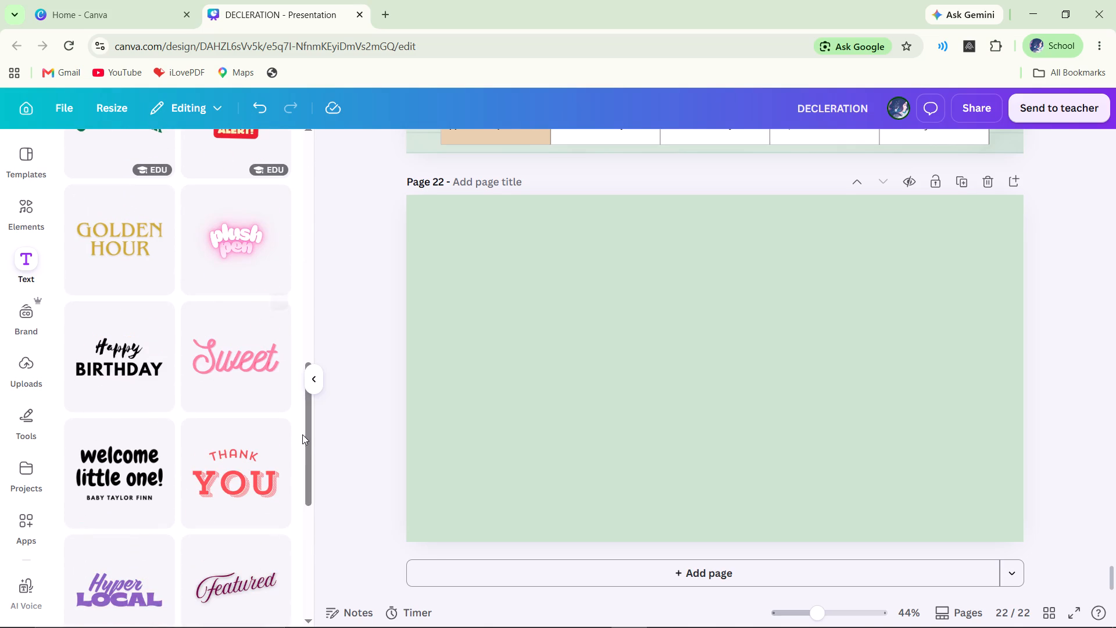
left_click_drag(307, 439, 319, 610)
left_click(319, 612)
scroll(214, 519, "down", 6)
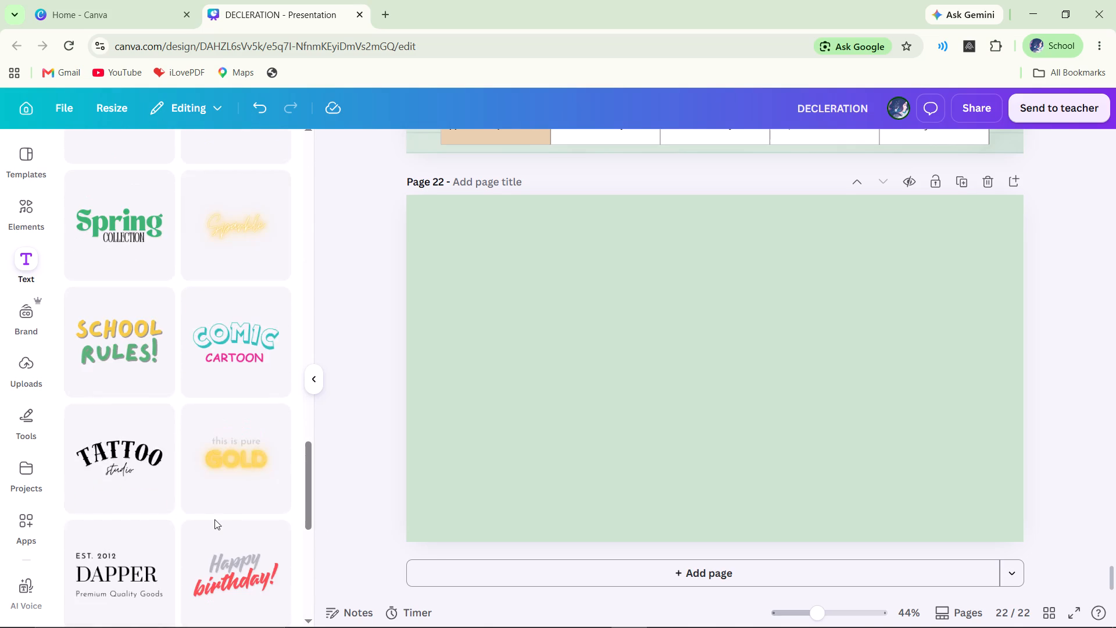
scroll(214, 519, "down", 15)
scroll(206, 497, "down", 6)
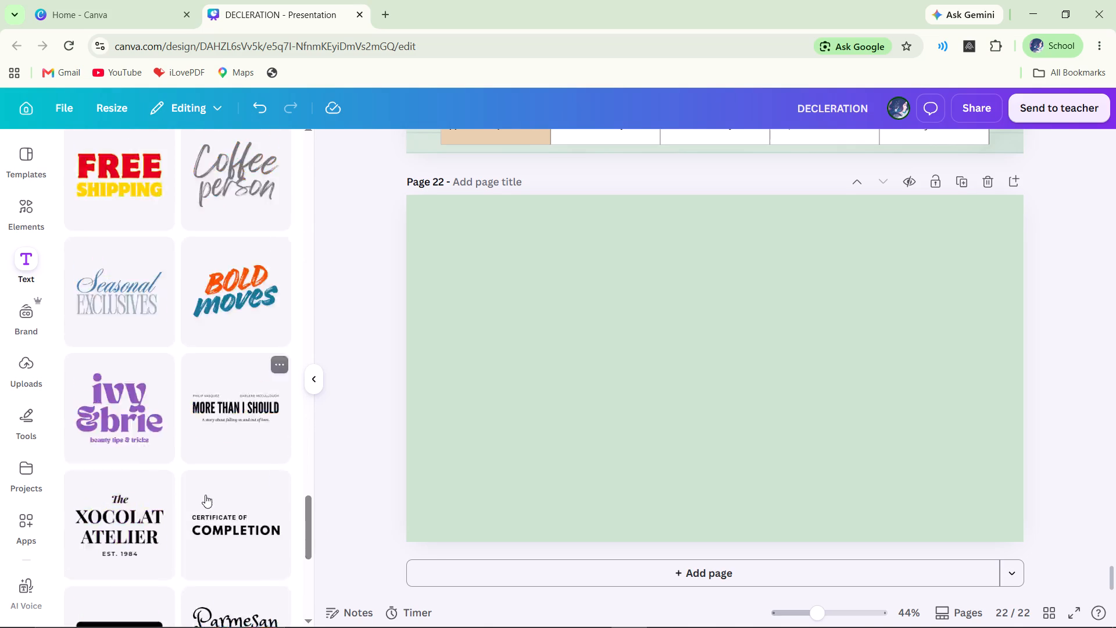
scroll(205, 495, "down", 16)
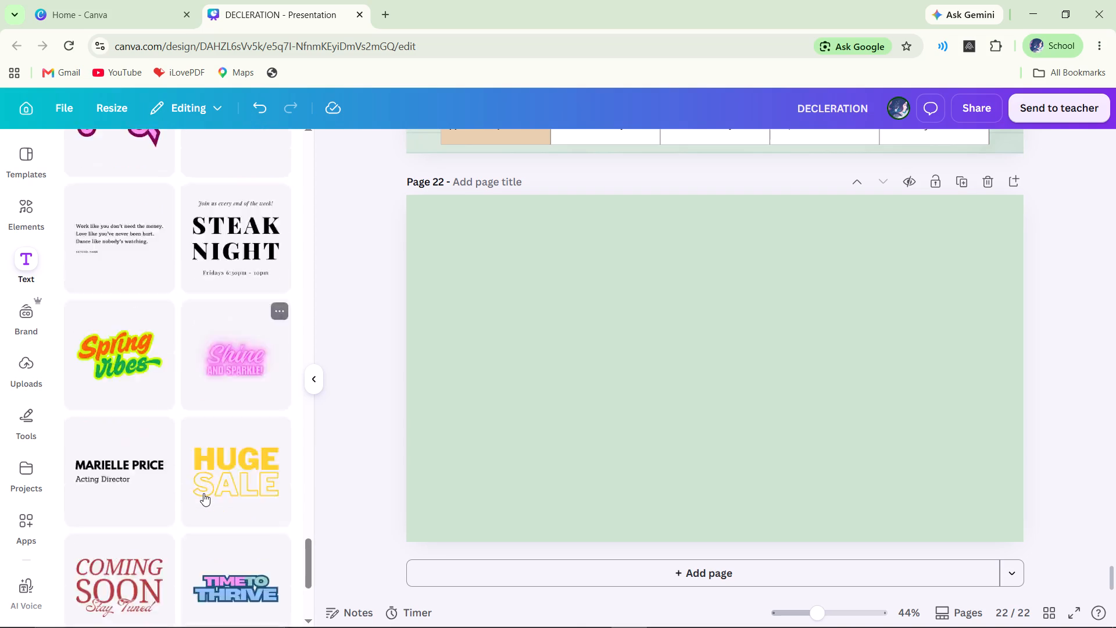
scroll(203, 493, "down", 9)
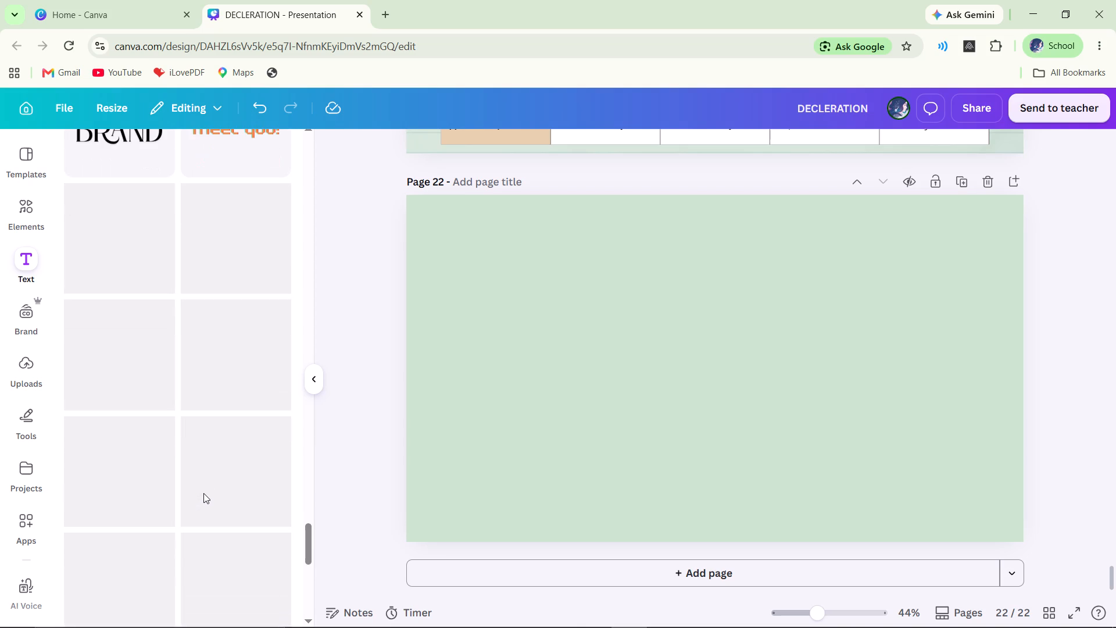
scroll(203, 493, "down", 17)
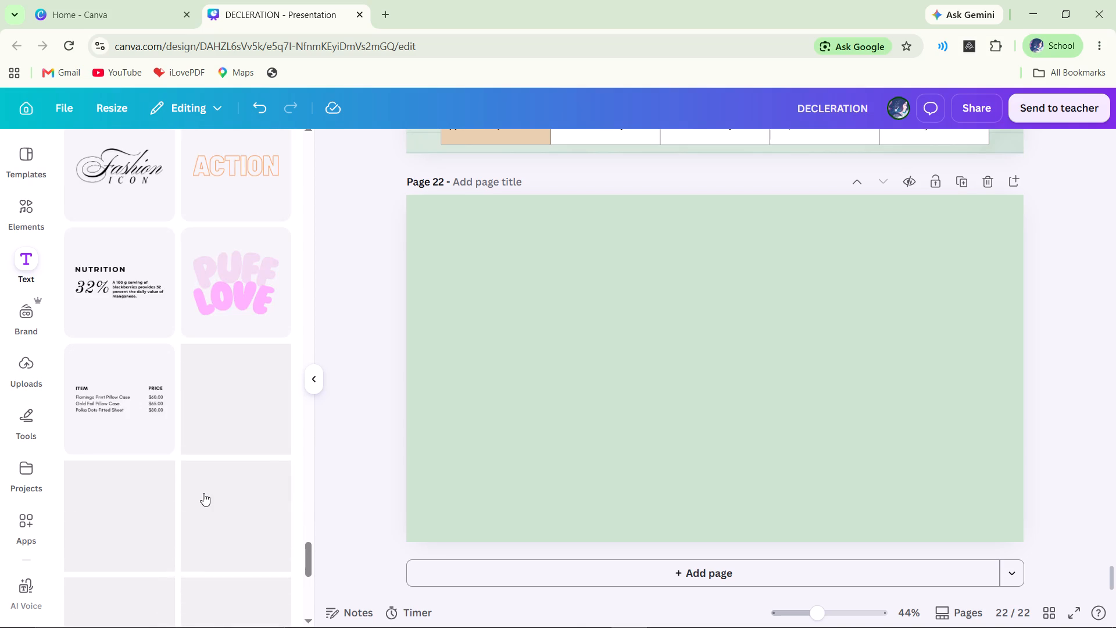
scroll(203, 493, "down", 15)
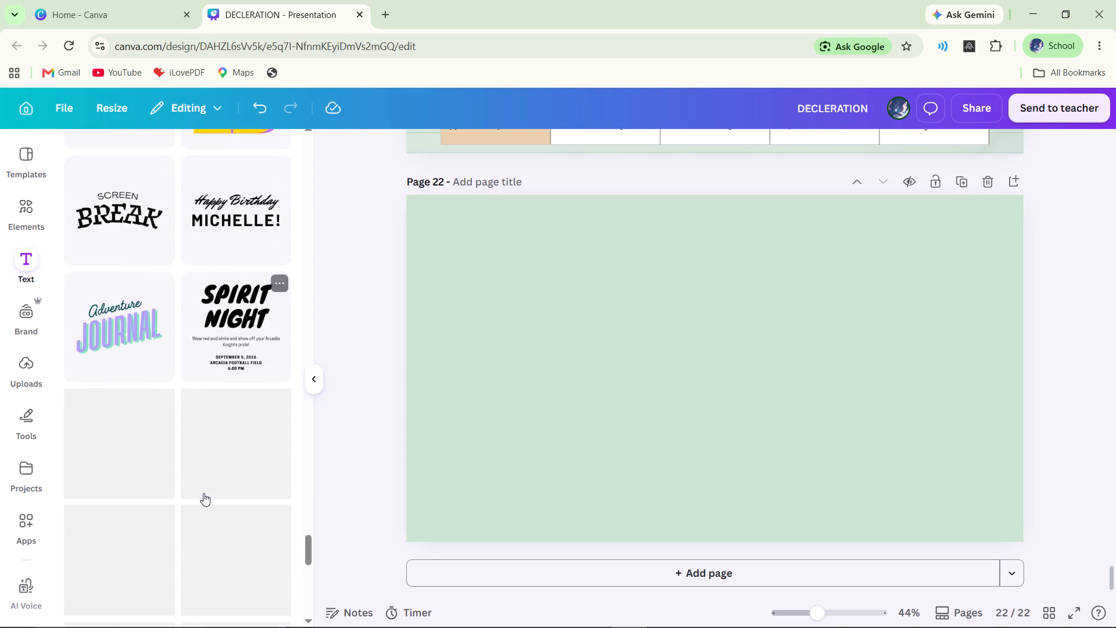
scroll(203, 493, "down", 12)
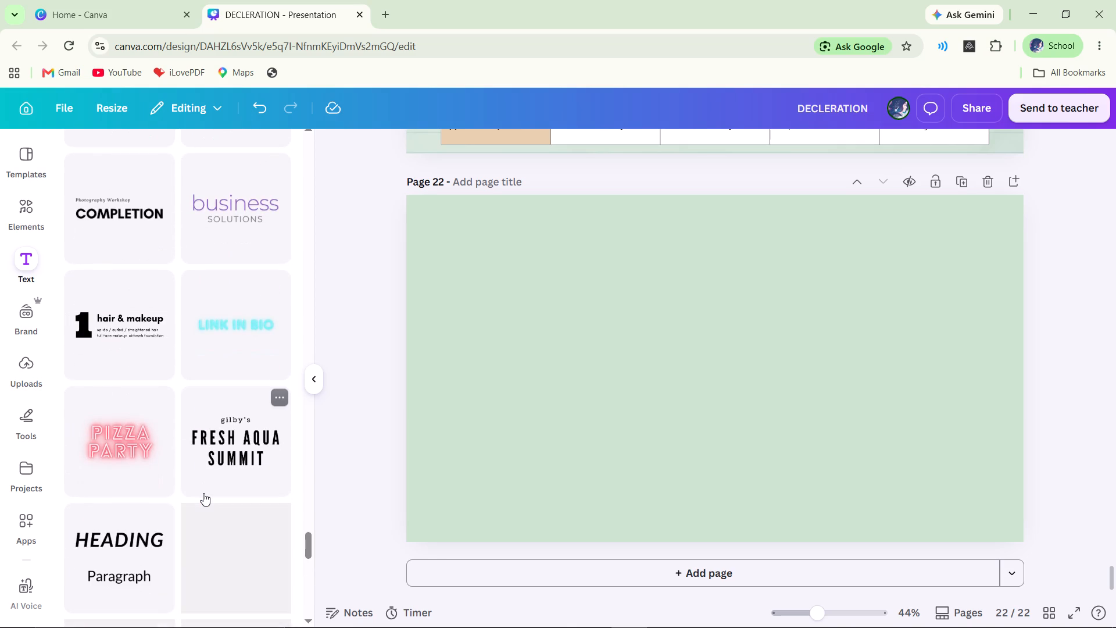
scroll(203, 493, "down", 9)
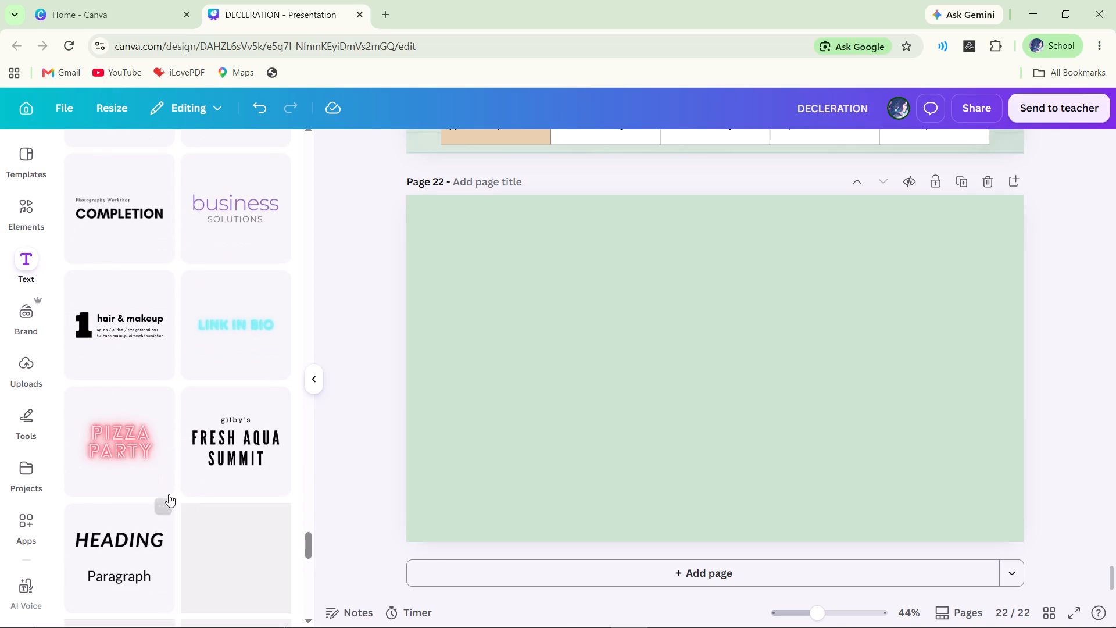
scroll(169, 494, "up", 2)
scroll(168, 490, "down", 8)
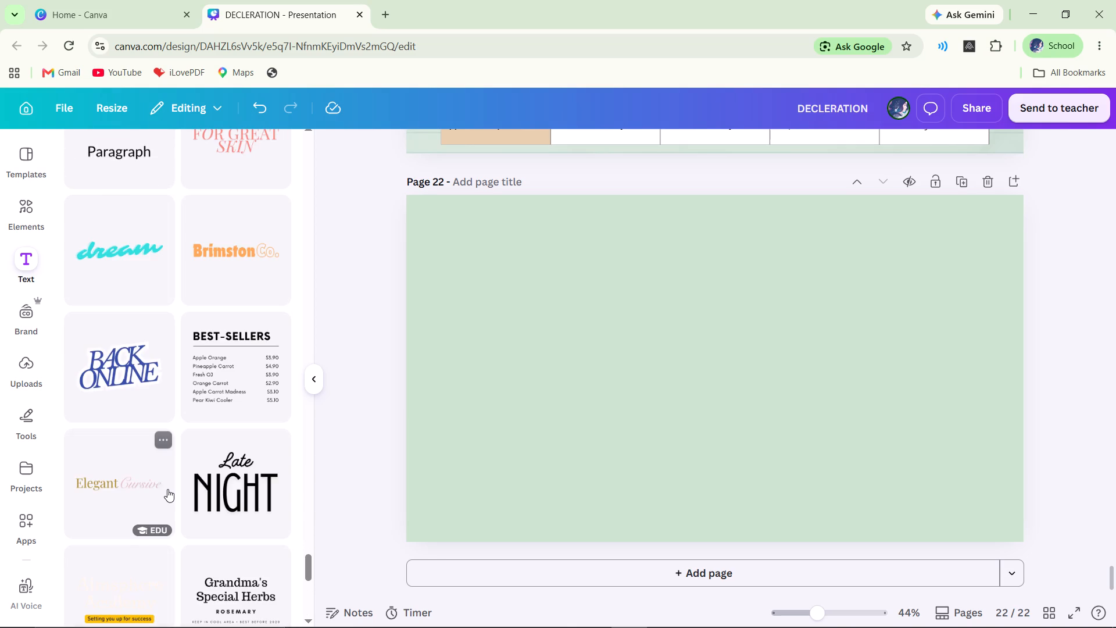
scroll(167, 489, "down", 9)
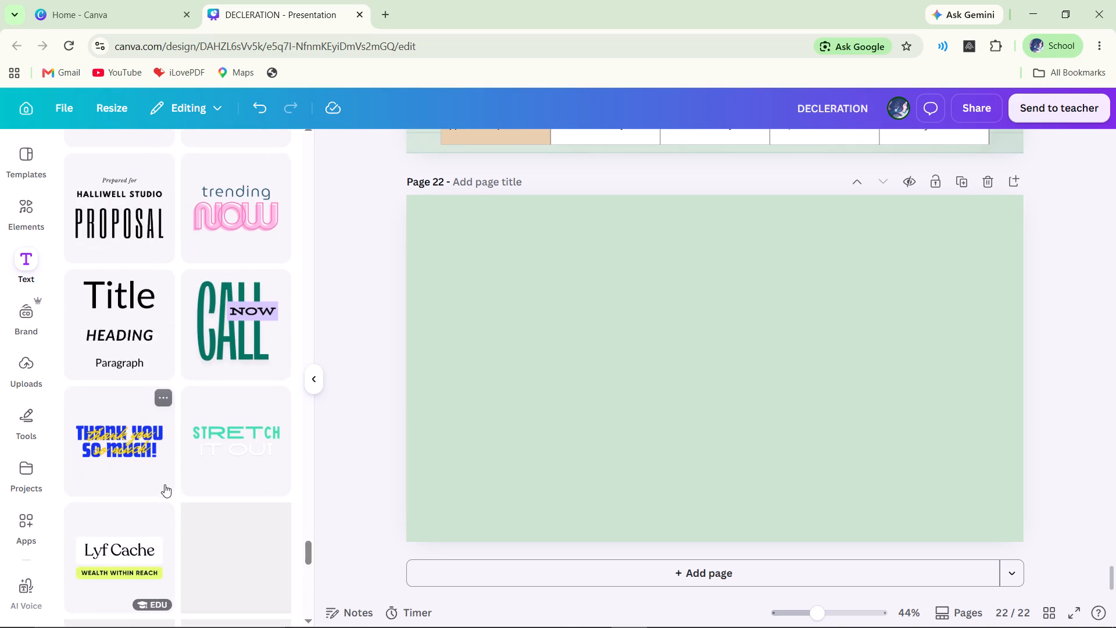
Add the "Elegant Cursive" font combination to page 22.
scroll(164, 481, "up", 6)
double_click(109, 327)
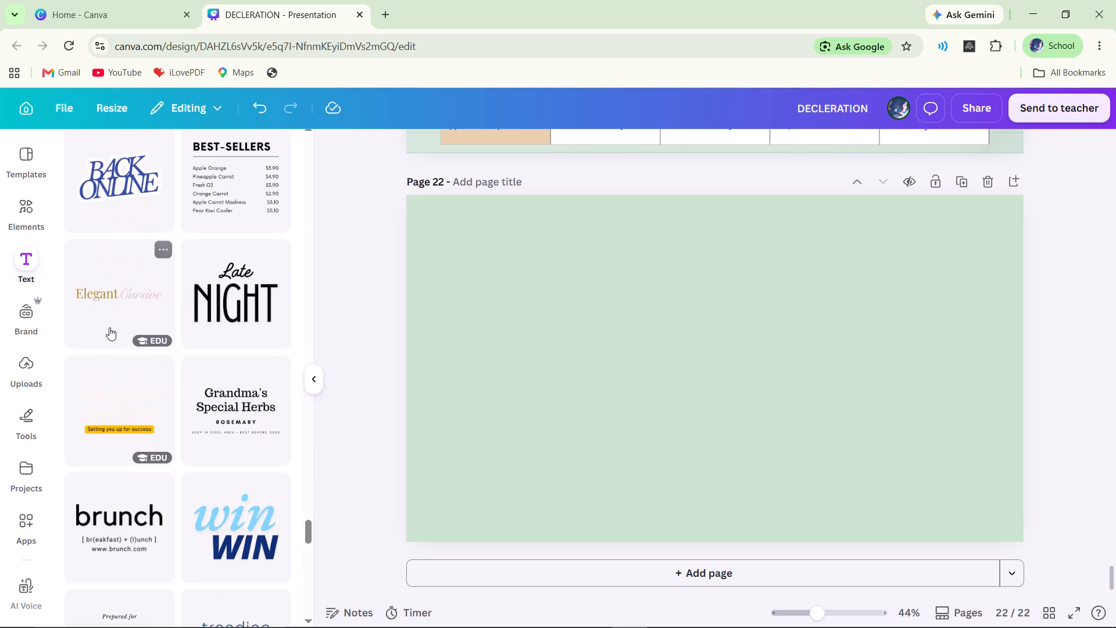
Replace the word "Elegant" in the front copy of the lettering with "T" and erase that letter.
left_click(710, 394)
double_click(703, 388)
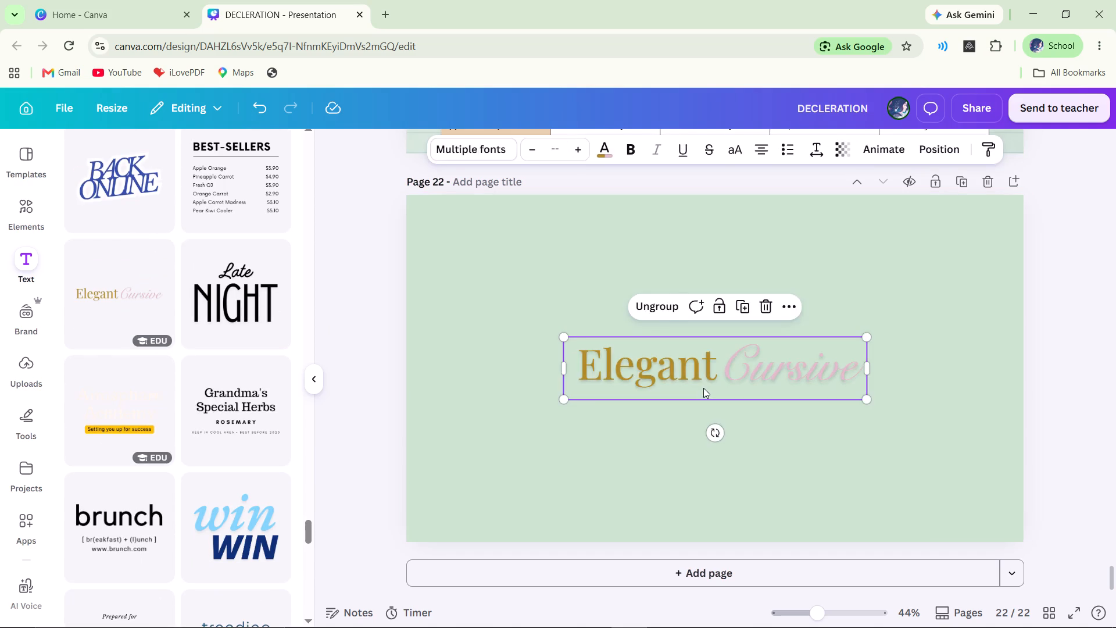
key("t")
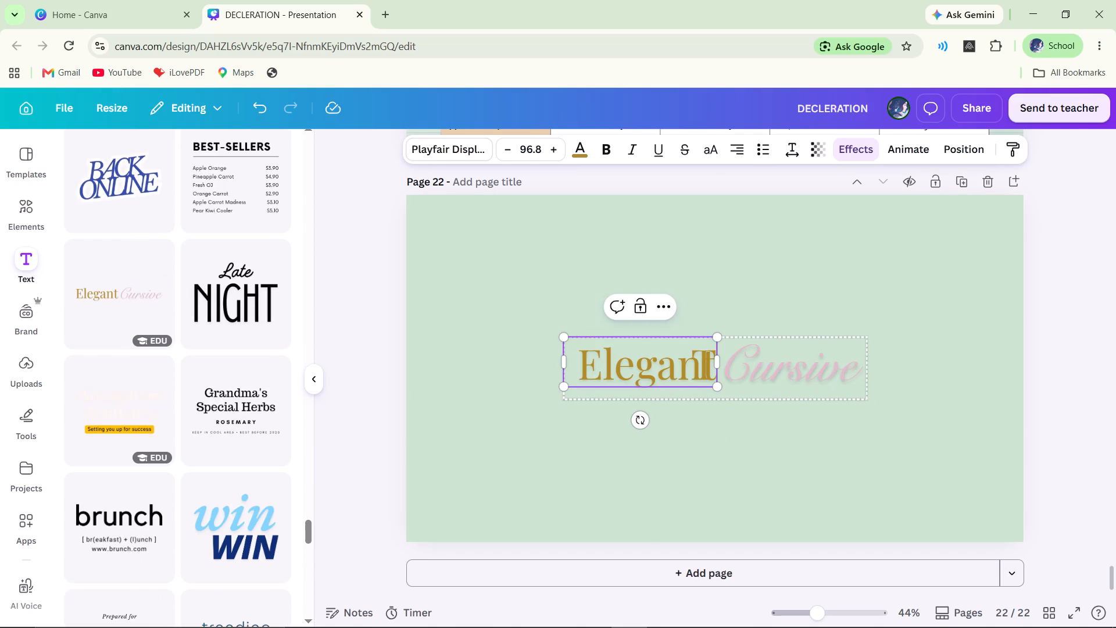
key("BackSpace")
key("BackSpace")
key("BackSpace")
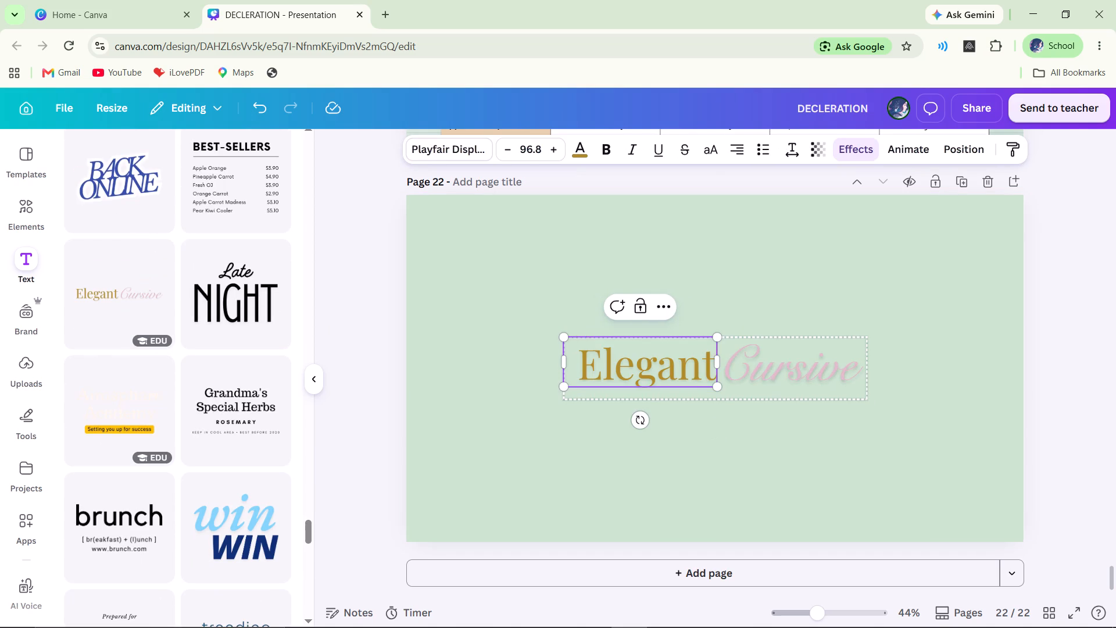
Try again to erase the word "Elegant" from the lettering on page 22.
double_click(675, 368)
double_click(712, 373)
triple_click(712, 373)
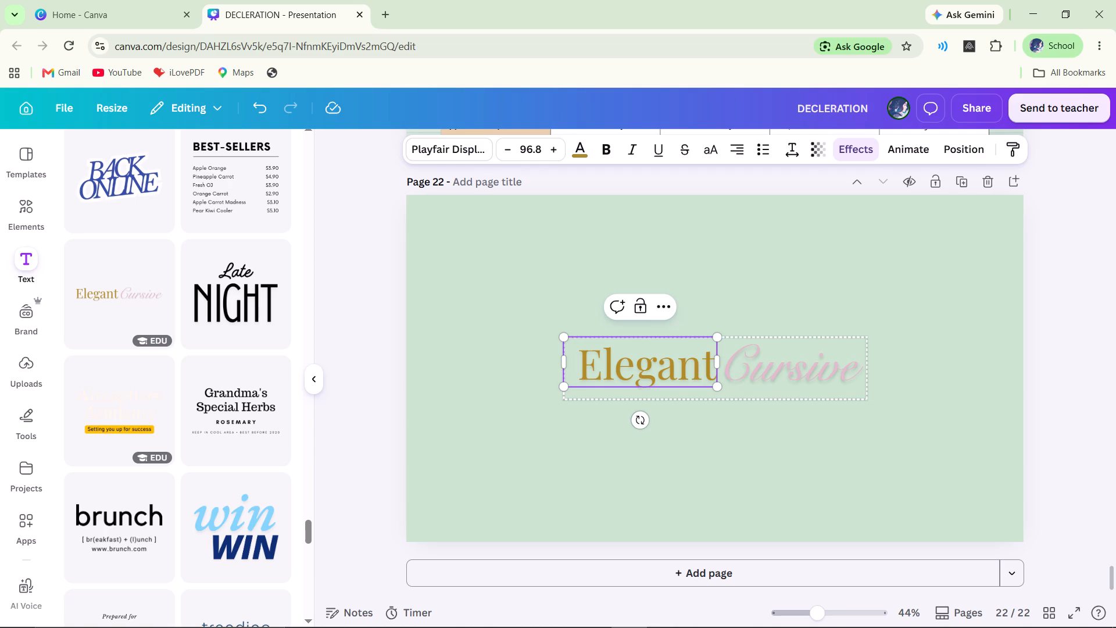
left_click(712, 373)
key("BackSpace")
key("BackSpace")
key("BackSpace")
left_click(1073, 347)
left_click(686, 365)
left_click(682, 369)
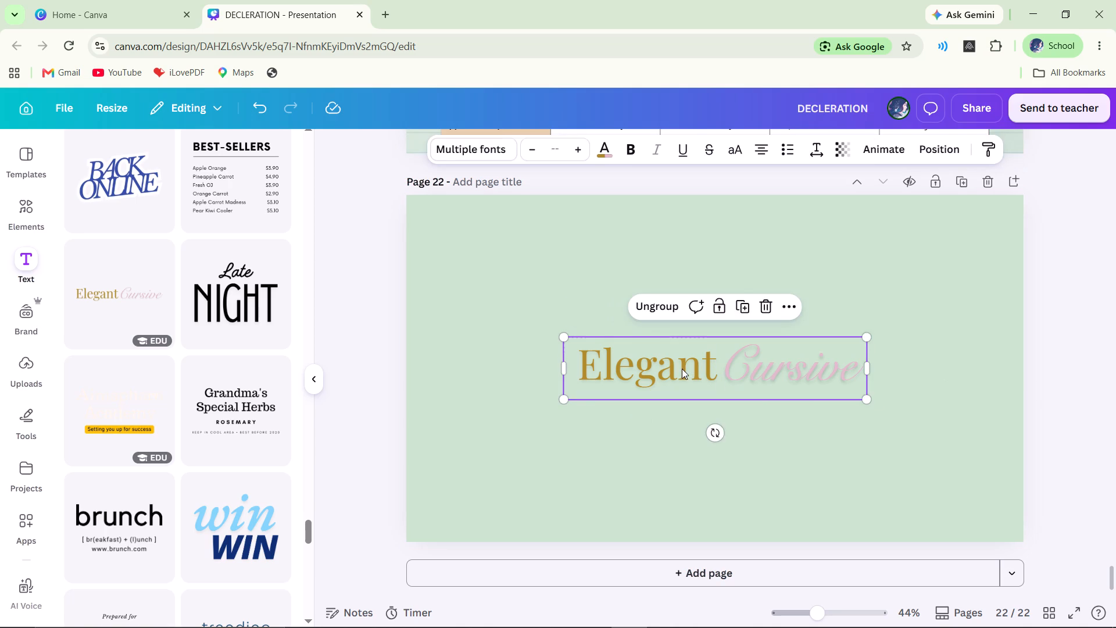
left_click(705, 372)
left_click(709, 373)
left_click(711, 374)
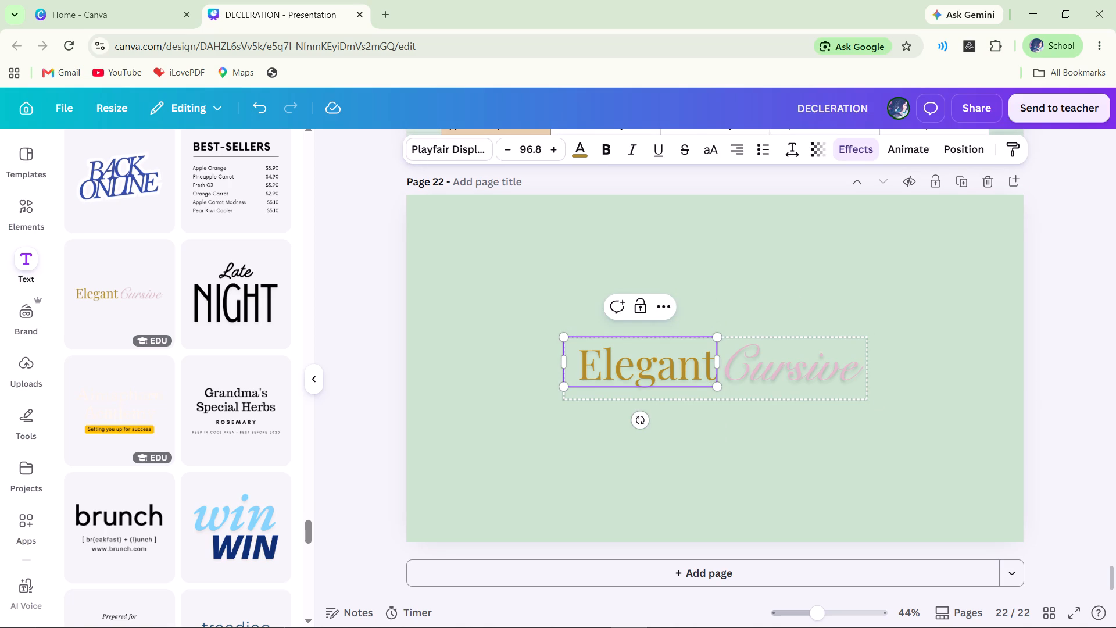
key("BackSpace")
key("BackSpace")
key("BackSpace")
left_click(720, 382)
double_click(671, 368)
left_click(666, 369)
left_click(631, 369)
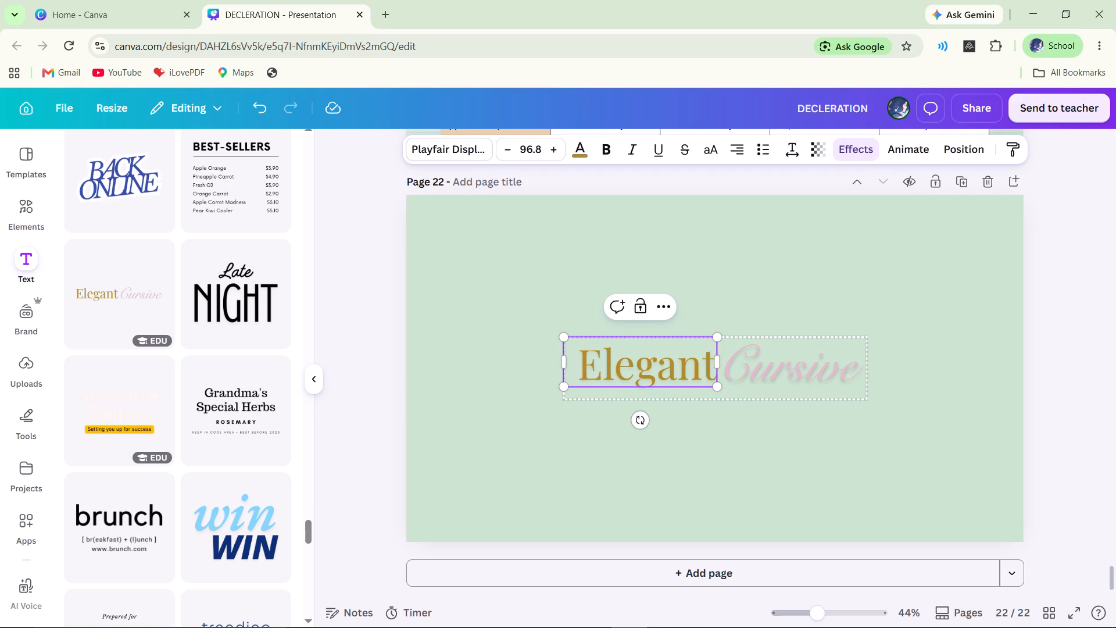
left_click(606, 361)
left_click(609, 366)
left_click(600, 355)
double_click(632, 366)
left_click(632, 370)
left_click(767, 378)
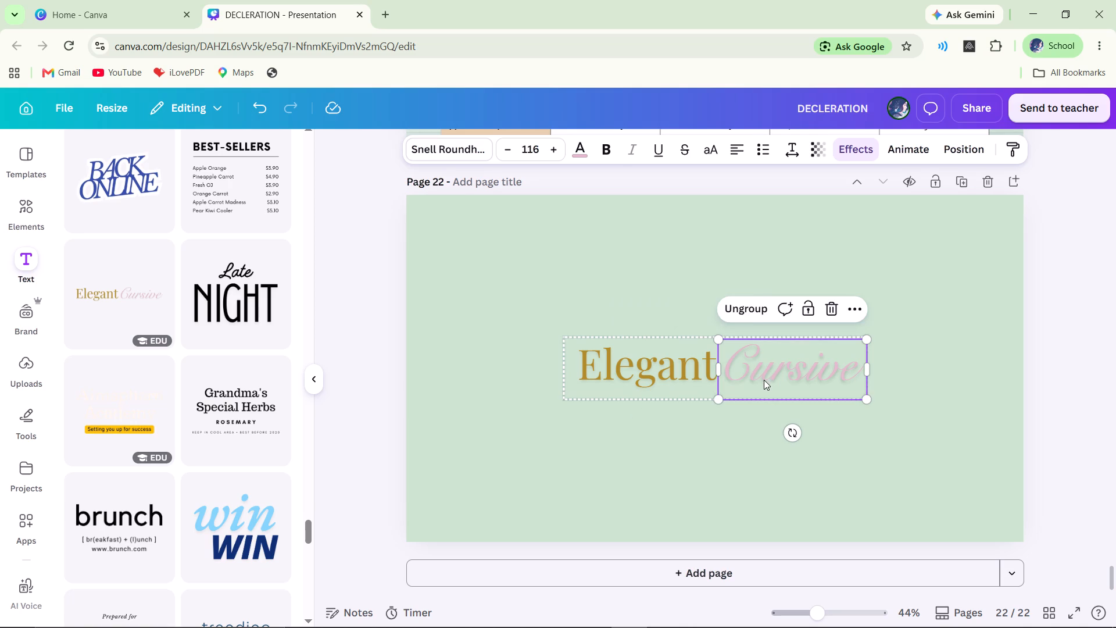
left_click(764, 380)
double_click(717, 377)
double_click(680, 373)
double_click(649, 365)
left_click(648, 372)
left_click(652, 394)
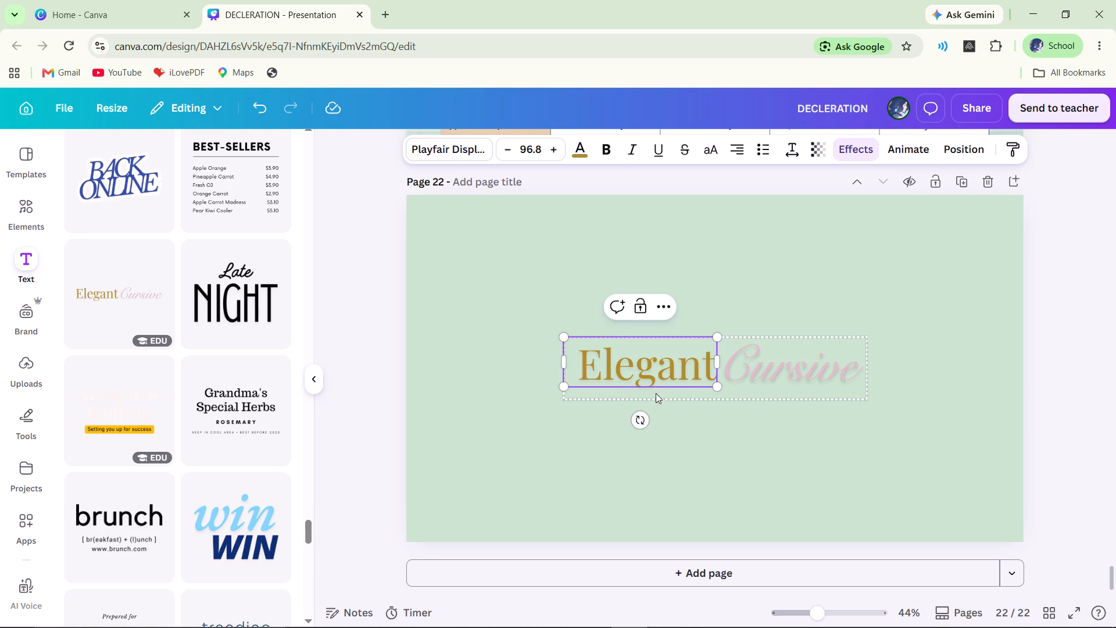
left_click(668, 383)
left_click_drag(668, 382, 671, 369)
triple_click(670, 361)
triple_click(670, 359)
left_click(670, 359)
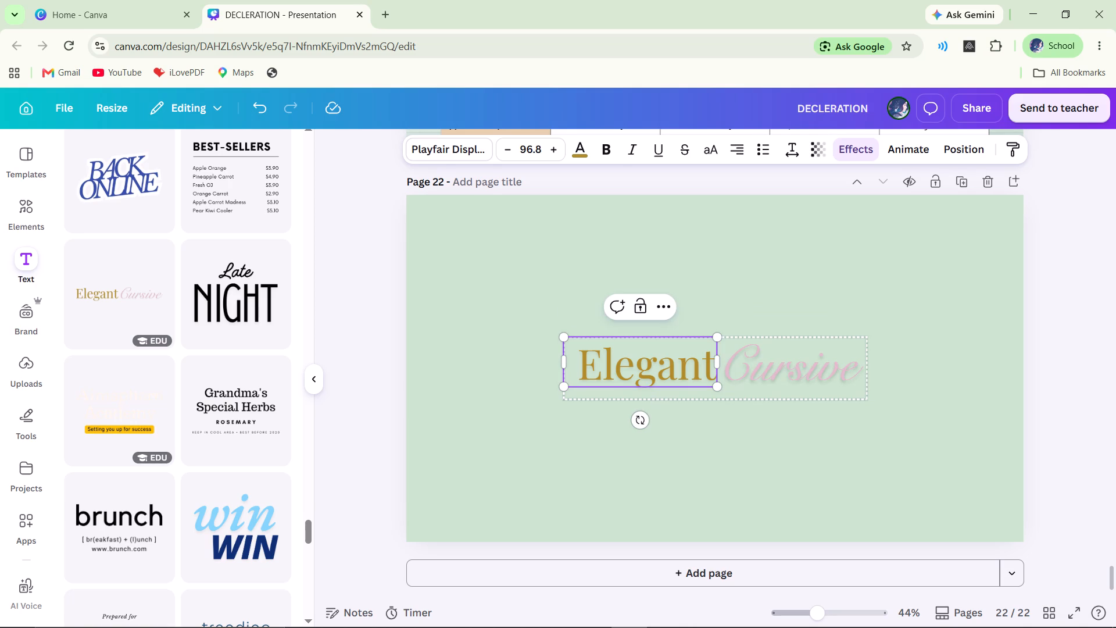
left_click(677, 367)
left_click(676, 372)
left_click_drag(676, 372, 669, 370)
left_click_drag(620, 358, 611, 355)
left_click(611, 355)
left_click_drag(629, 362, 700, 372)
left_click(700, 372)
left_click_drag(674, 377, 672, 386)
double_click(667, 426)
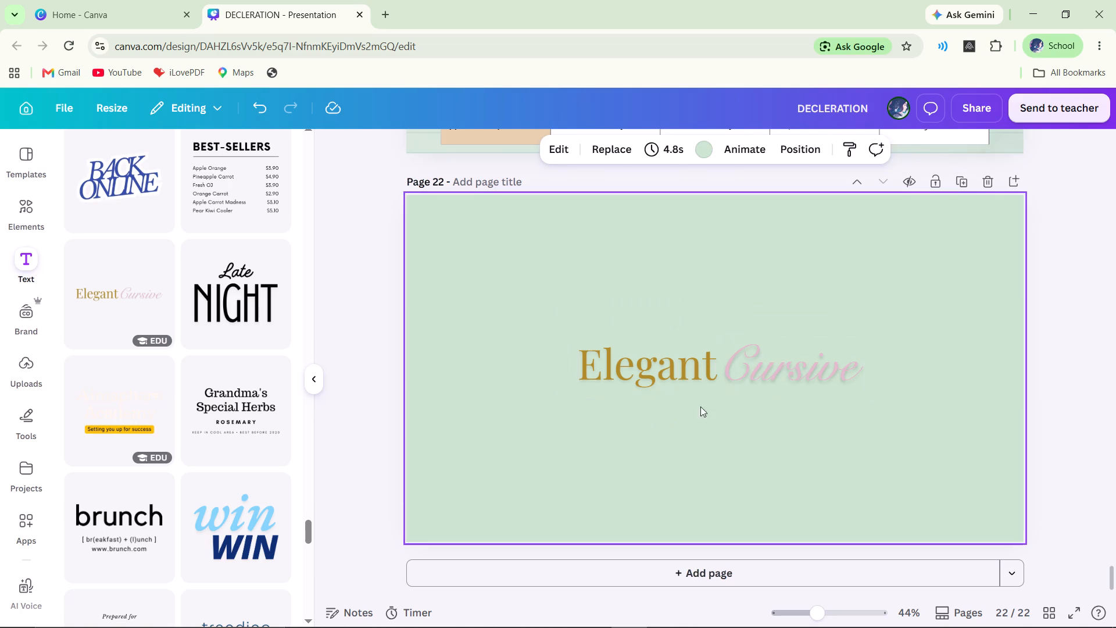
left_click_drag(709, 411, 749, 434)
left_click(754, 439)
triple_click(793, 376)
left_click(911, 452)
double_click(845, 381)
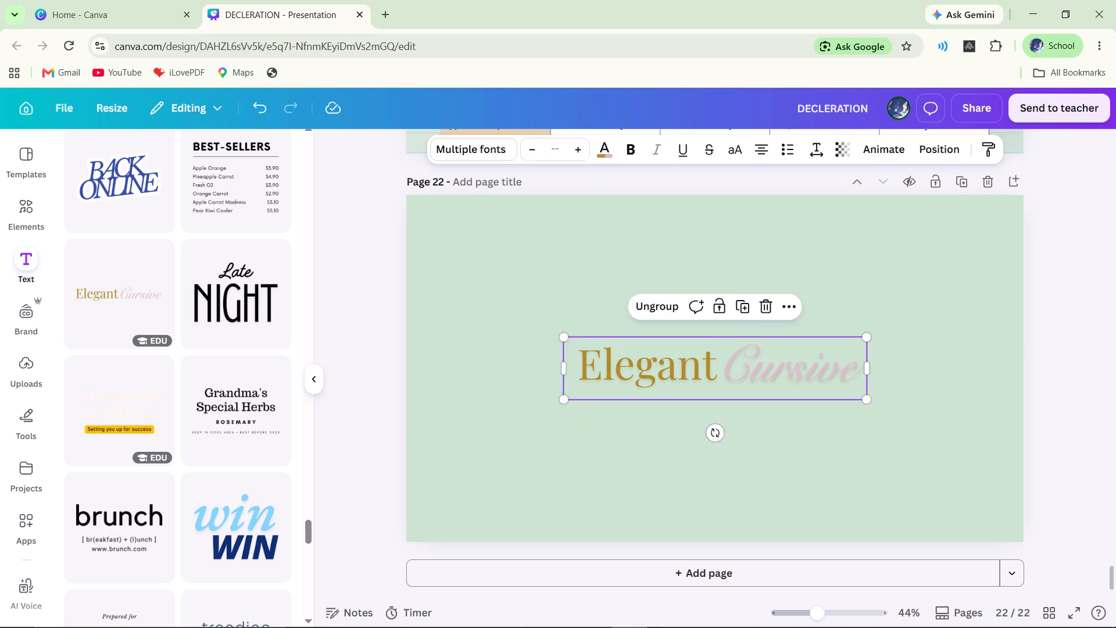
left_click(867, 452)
Move the duplicate "Cursive" lettering group down, away from the copy beneath it, and delete it.
left_click(846, 397)
left_click_drag(845, 395, 847, 440)
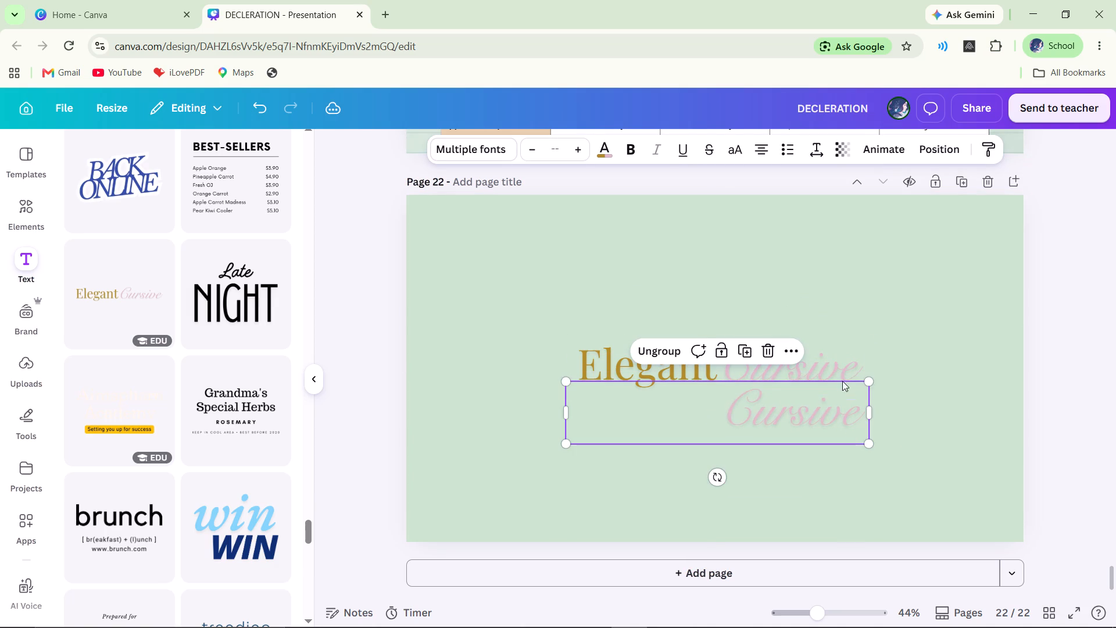
left_click(766, 355)
Replace the word "Elegant" in the page 22 lettering with "THANKYOU!".
double_click(728, 370)
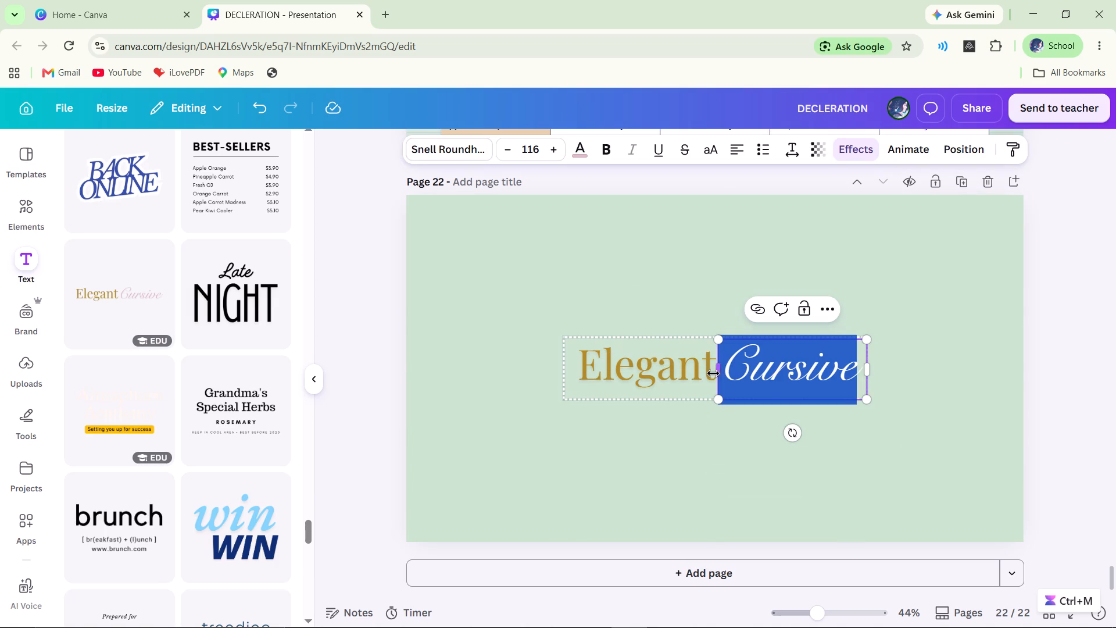
left_click(653, 430)
double_click(673, 398)
left_click(679, 398)
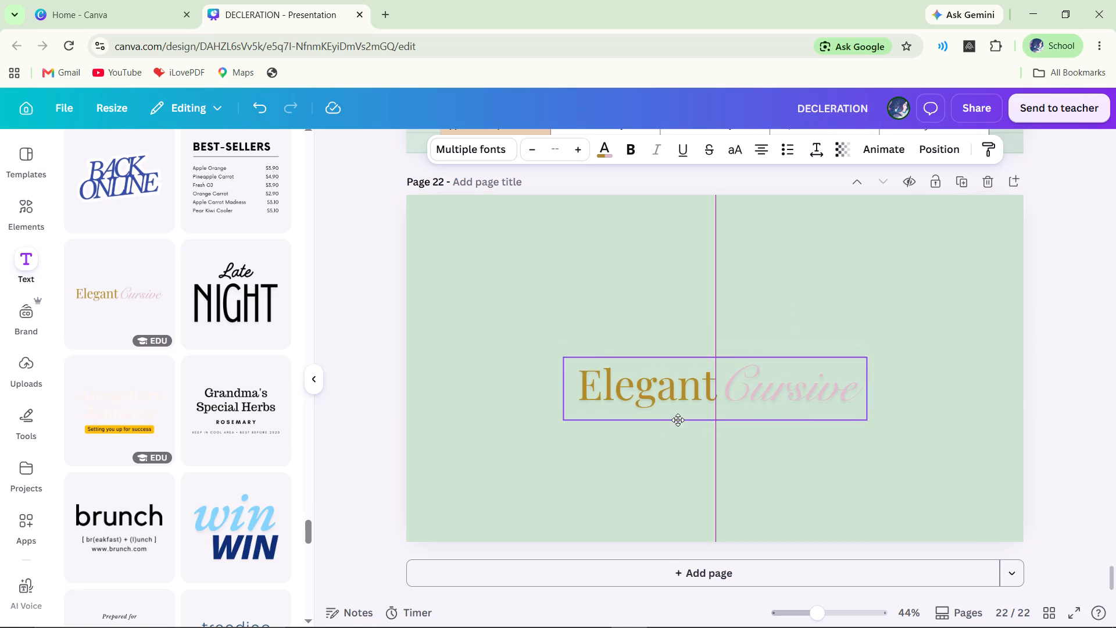
triple_click(689, 379)
left_click(689, 377)
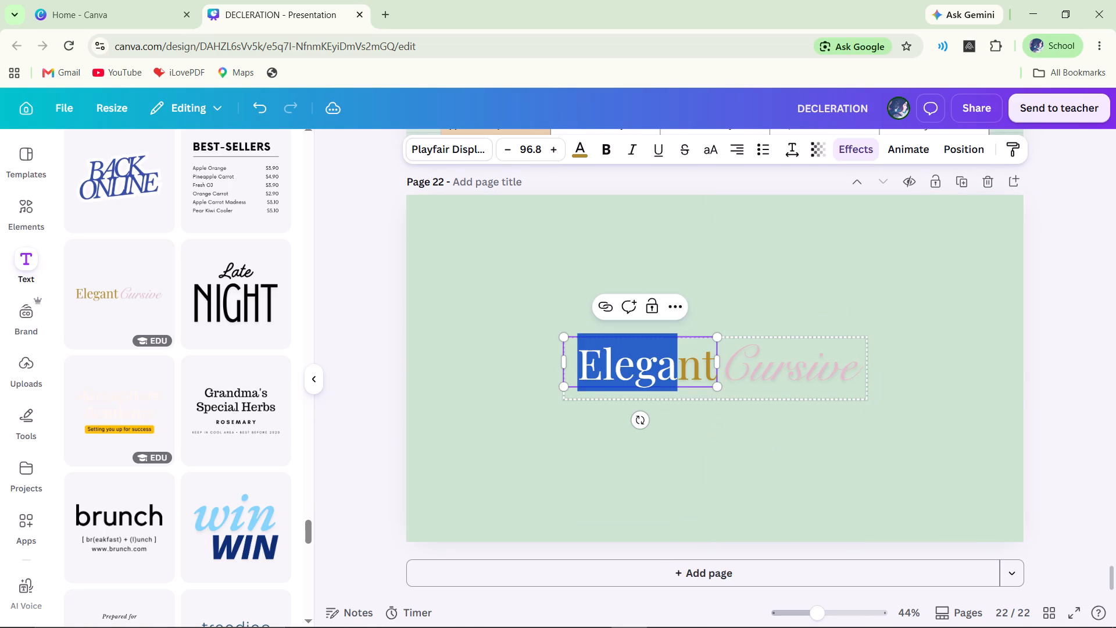
left_click(704, 380)
double_click(711, 378)
left_click(709, 376)
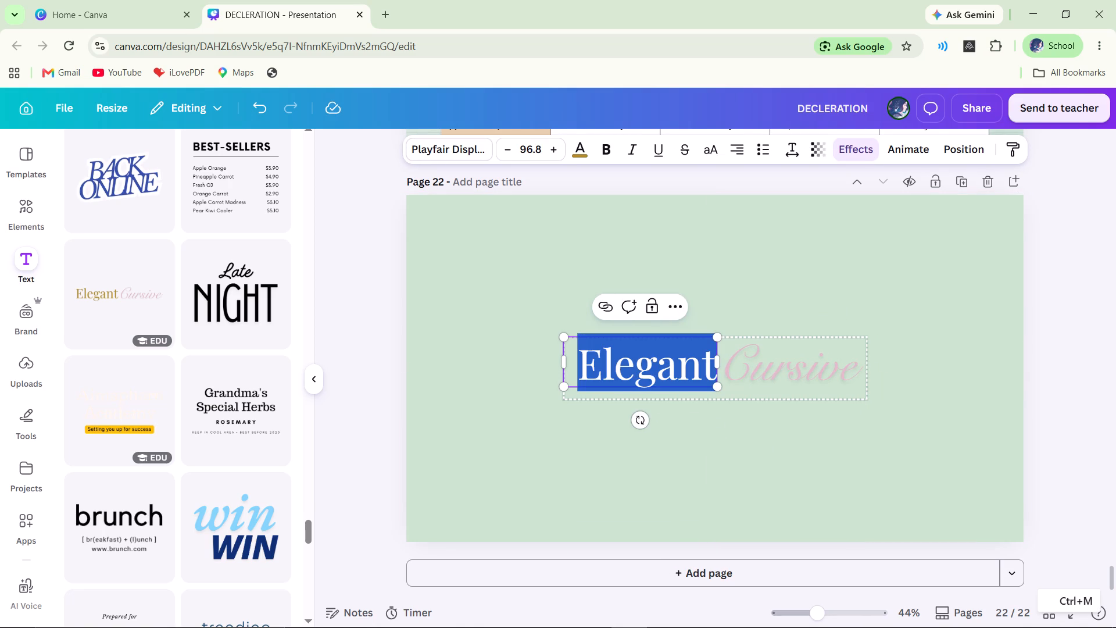
key("BackSpace")
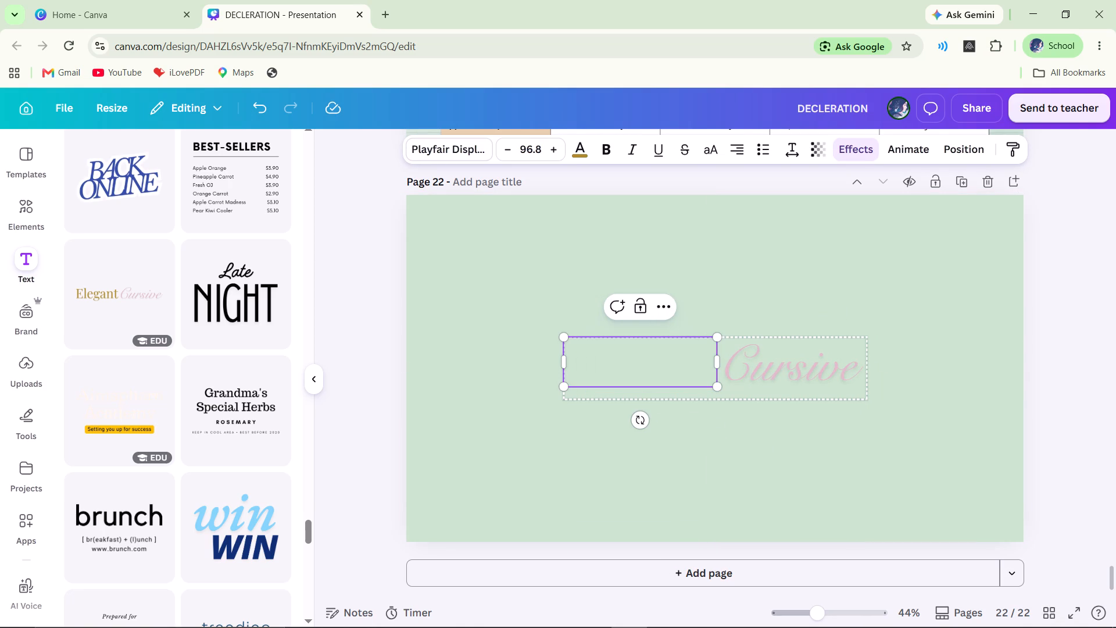
key("t")
key("BackSpace")
key("h")
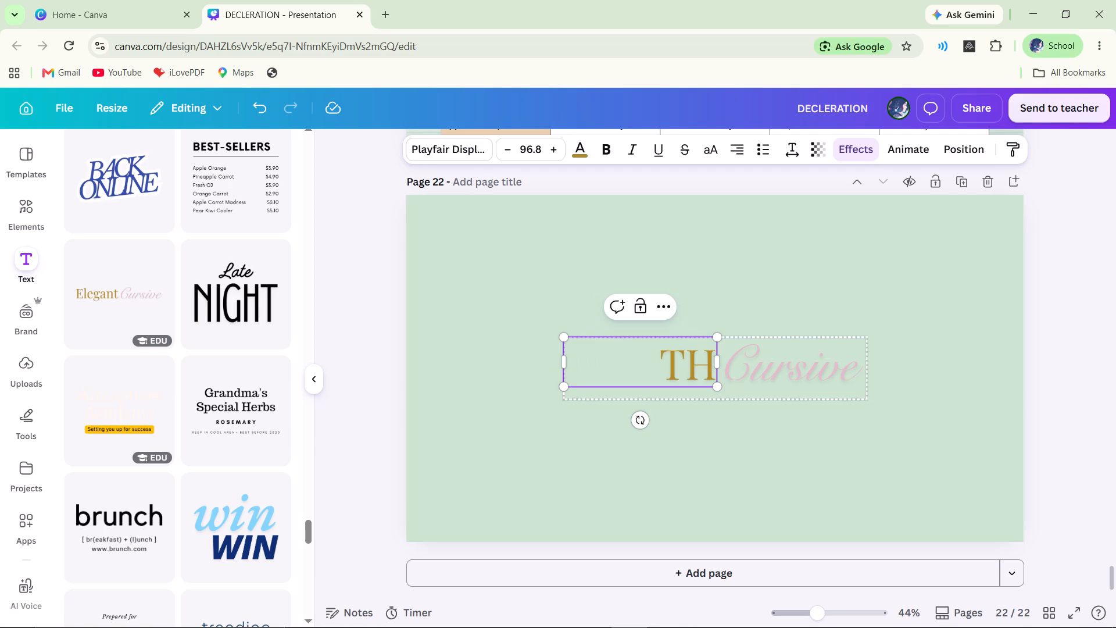
type("ANKYOU")
key("shift+exclam")
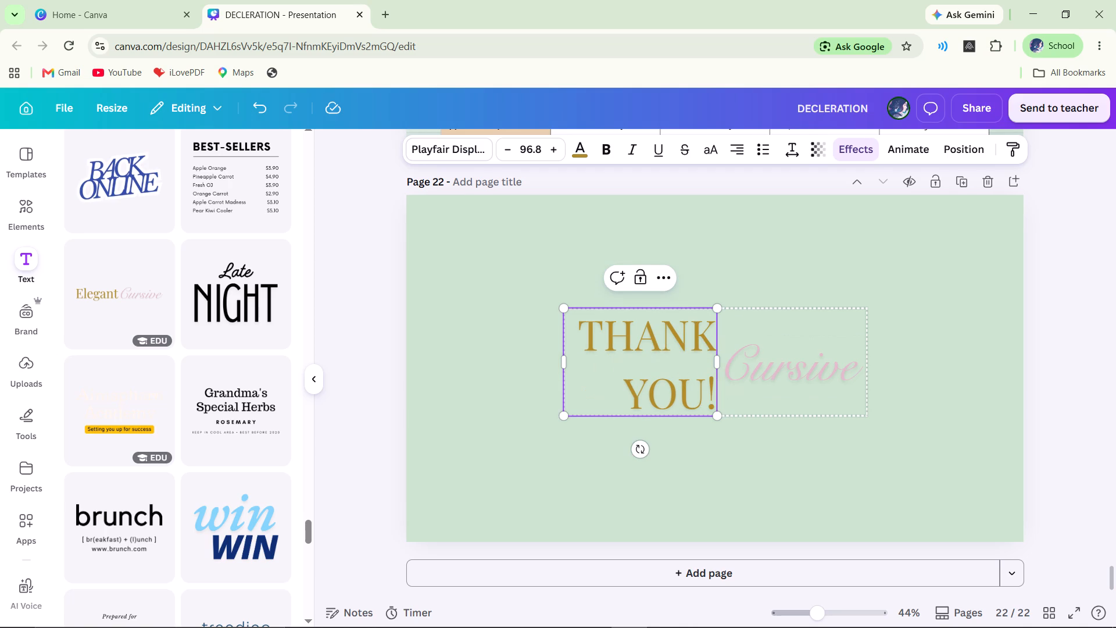
Widen the "THANKYOU!" text box until it fits on one line and insert a space to read "THANK YOU!".
left_click_drag(564, 366, 539, 363)
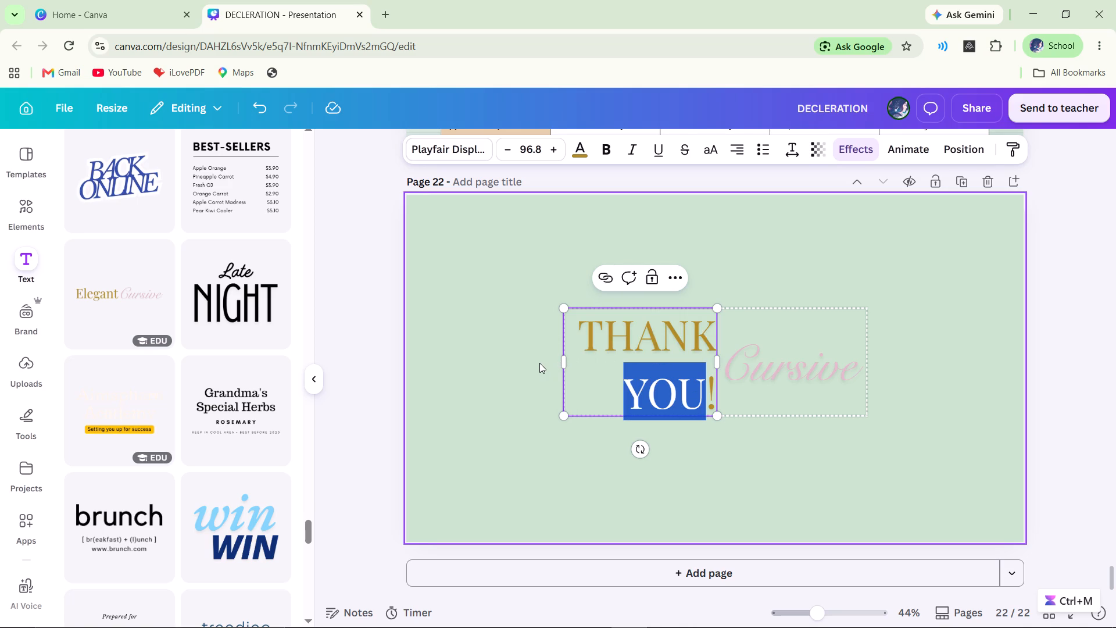
double_click(523, 370)
double_click(590, 361)
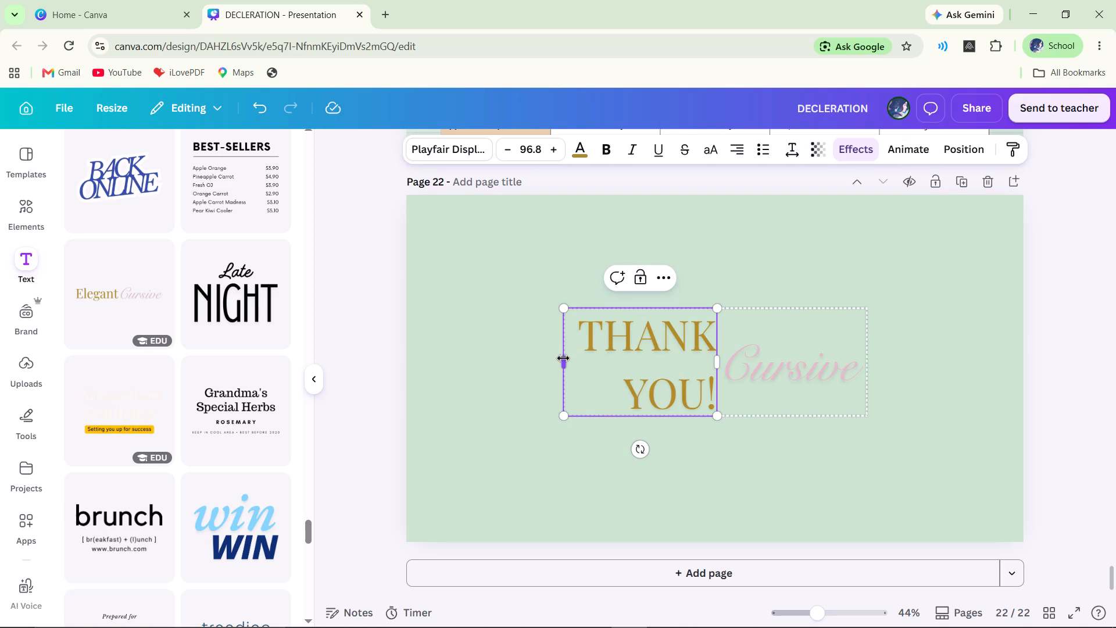
left_click_drag(563, 358, 499, 363)
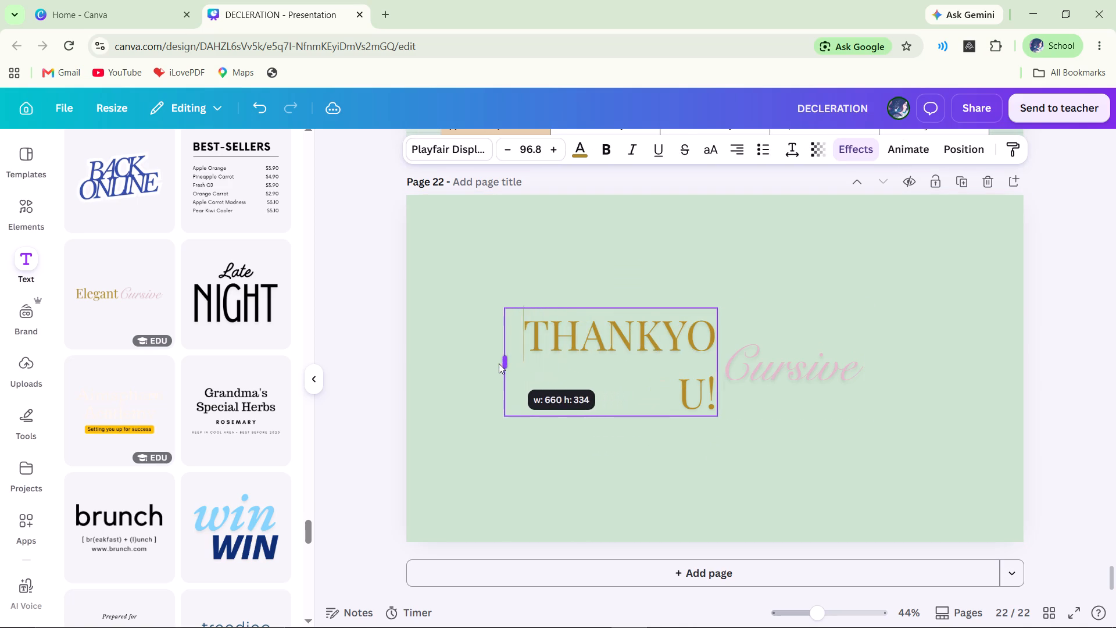
left_click_drag(499, 363, 468, 368)
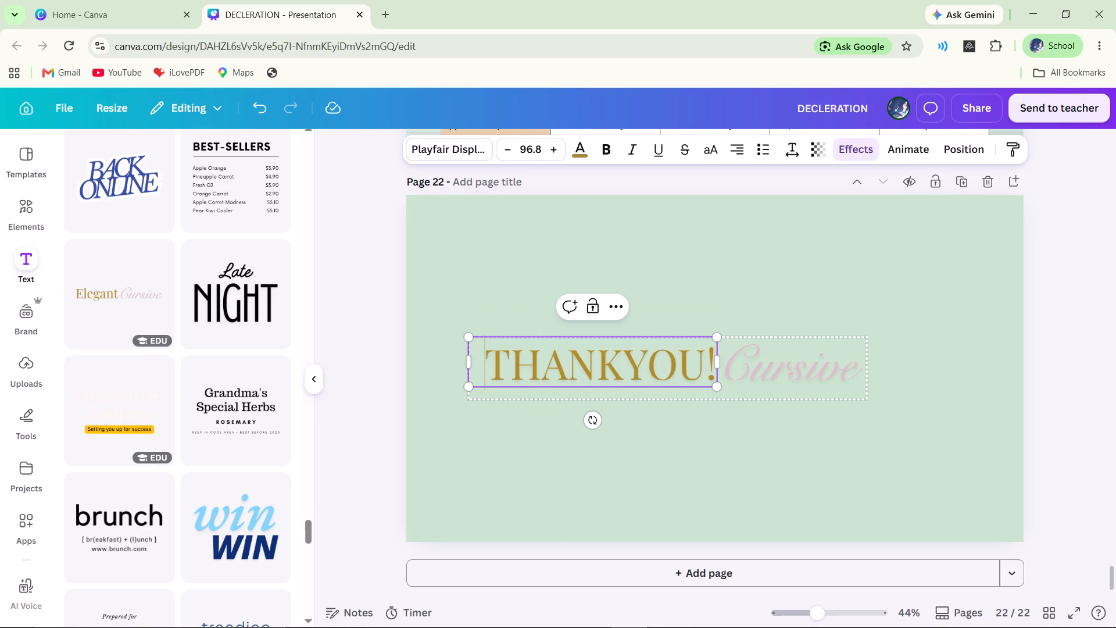
left_click(628, 372)
key("space")
left_click(1072, 387)
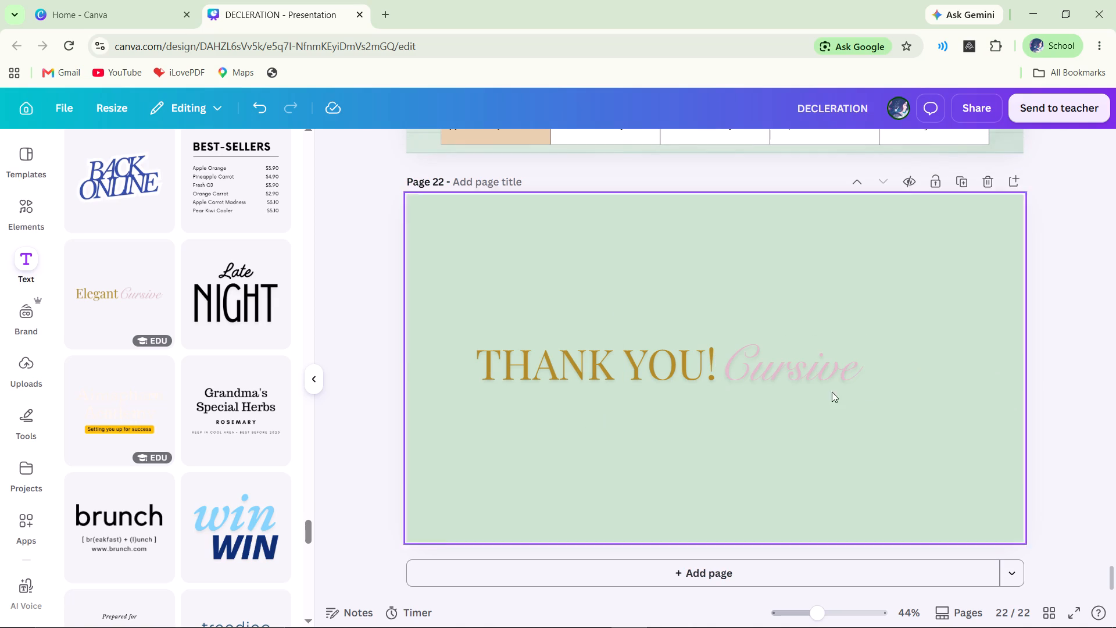
Replace the word "Cursive" in the lettering with "FOR LISTENING".
left_click(777, 378)
left_click(796, 378)
left_click(802, 378)
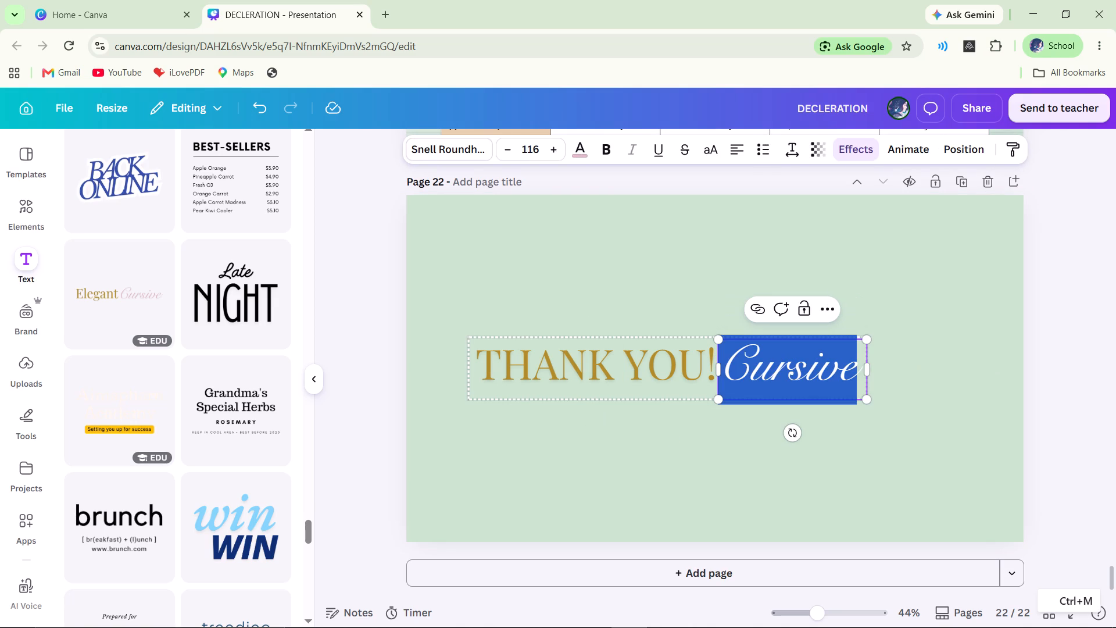
key("f")
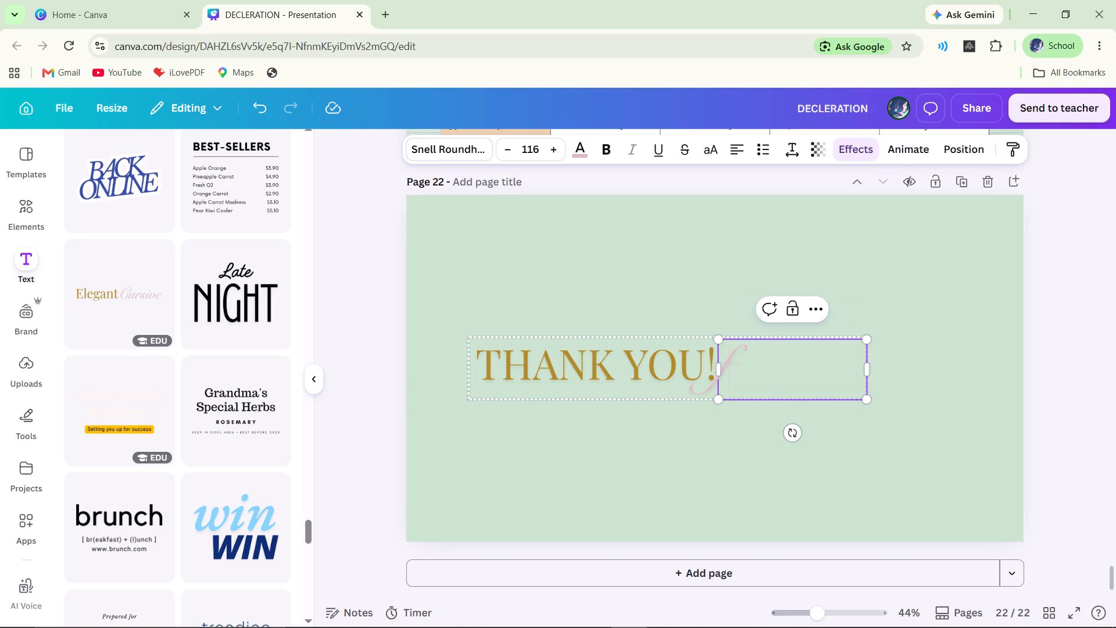
key("f")
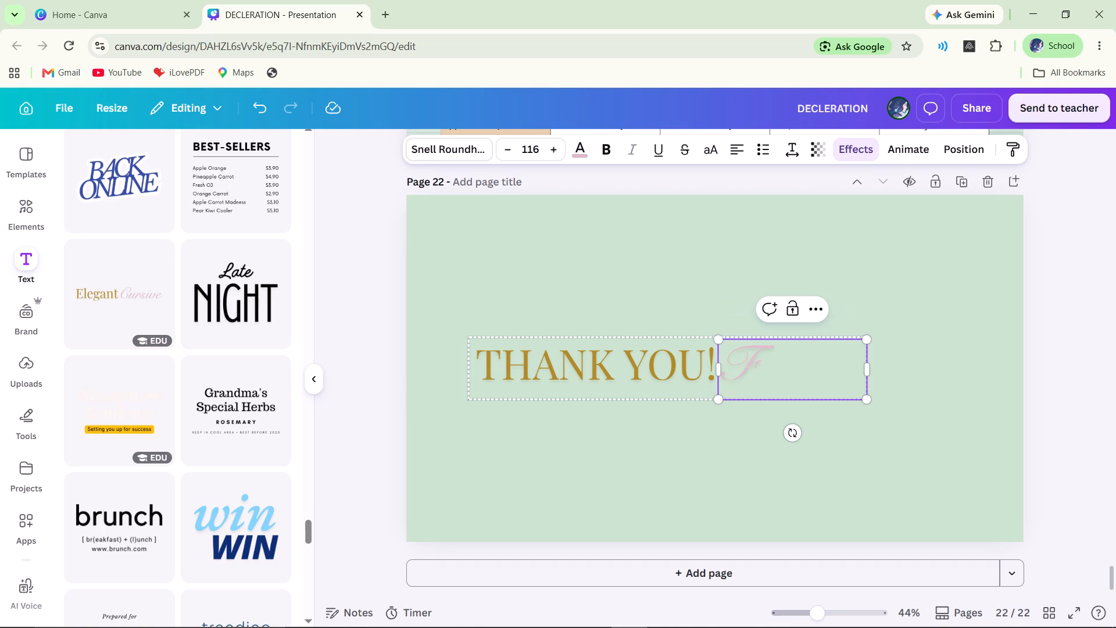
type("OR L")
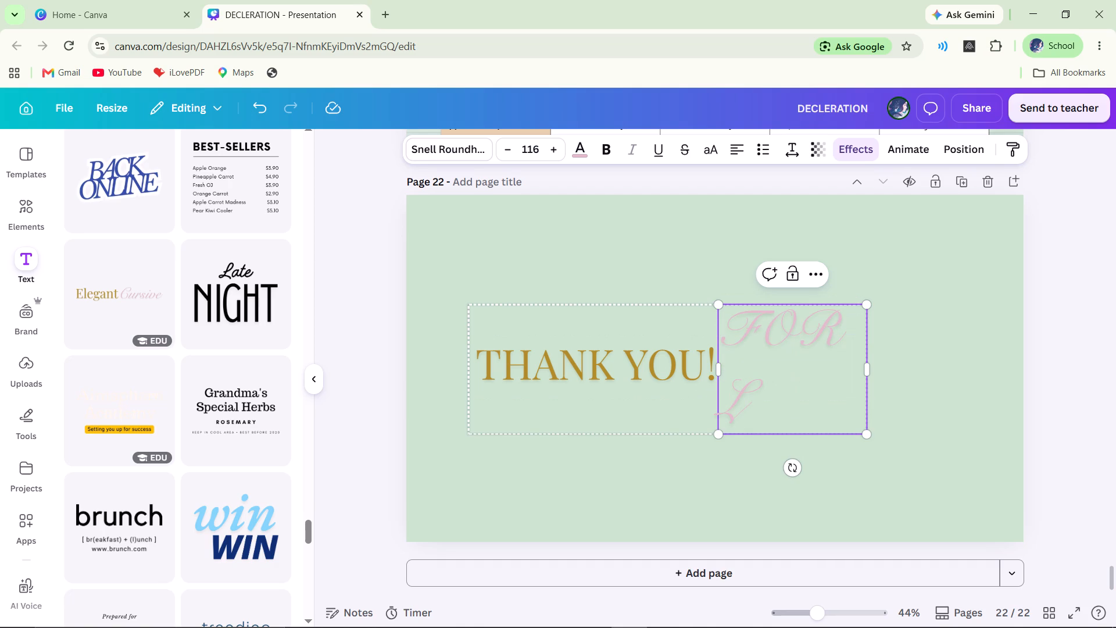
type("ISTENING")
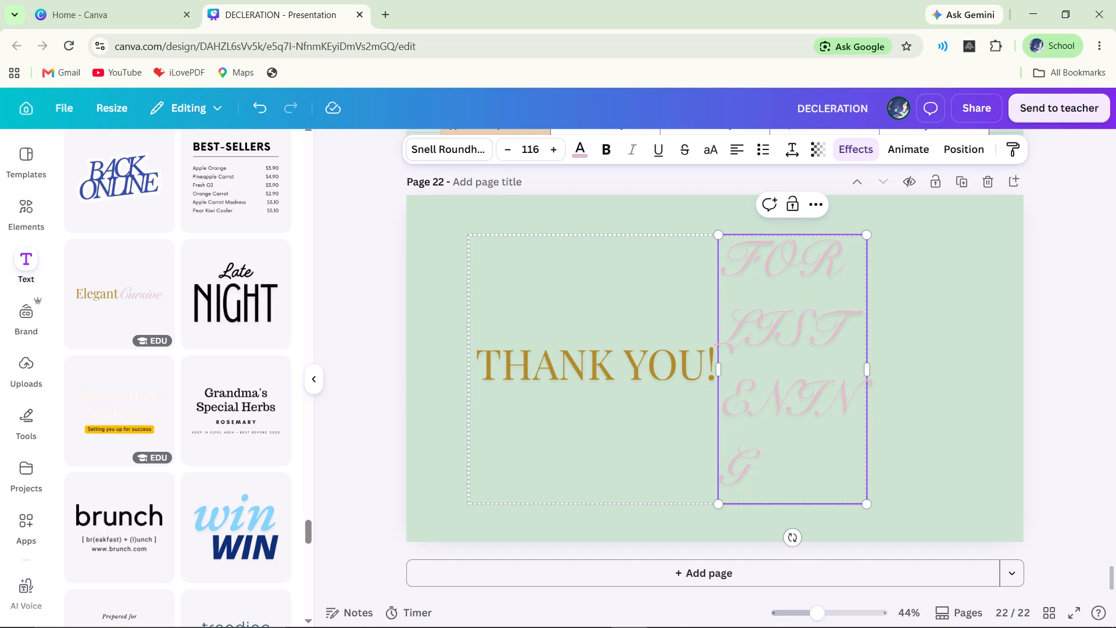
Widen the "FOR LISTENING" text box to about 1,220 so that "LISTENING" fits on a single line.
left_click_drag(871, 371, 918, 373)
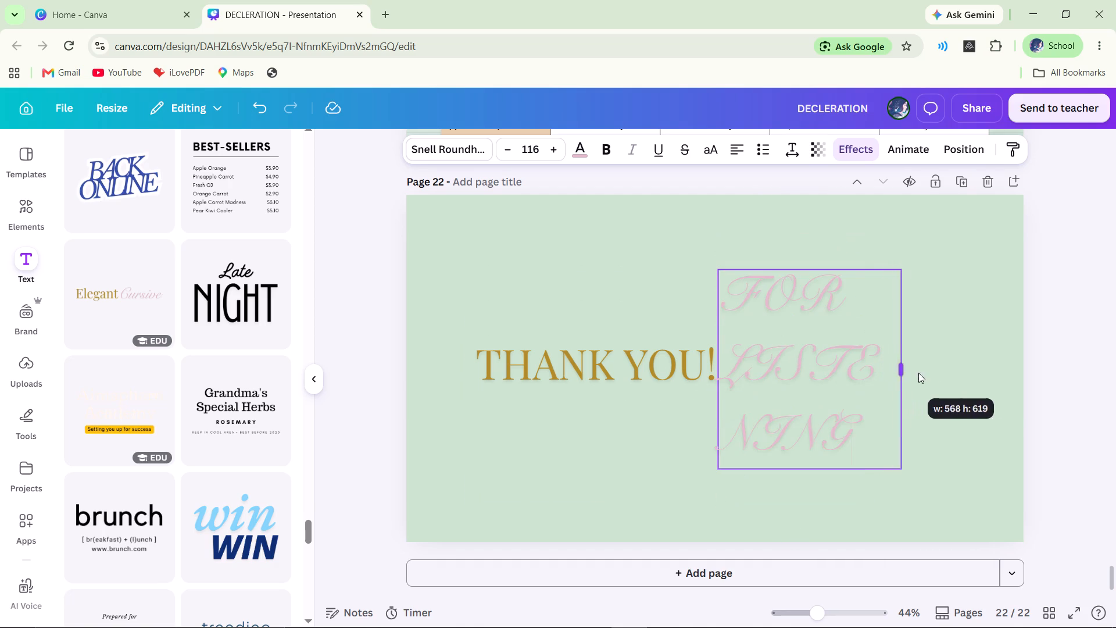
left_click_drag(918, 373, 1115, 402)
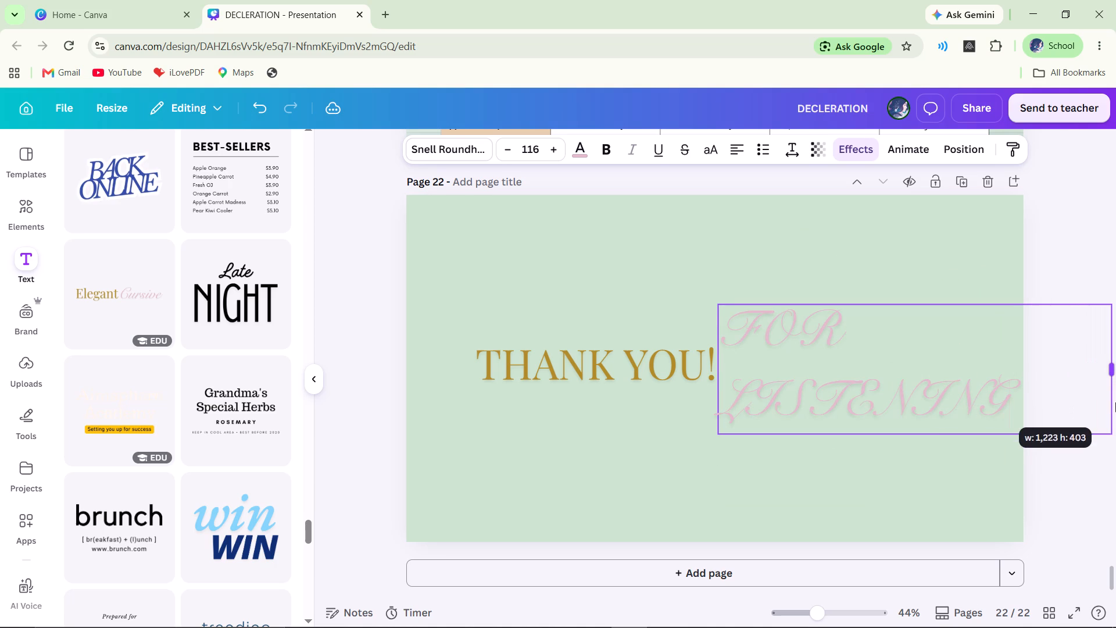
left_click_drag(1115, 402, 1114, 402)
left_click(1114, 402)
left_click(1046, 519)
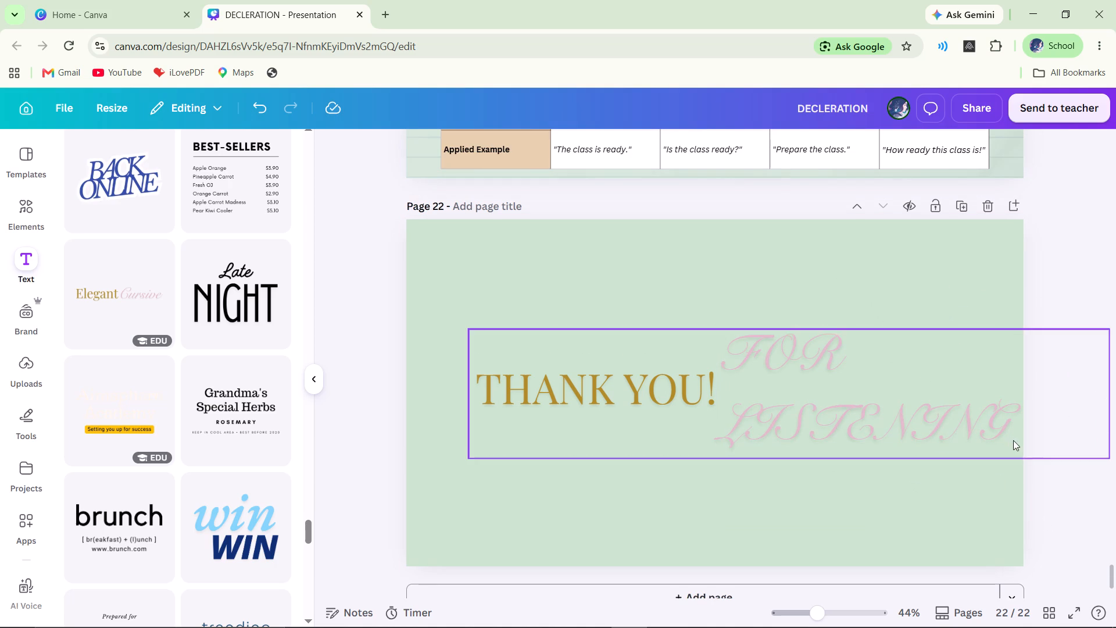
Shift the lettering group toward the page's left edge and widen the "FOR LISTENING" box until the phrase fits on one line.
left_click(1024, 448)
double_click(1026, 437)
left_click(1006, 433)
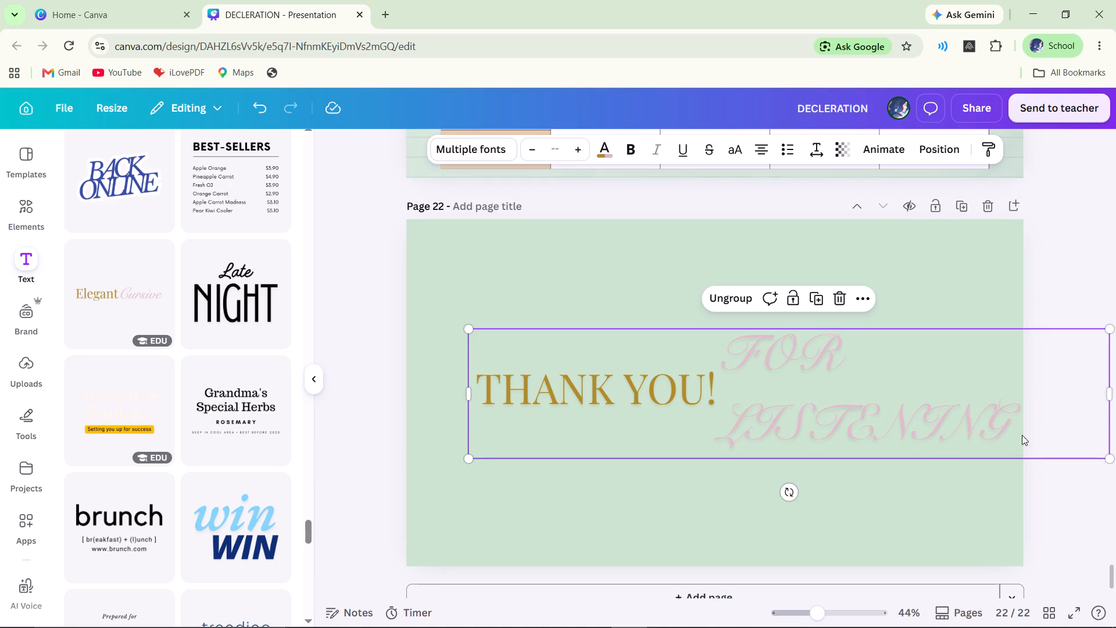
left_click_drag(1022, 435, 922, 419)
left_click(922, 419)
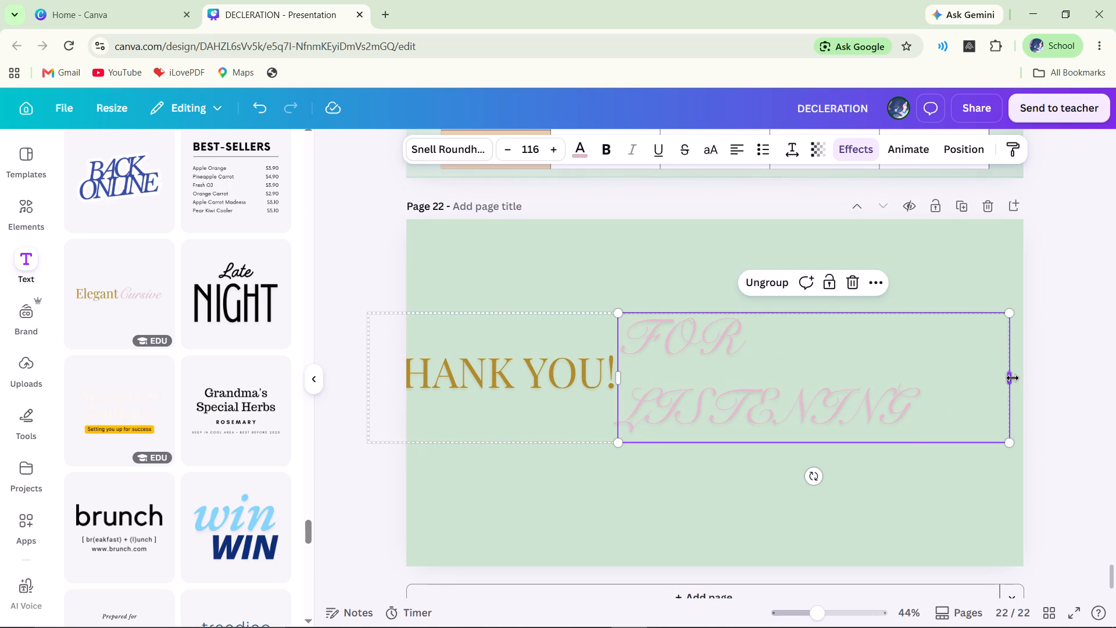
left_click_drag(1013, 377, 1096, 387)
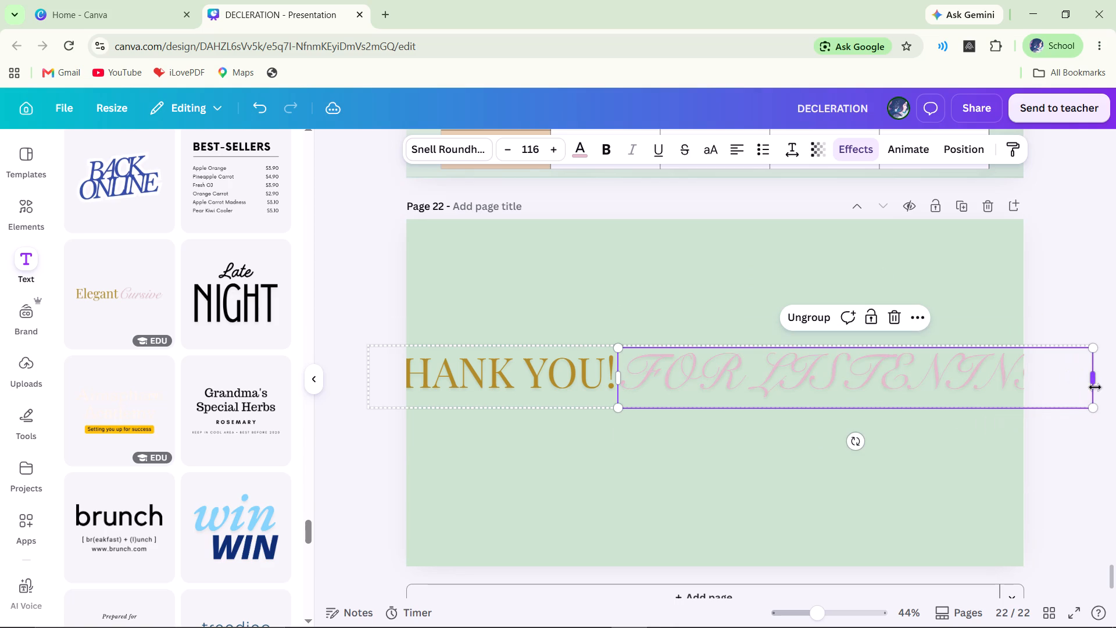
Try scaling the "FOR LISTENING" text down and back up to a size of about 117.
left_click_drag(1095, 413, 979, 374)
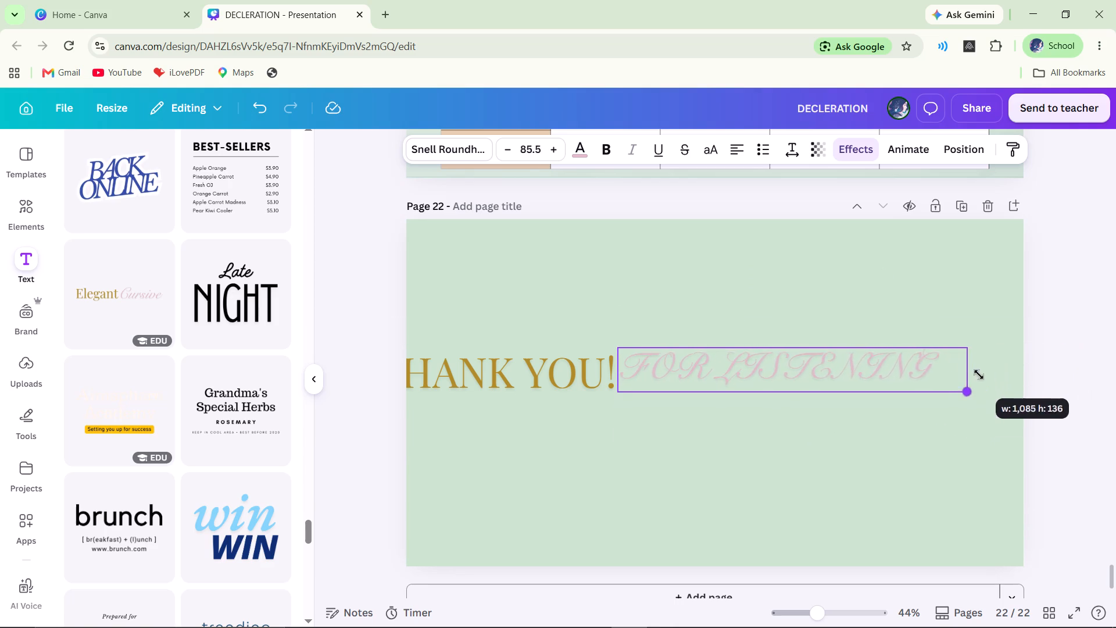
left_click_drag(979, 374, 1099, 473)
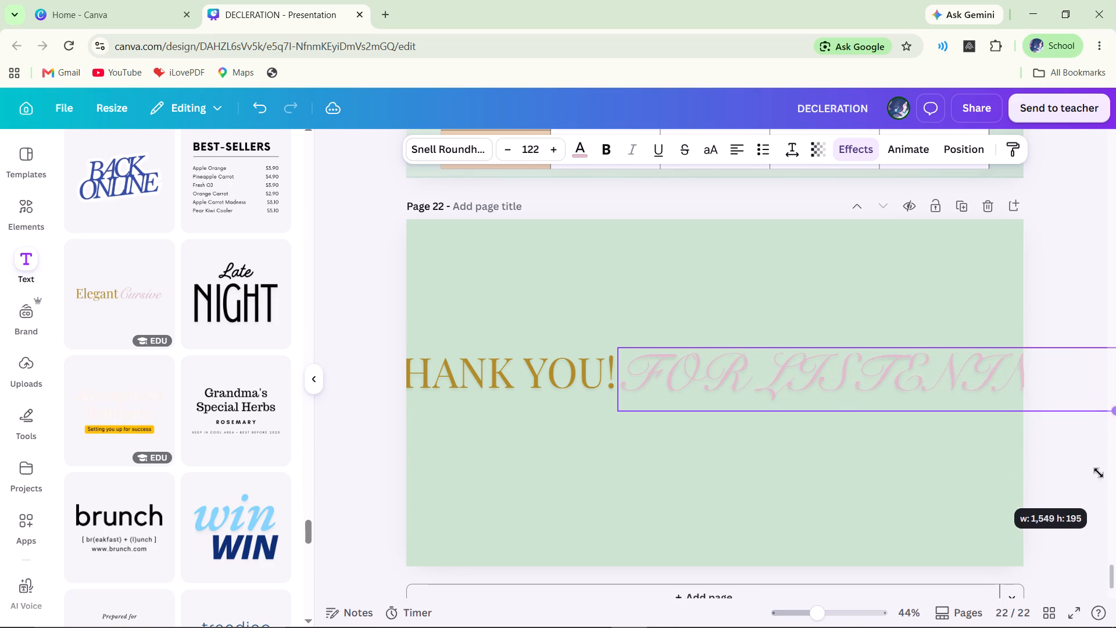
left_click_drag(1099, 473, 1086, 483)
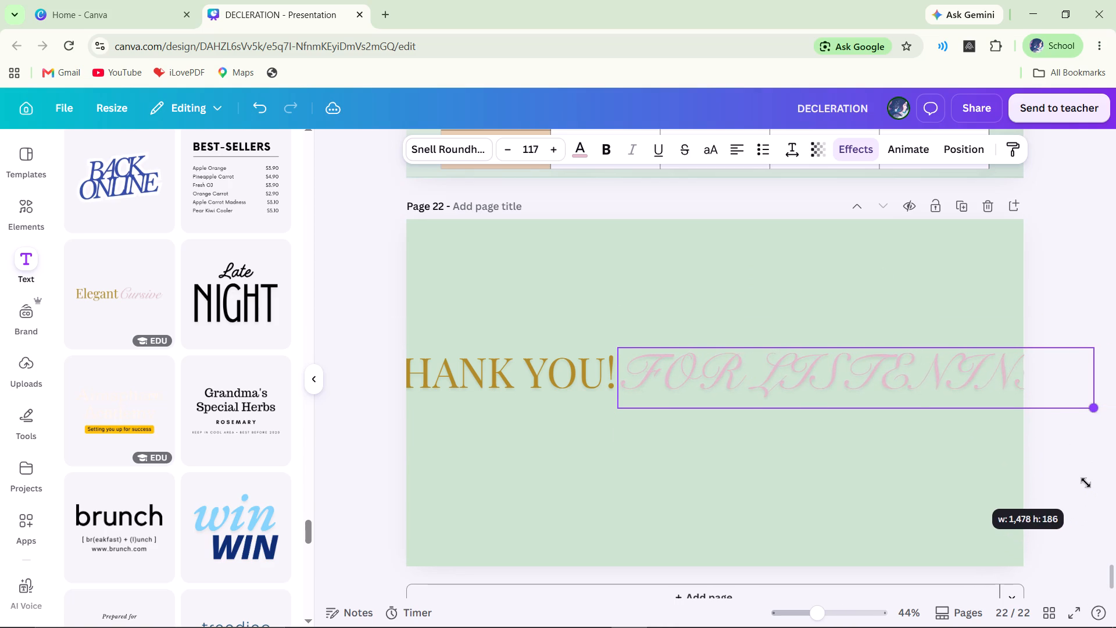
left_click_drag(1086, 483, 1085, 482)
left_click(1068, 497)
Scale the whole lettering group down to a little over half its size and move it near the middle of page 22.
left_click(956, 410)
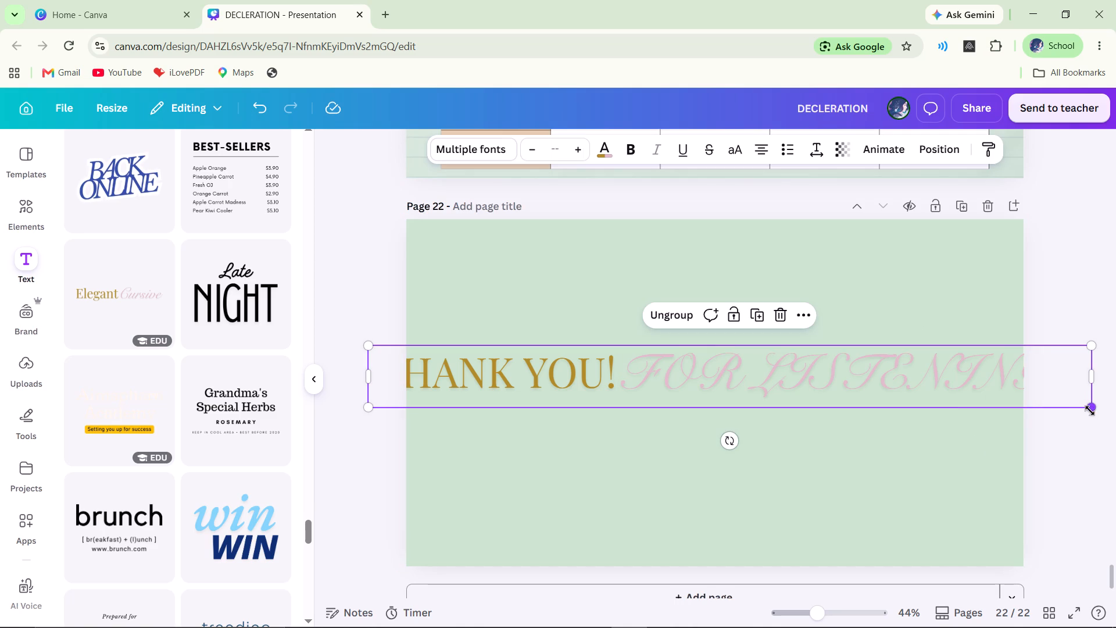
left_click_drag(1092, 412, 783, 380)
left_click(783, 380)
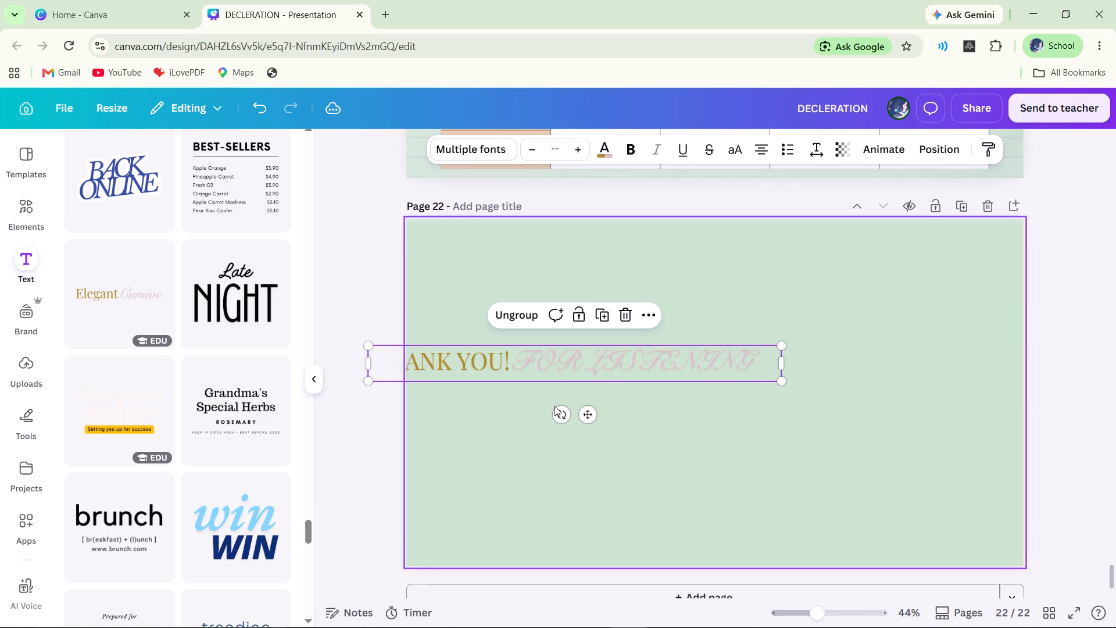
left_click_drag(592, 418, 716, 446)
left_click(716, 446)
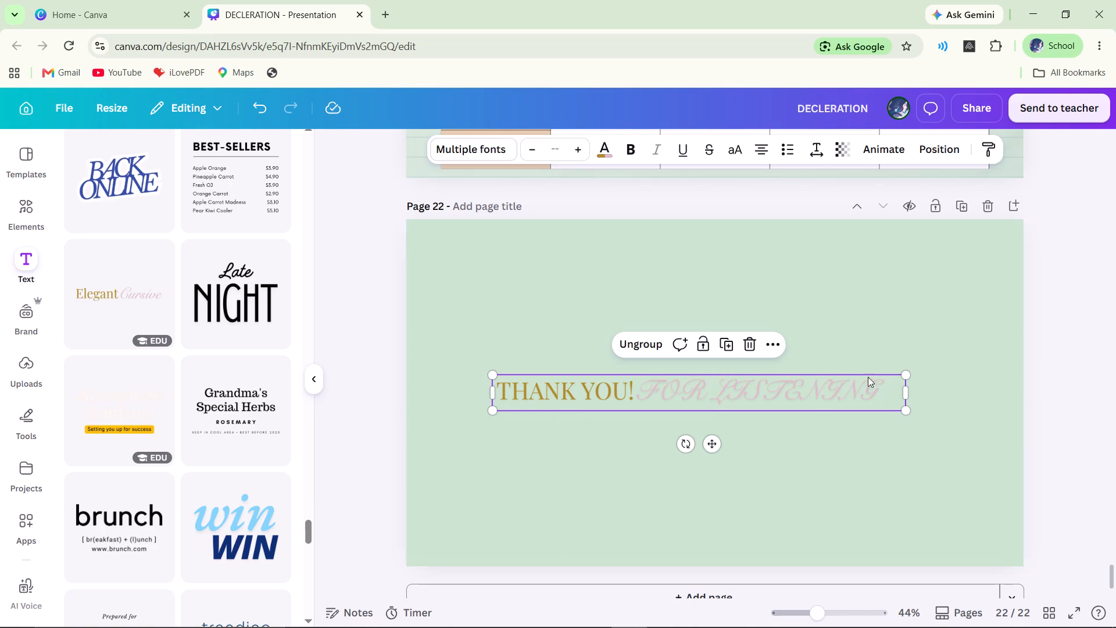
Narrow the lettering group so that "THANK YOU!" and "FOR LISTENING" each wrap onto two lines.
left_click_drag(908, 395, 867, 404)
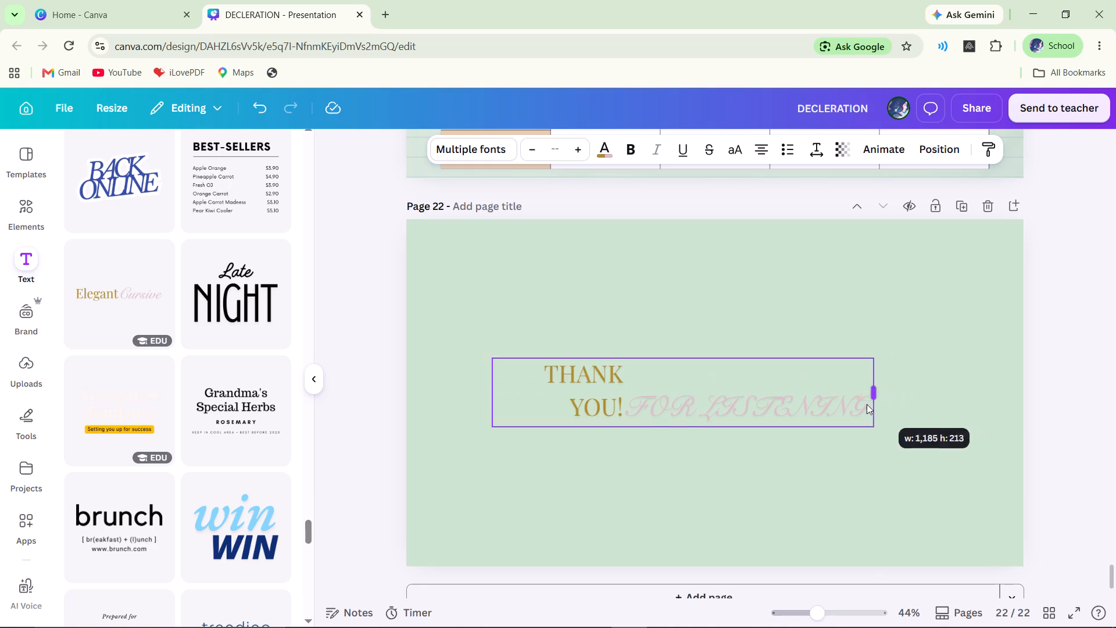
left_click_drag(867, 404, 556, 423)
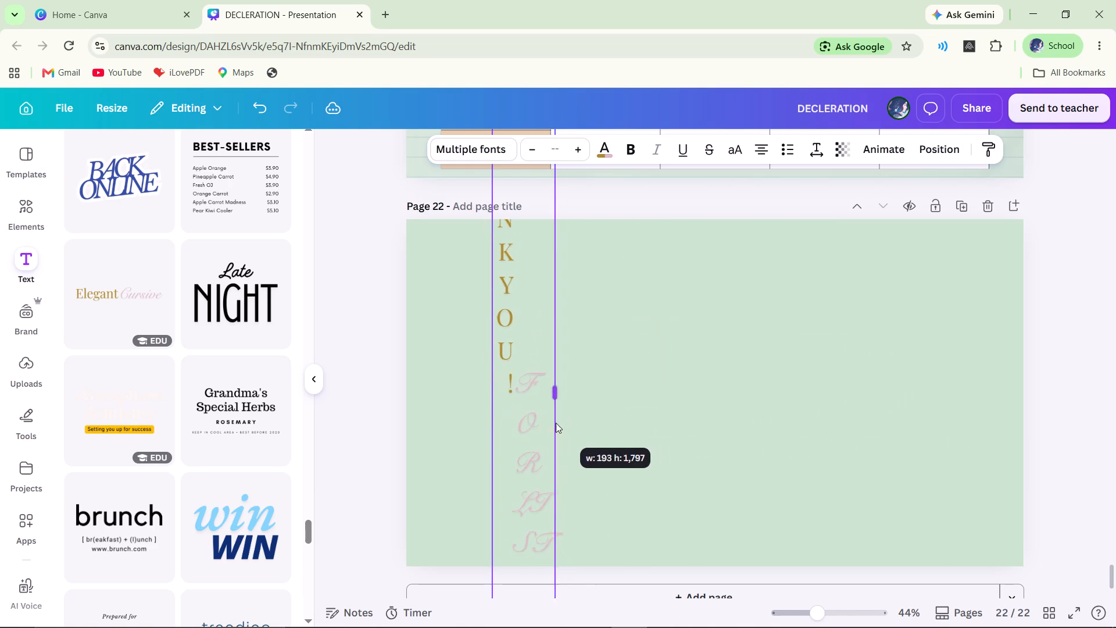
left_click_drag(556, 423, 797, 447)
Ungroup the "THANK YOU!" and "FOR LISTENING" lettering on page 22 into separate text boxes.
left_click(618, 373)
left_click(596, 377)
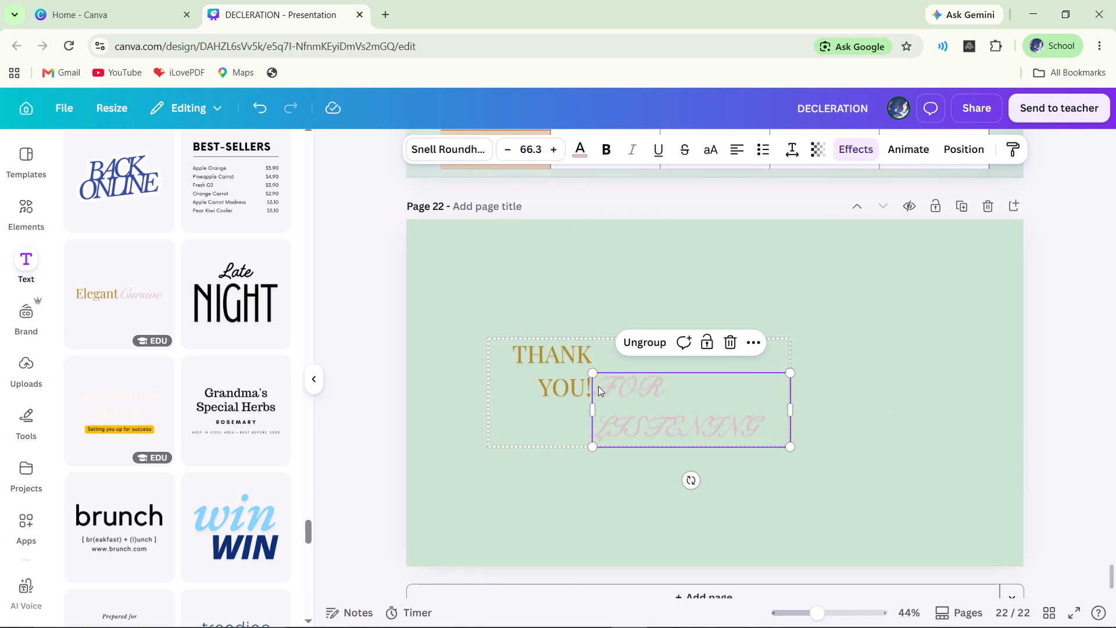
left_click(606, 391)
left_click(572, 393)
left_click(602, 387)
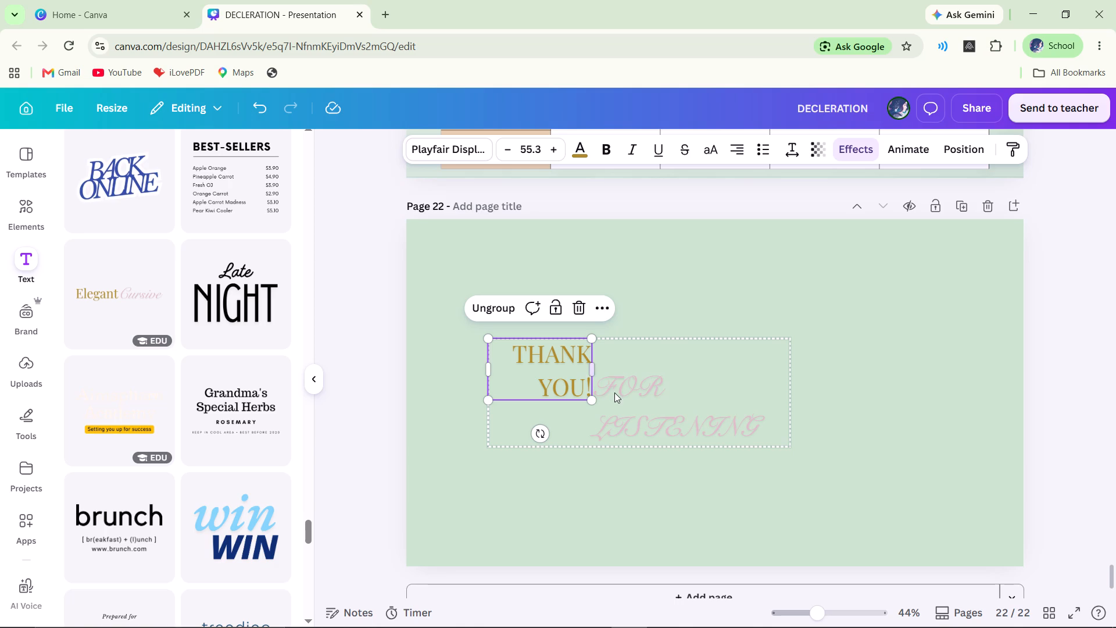
left_click(614, 392)
left_click_drag(464, 317, 607, 399)
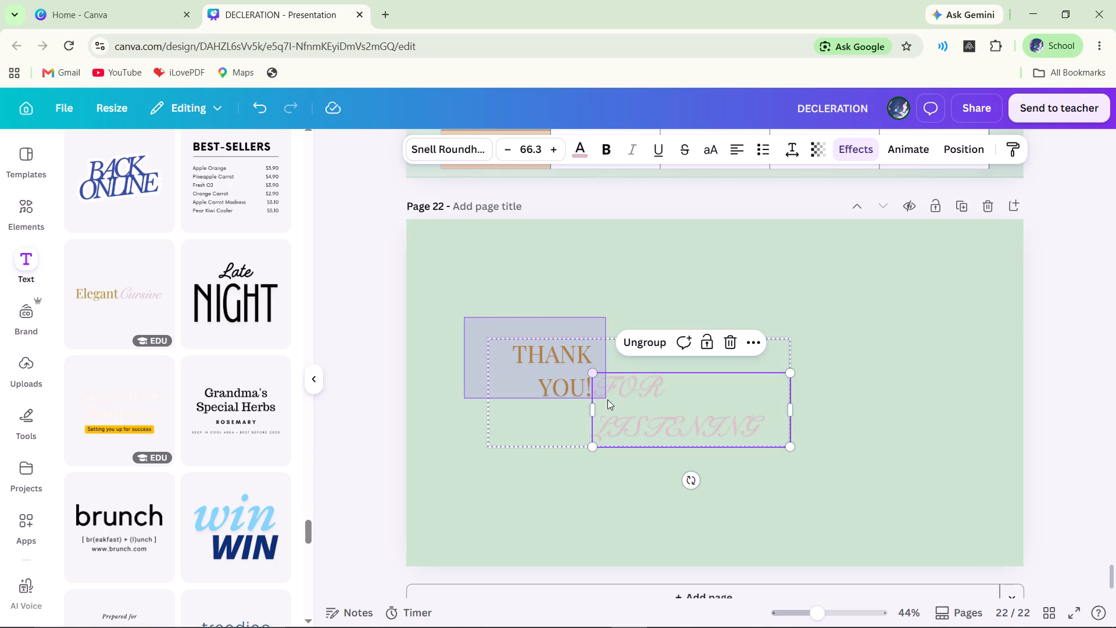
left_click_drag(607, 399, 627, 401)
left_click(627, 401)
double_click(606, 391)
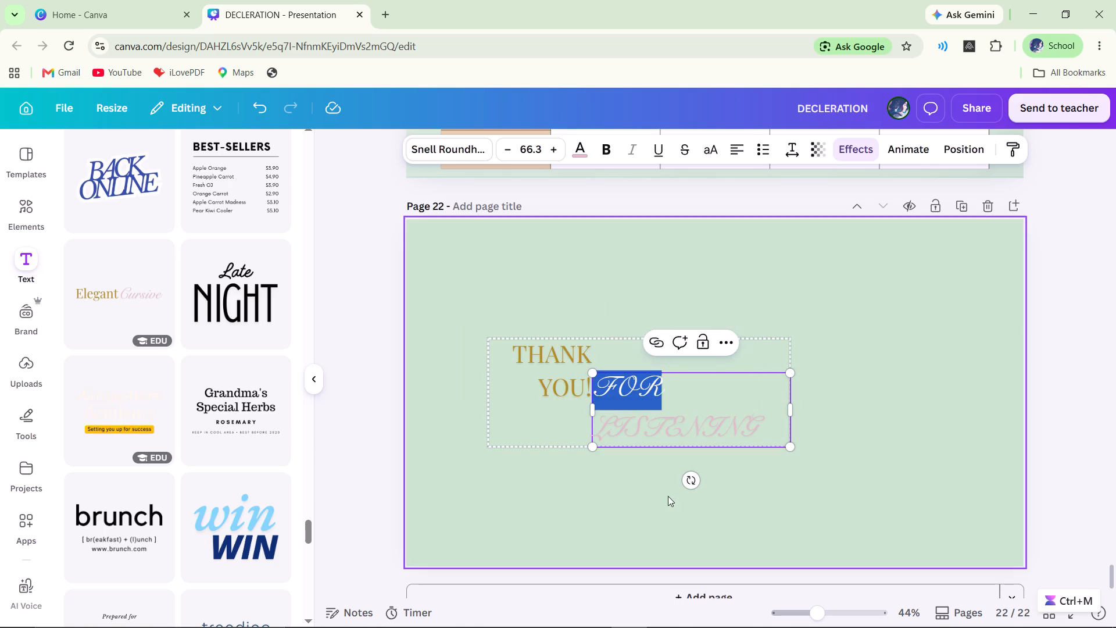
left_click(670, 499)
left_click(589, 374)
left_click(596, 379)
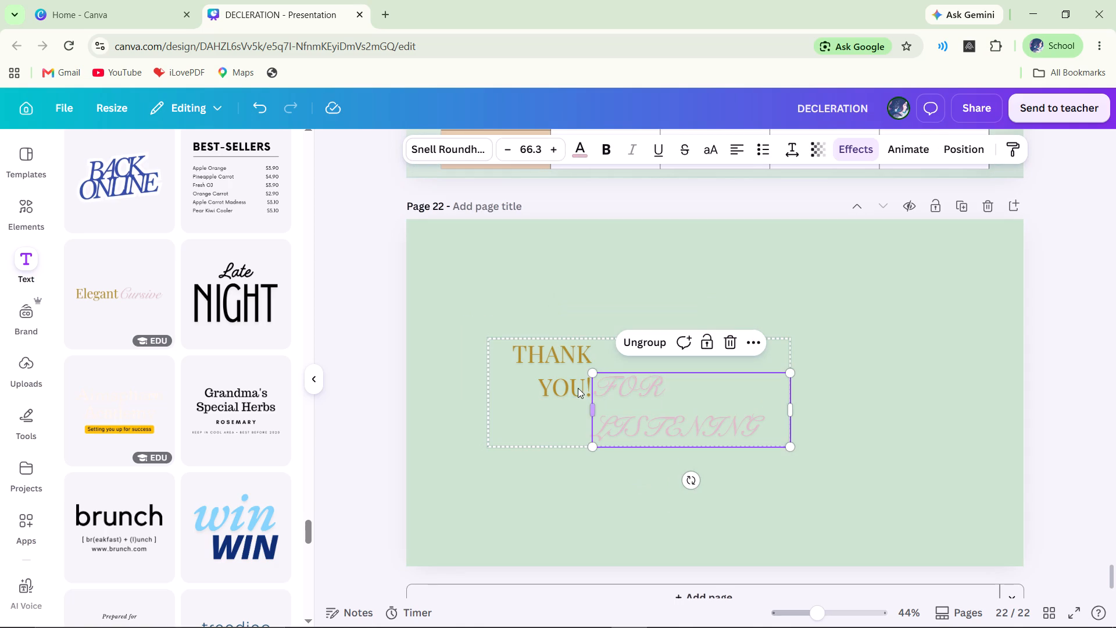
left_click(578, 388)
left_click(585, 389)
left_click(610, 386)
left_click(653, 344)
Move the "THANK YOU!" text box up so it sits on its own above "FOR LISTENING".
left_click_drag(656, 393, 632, 430)
double_click(633, 429)
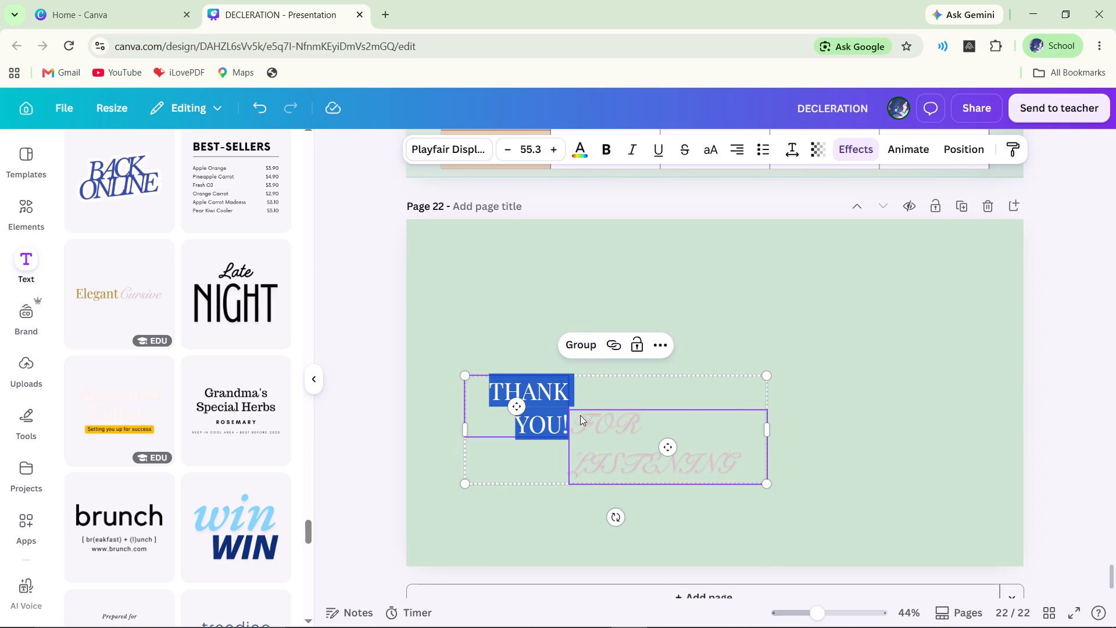
left_click(539, 449)
double_click(542, 413)
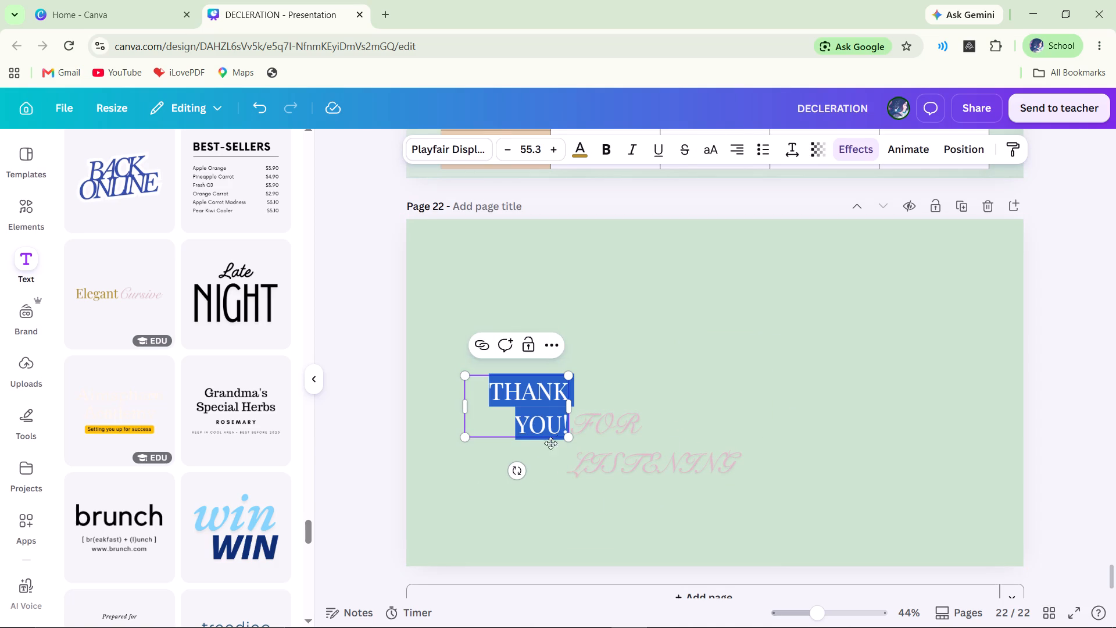
left_click(492, 424)
double_click(482, 457)
double_click(494, 423)
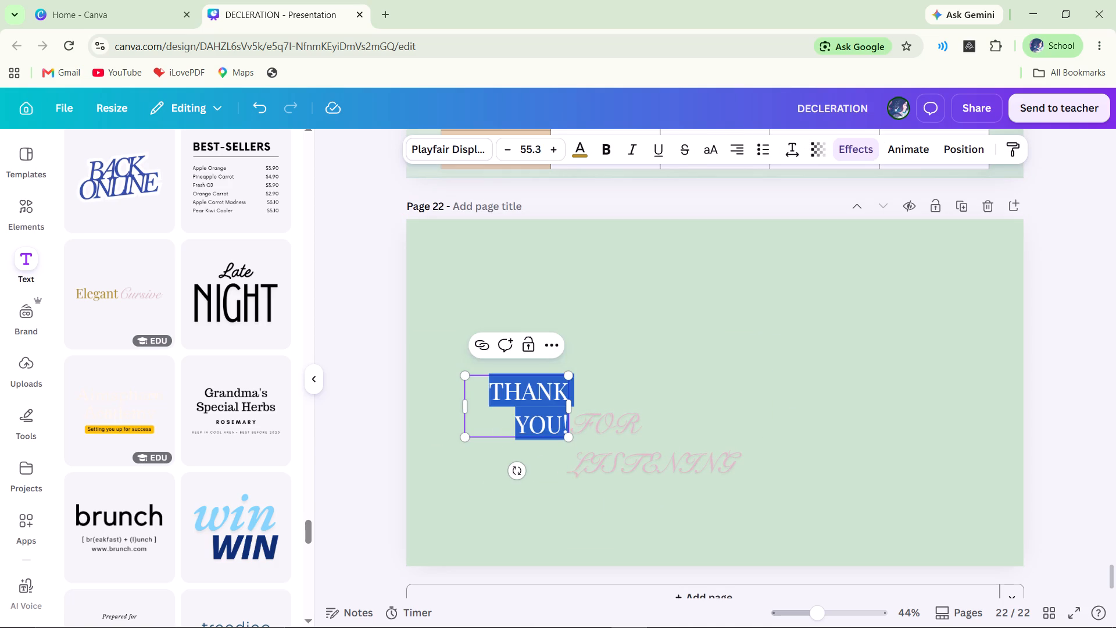
left_click(494, 448)
left_click(493, 424)
left_click_drag(493, 424, 580, 369)
left_click(580, 368)
double_click(588, 366)
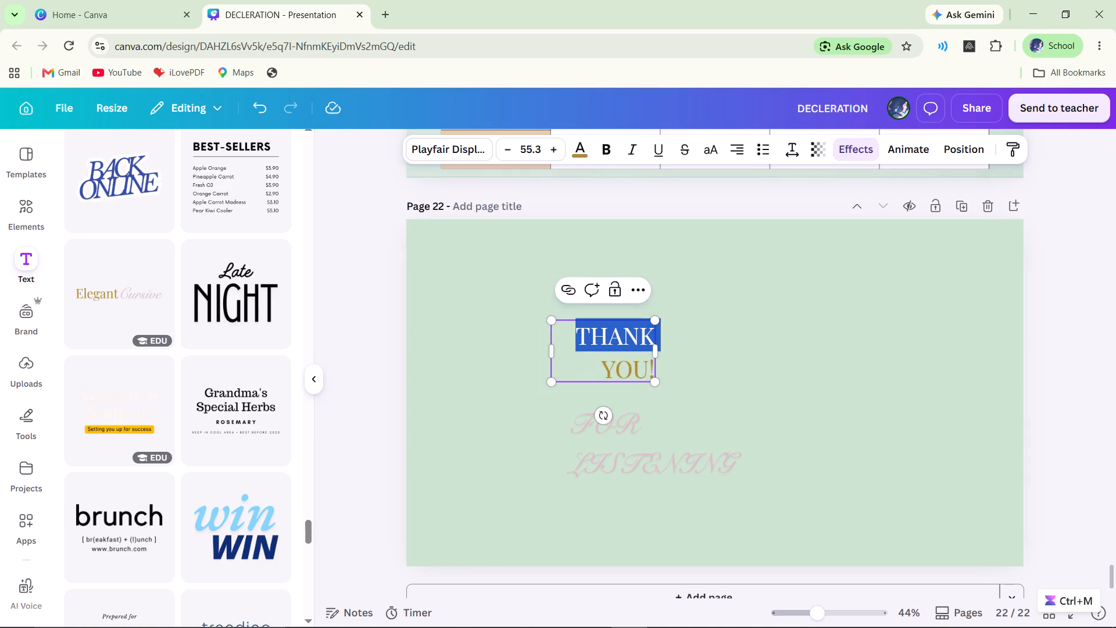
Widen the "THANK YOU!" box just enough to fit one line and shift it over above "FOR LISTENING".
double_click(592, 374)
left_click_drag(657, 353, 739, 359)
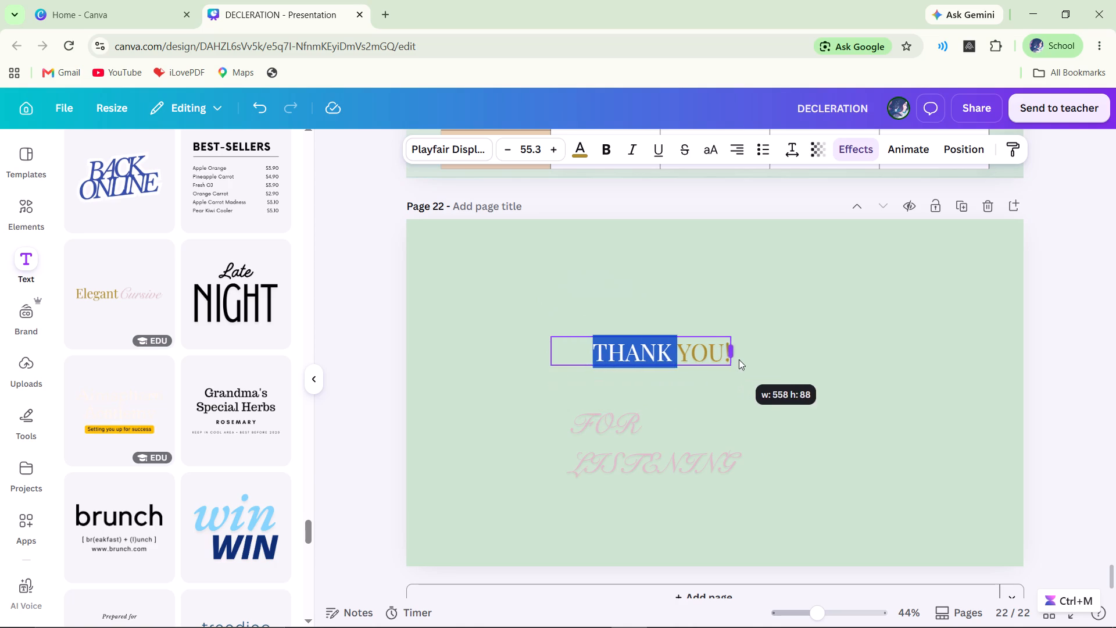
left_click_drag(739, 359, 691, 356)
left_click_drag(691, 356, 696, 359)
left_click(1072, 372)
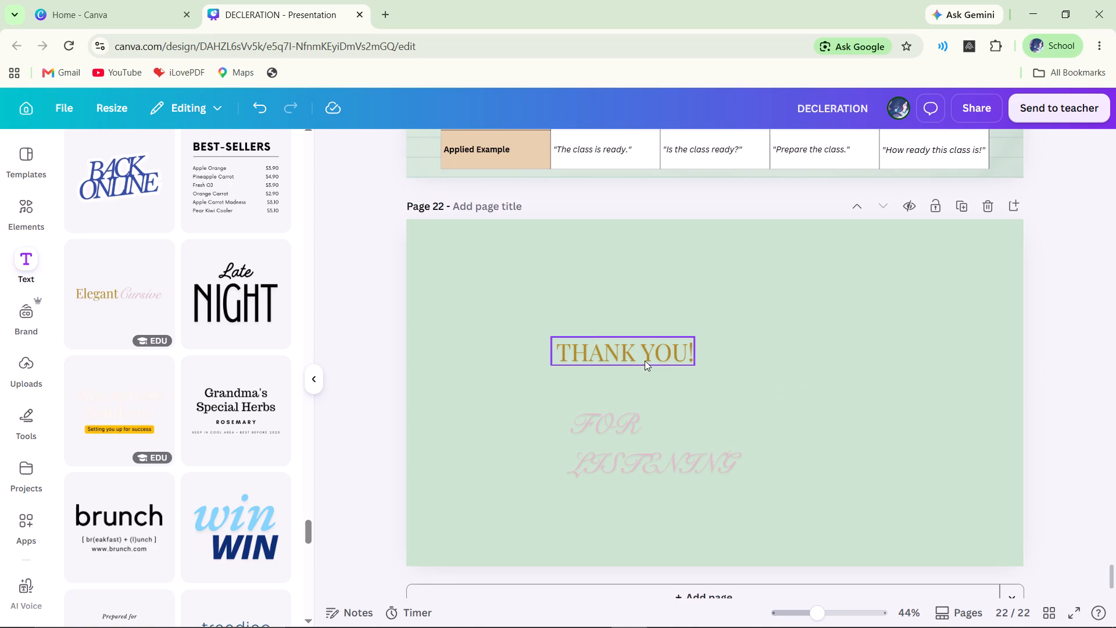
left_click_drag(647, 359, 709, 353)
Adjust the width of the "FOR LISTENING" box, leaving it slightly narrower with the phrase on two lines.
left_click(690, 465)
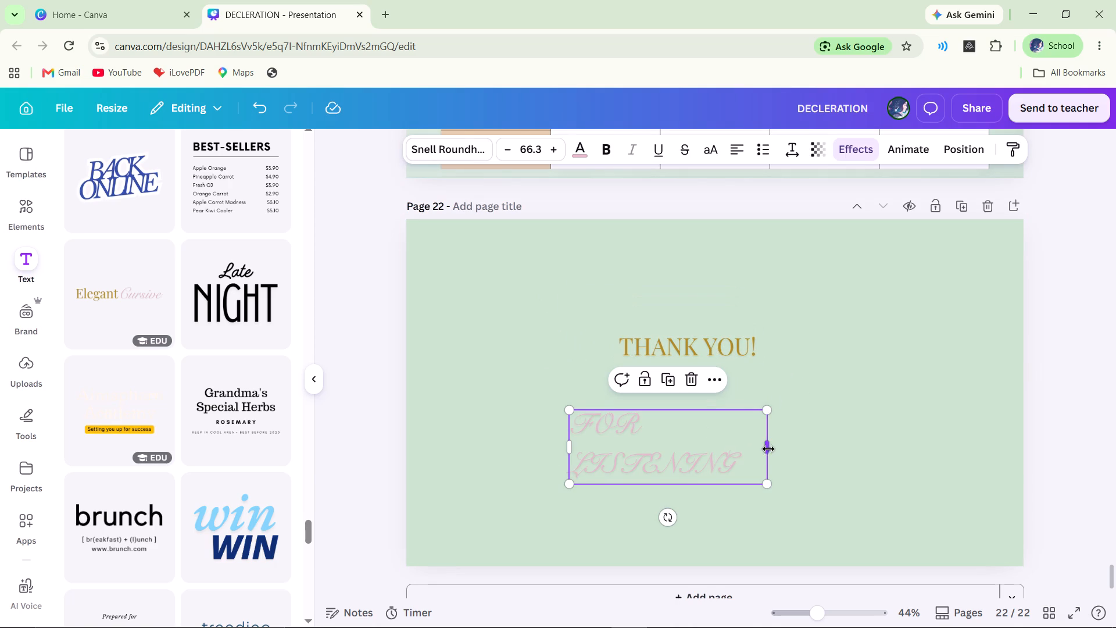
left_click_drag(773, 445, 795, 444)
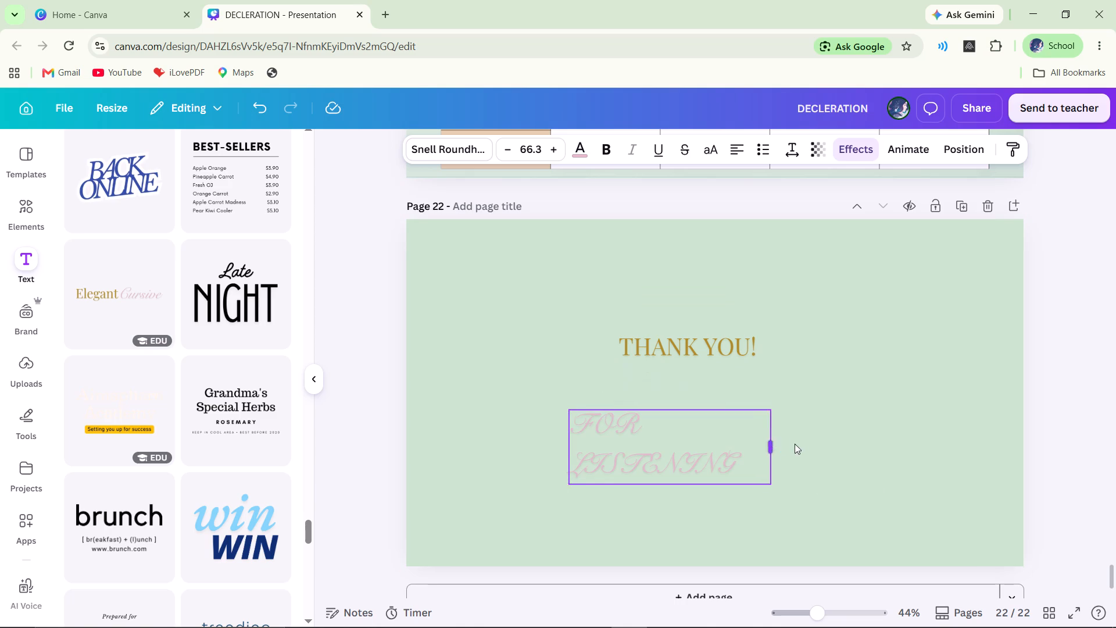
left_click_drag(795, 444, 852, 434)
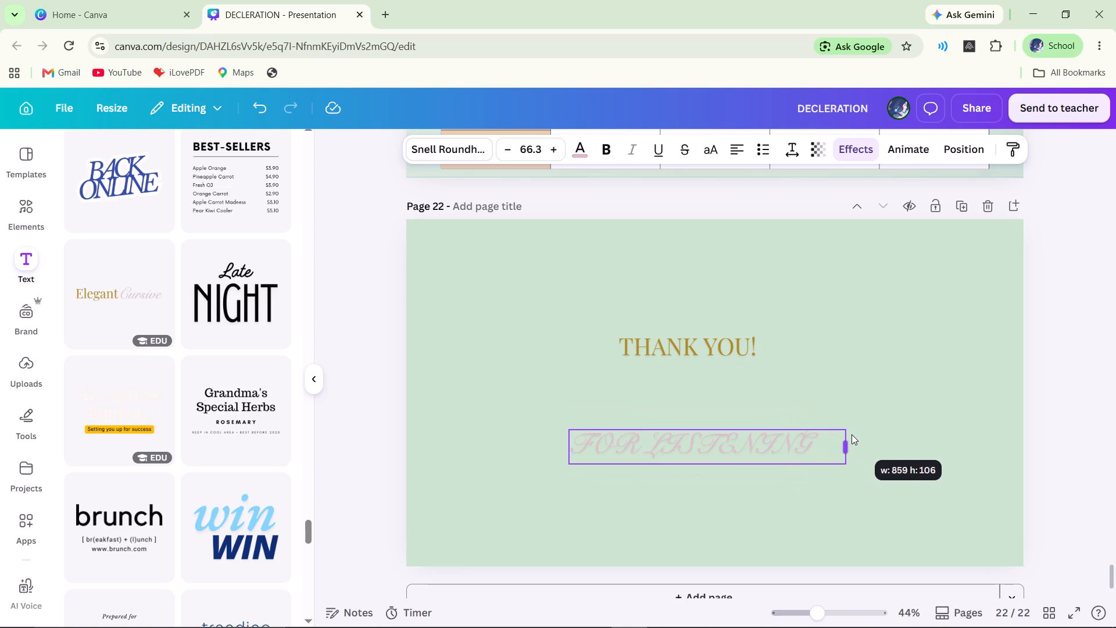
left_click_drag(852, 434, 759, 461)
Cycle the "FOR LISTENING" text alignment and set it to centered.
left_click(734, 151)
left_click(734, 151)
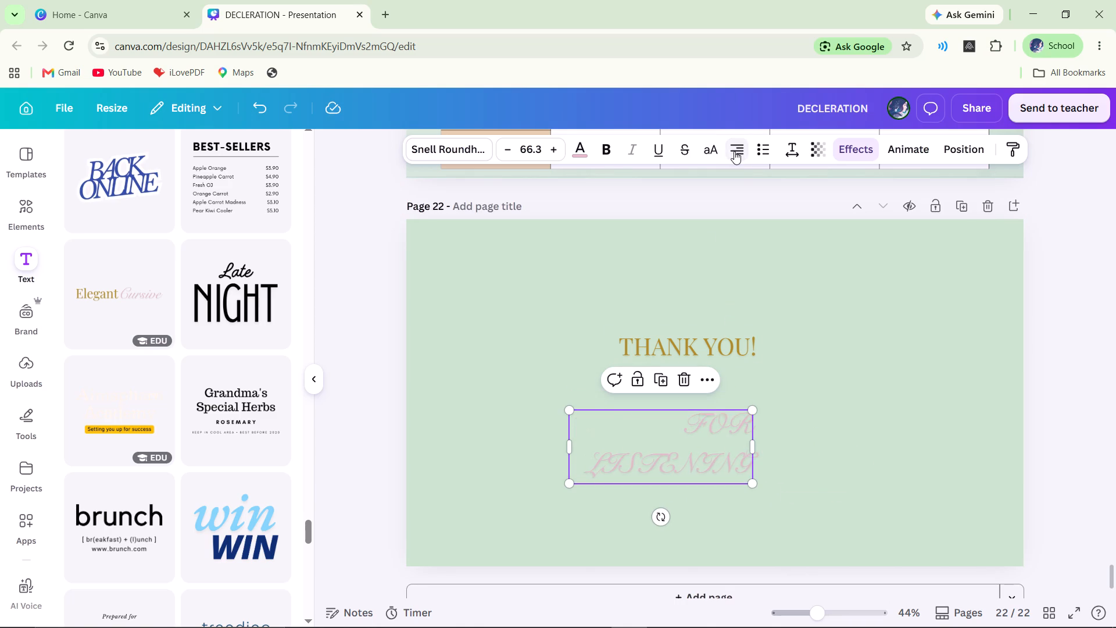
left_click(734, 151)
left_click(734, 151)
double_click(734, 151)
left_click(747, 152)
left_click(739, 142)
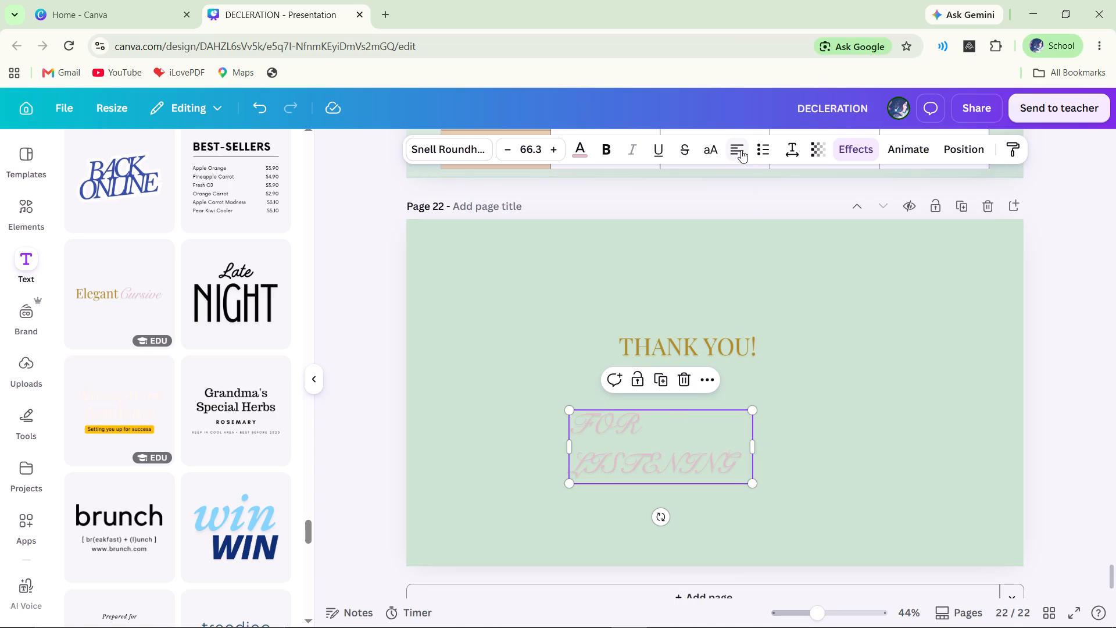
left_click(741, 150)
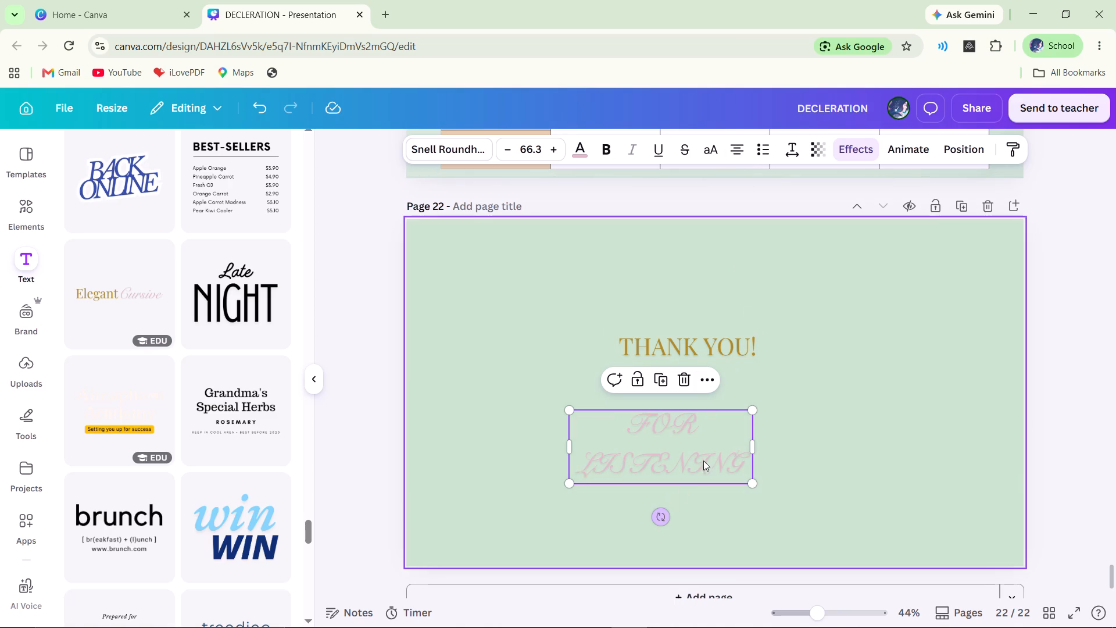
Move the "FOR LISTENING" box up so it is centered directly beneath "THANK YOU!".
left_click_drag(702, 454, 722, 421)
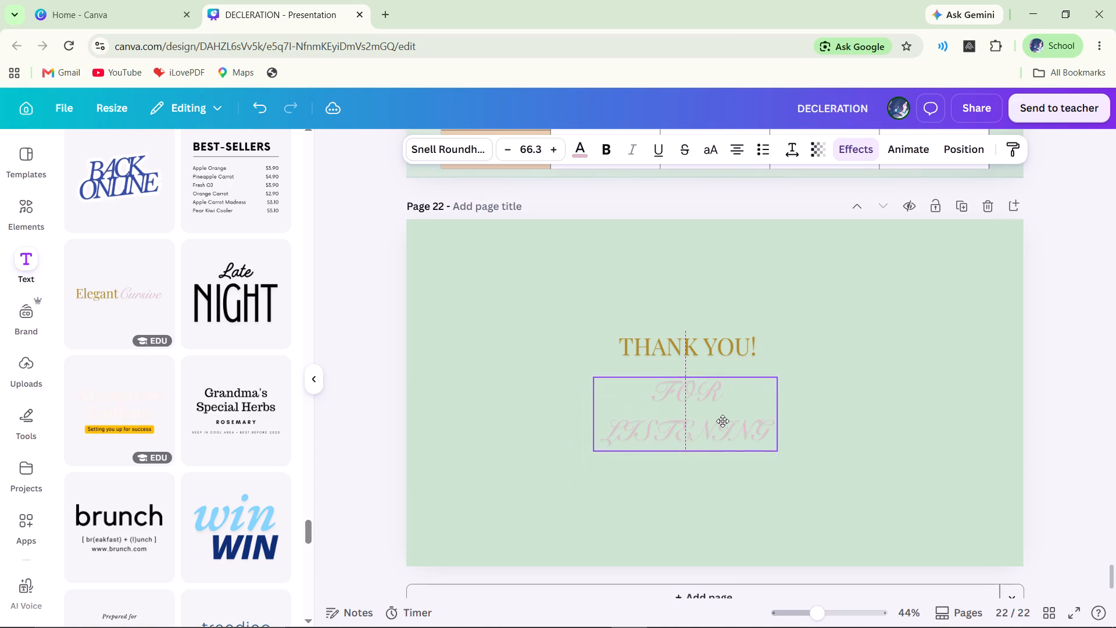
left_click_drag(722, 421, 724, 415)
left_click(724, 415)
Scale the "FOR LISTENING" text up to size 100 and make it bold.
left_click(776, 444)
left_click_drag(776, 444, 852, 497)
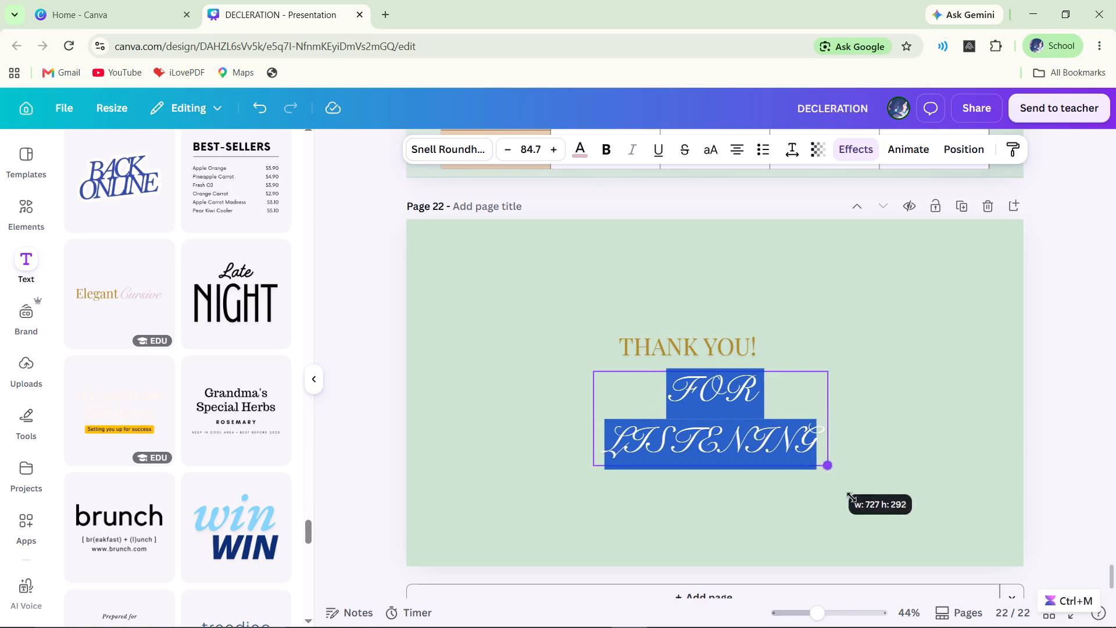
left_click_drag(852, 497, 861, 506)
left_click(603, 154)
left_click(557, 237)
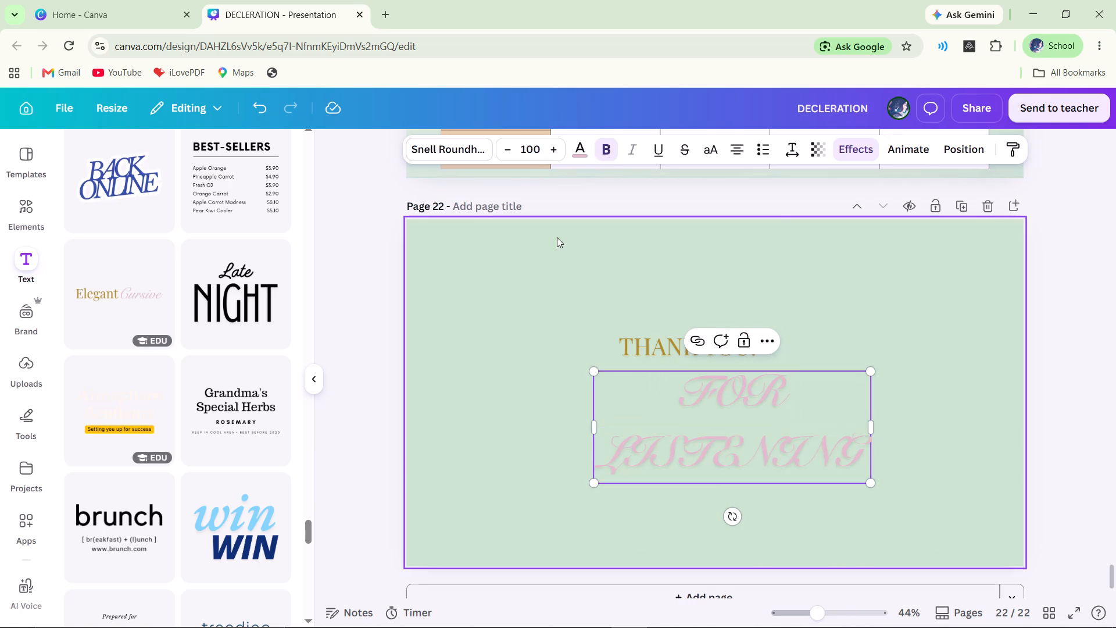
Shift the enlarged "FOR LISTENING" box to the horizontal center of page 22, below "THANK YOU!".
left_click_drag(779, 414, 753, 412)
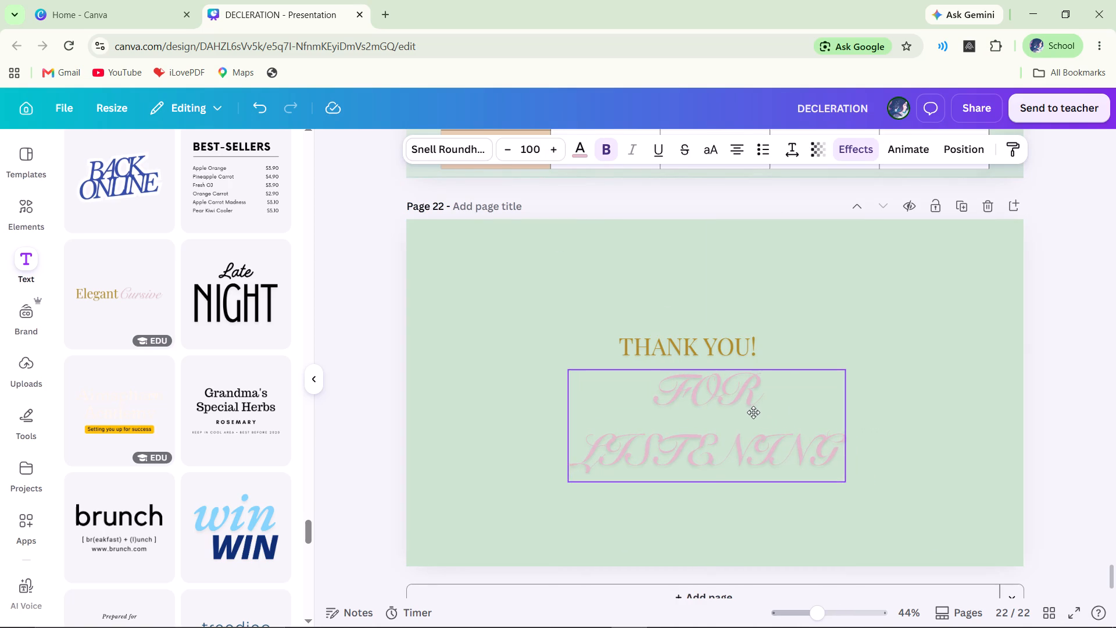
left_click_drag(753, 412, 760, 413)
left_click(822, 332)
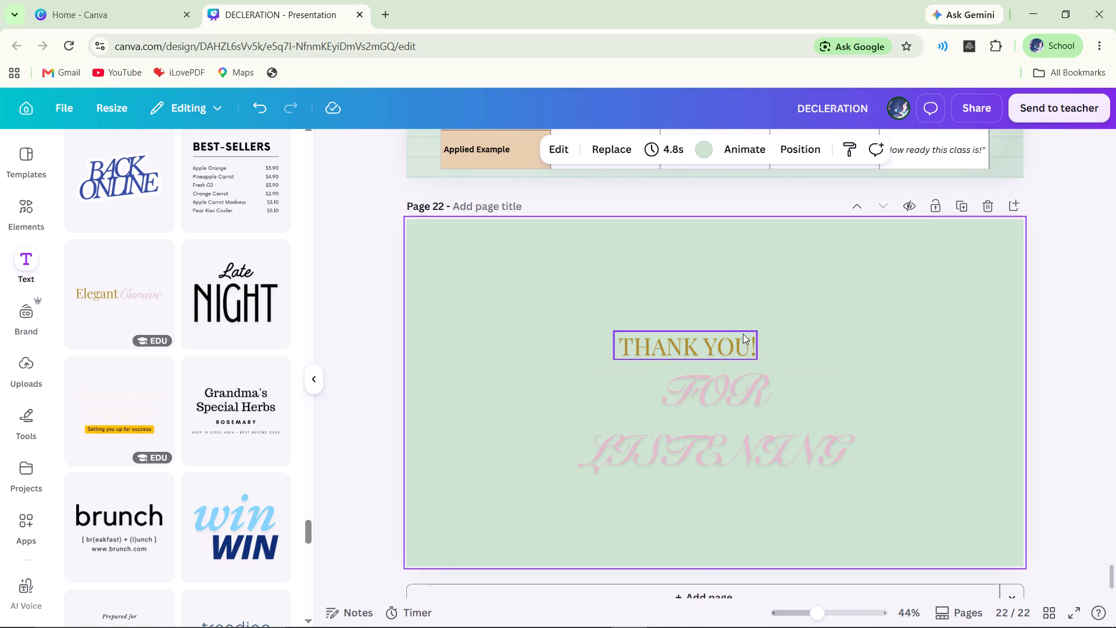
Scale the "THANK YOU!" text up to size 77.1 and nudge it slightly closer to "FOR LISTENING".
left_click(739, 341)
left_click_drag(754, 329, 809, 308)
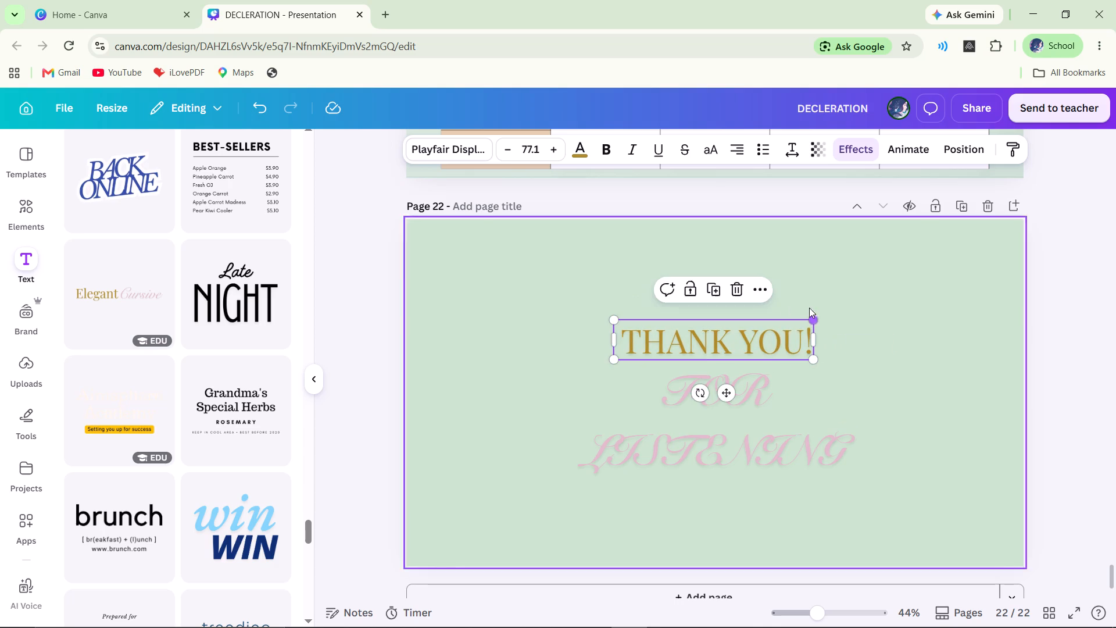
left_click(773, 333)
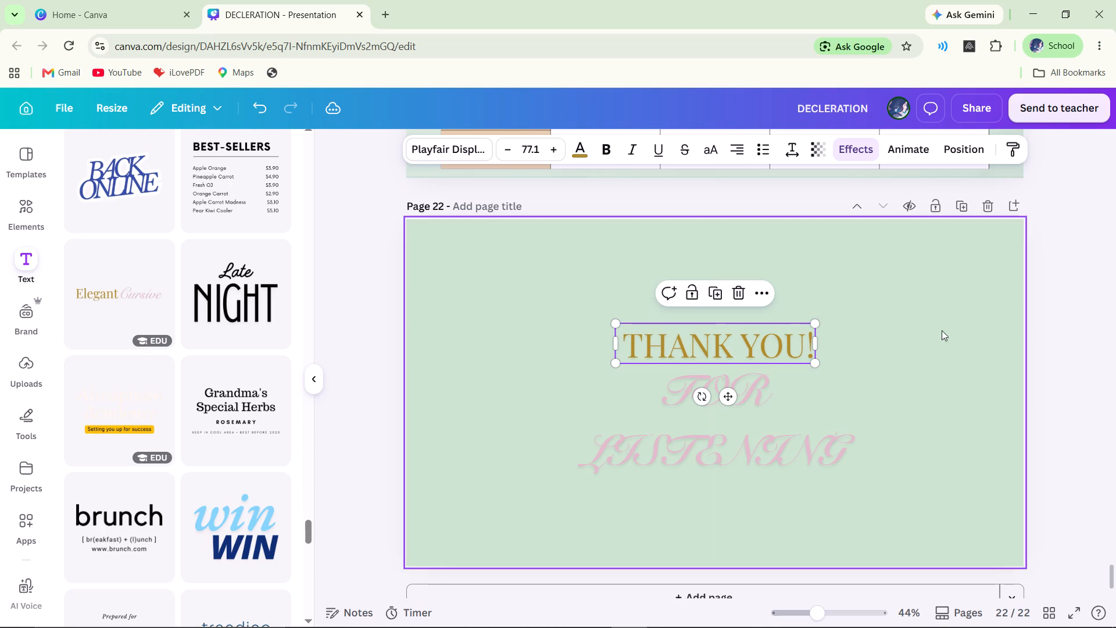
left_click(1062, 302)
Set the "FOR LISTENING" letter spacing to 20 and its line spacing to 1.07.
scroll(1068, 301, "down", 1)
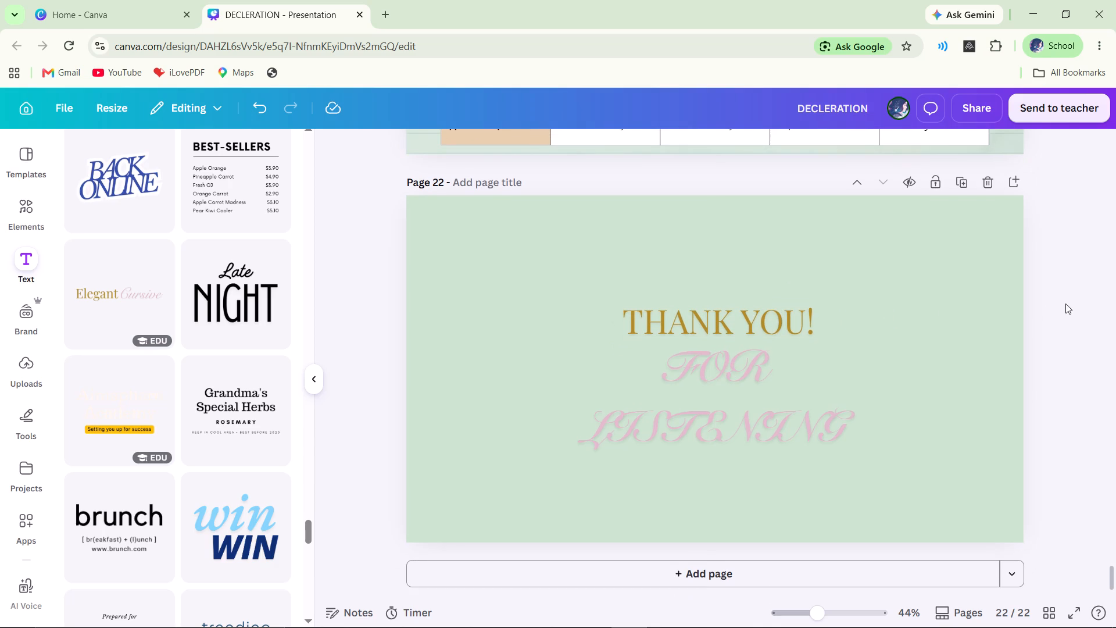
left_click_drag(782, 379, 773, 381)
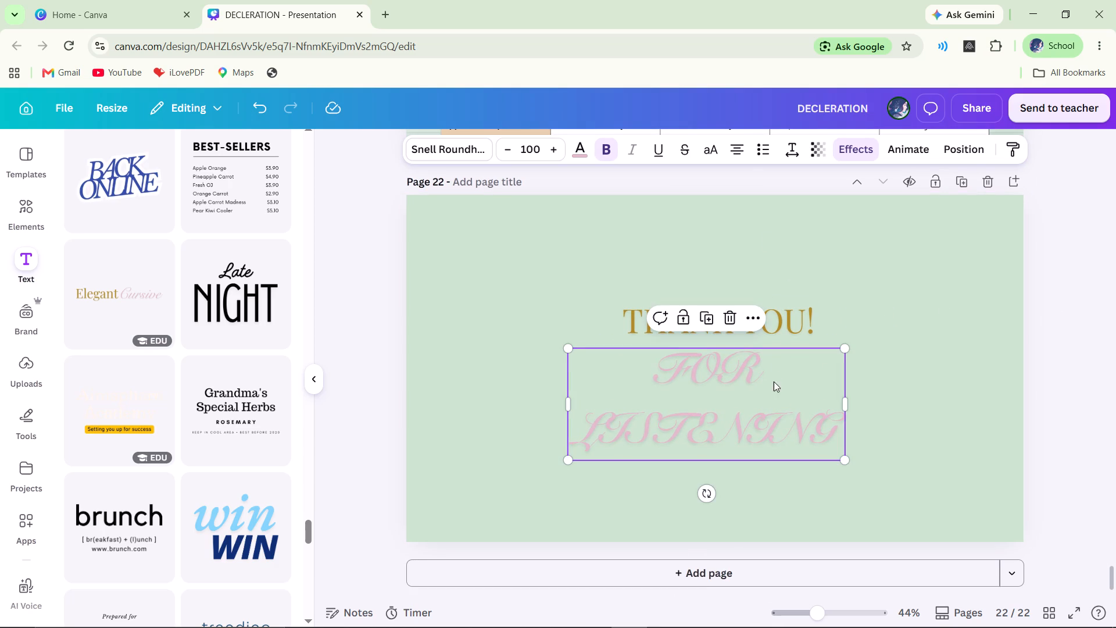
left_click(793, 152)
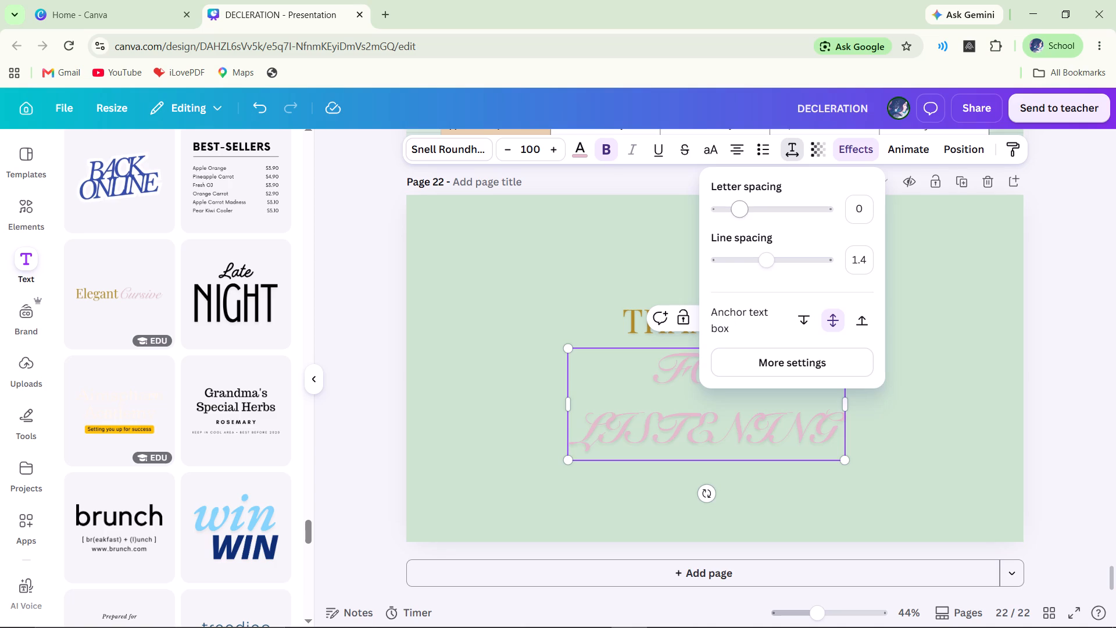
left_click_drag(742, 214, 739, 216)
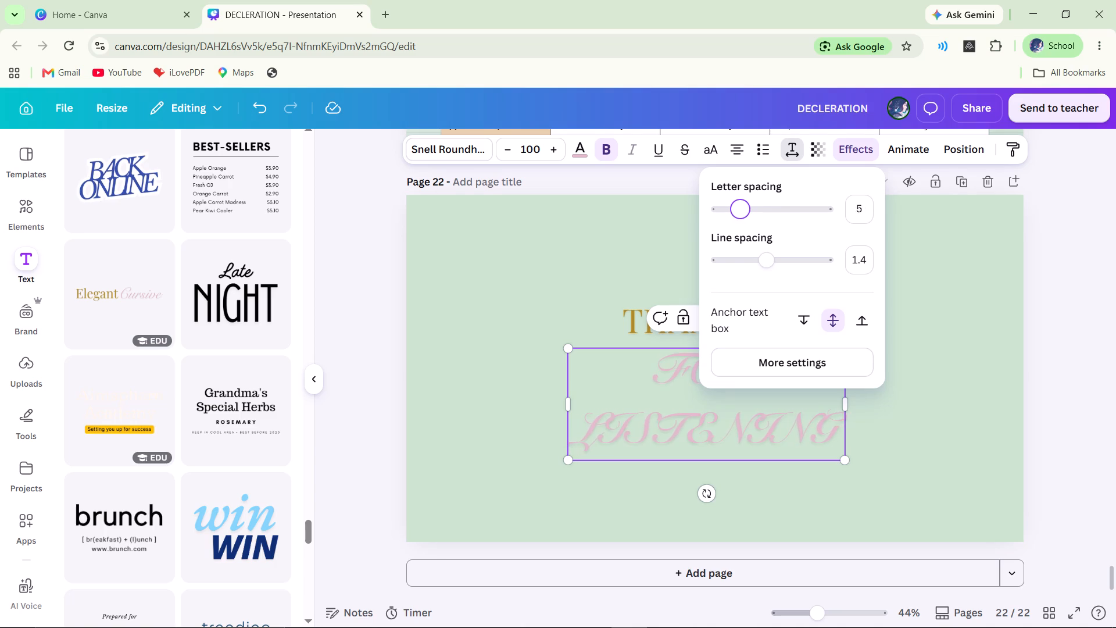
left_click_drag(739, 216, 741, 222)
left_click(741, 223)
left_click_drag(764, 271, 762, 270)
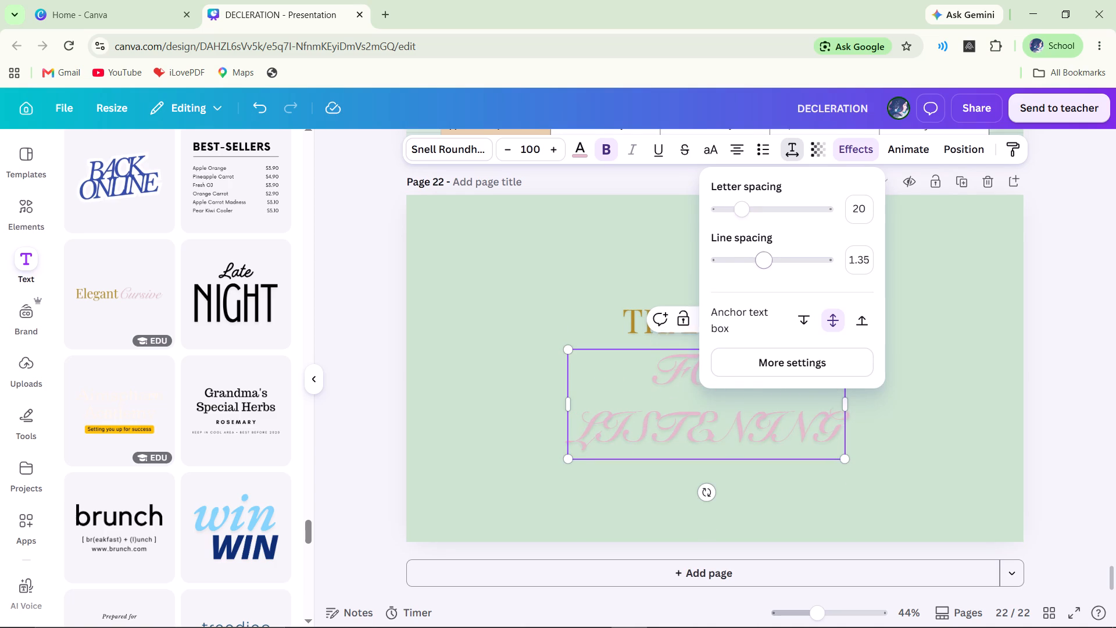
left_click_drag(762, 270, 748, 267)
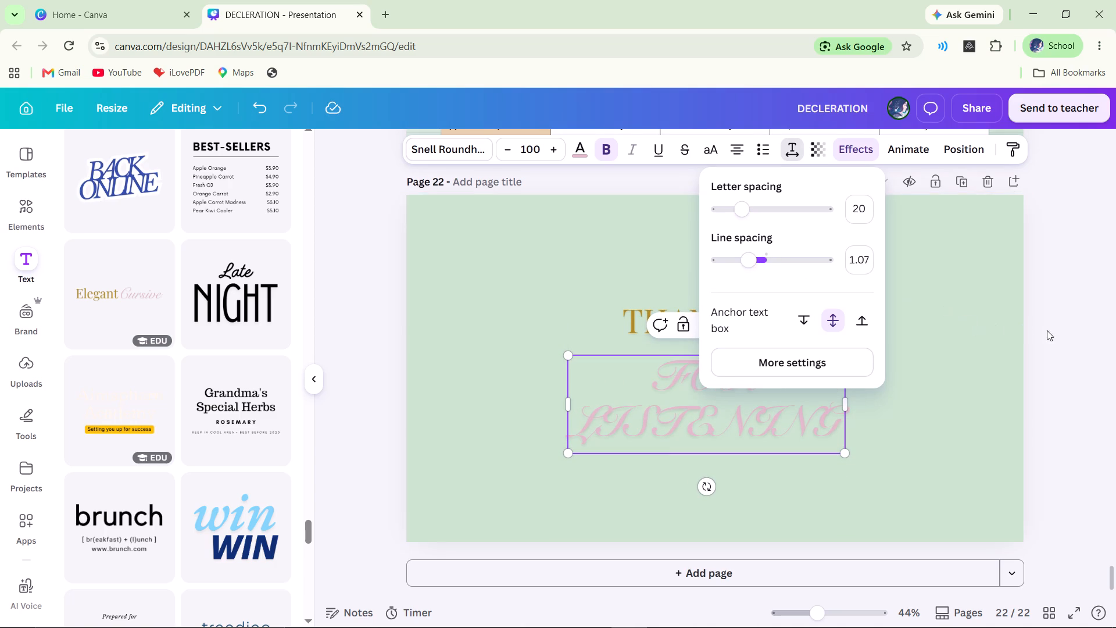
left_click(1047, 330)
Move the "FOR LISTENING" box slightly up and back to the page's horizontal center, close beneath "THANK YOU!".
left_click(990, 387)
left_click_drag(815, 427, 811, 423)
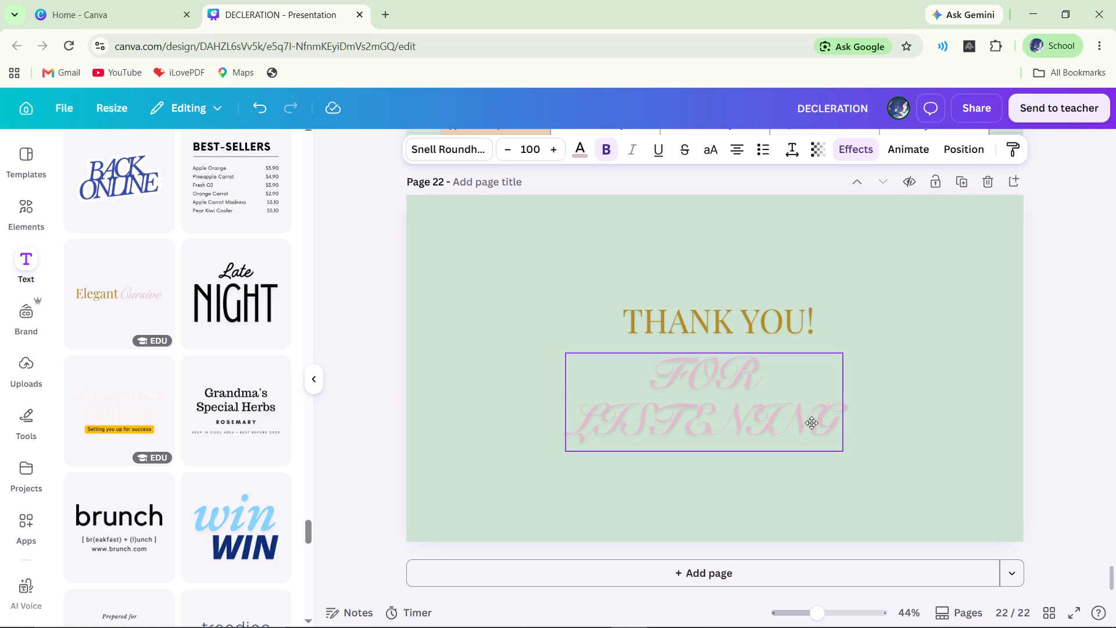
left_click_drag(811, 423, 821, 419)
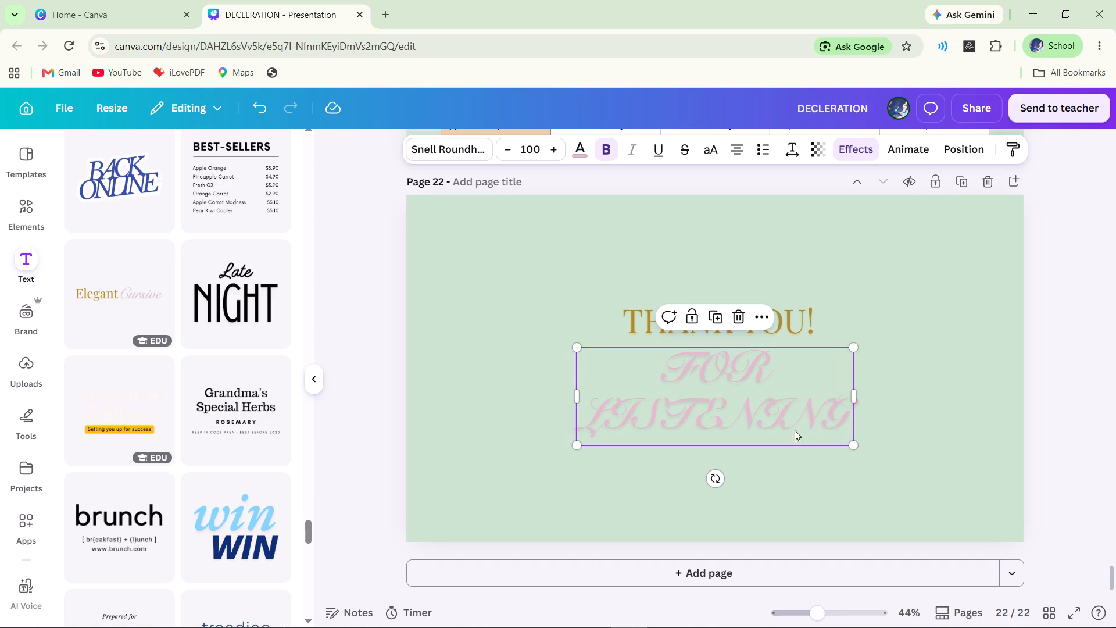
Go to page 12, "Declaratives by Clause Structure", and open the full set of magic-recommended elements for it.
double_click(31, 210)
left_click(166, 296)
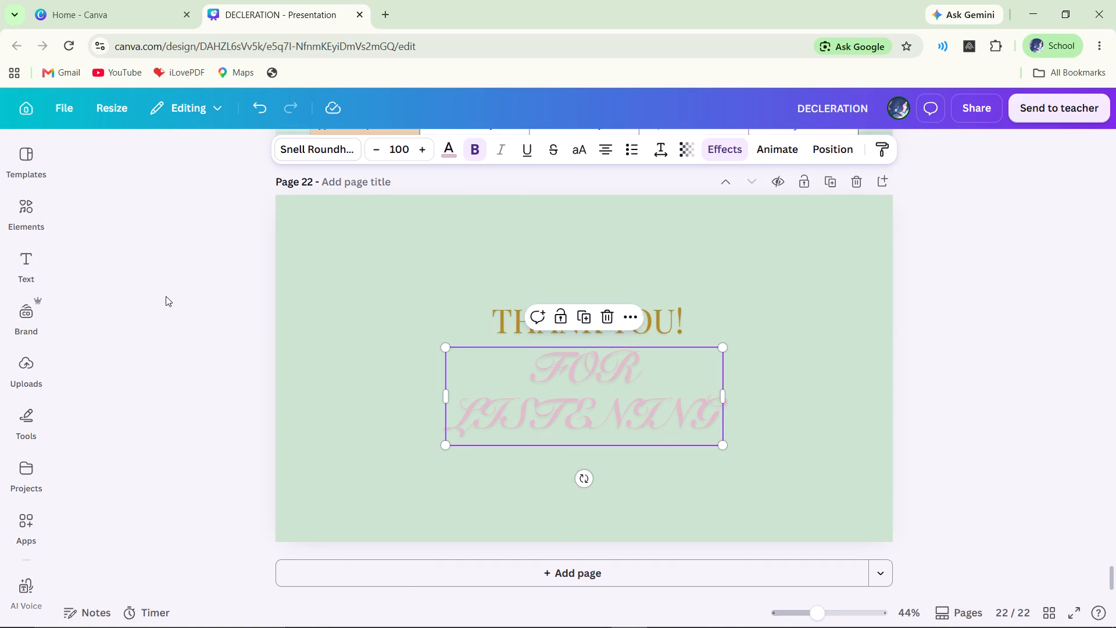
scroll(213, 334, "up", 18)
scroll(227, 348, "down", 1)
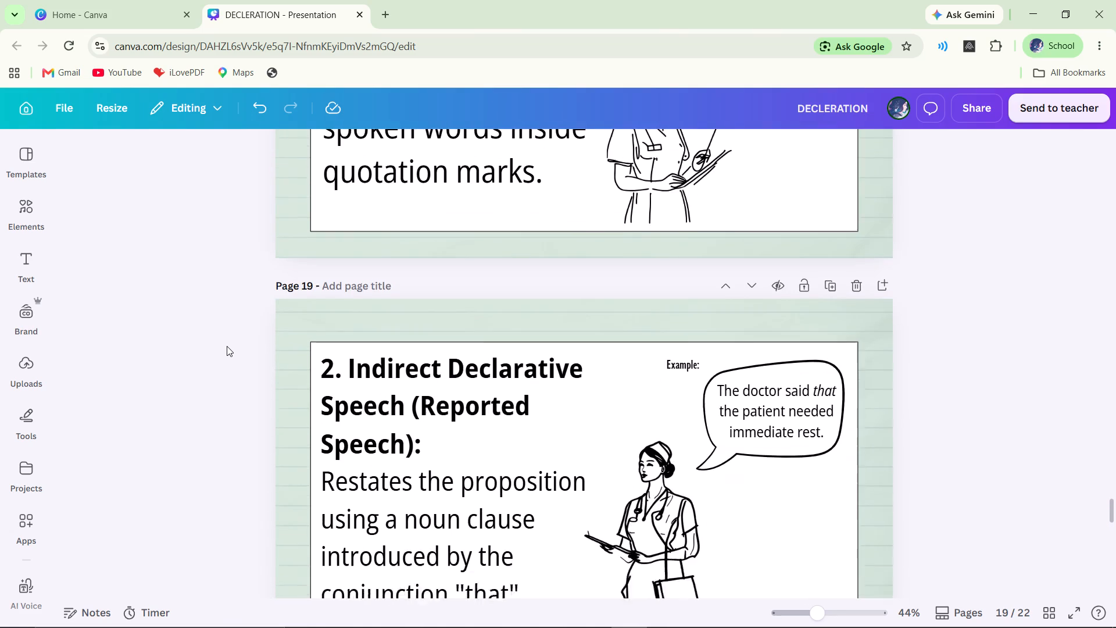
scroll(227, 346, "up", 20)
scroll(227, 346, "up", 13)
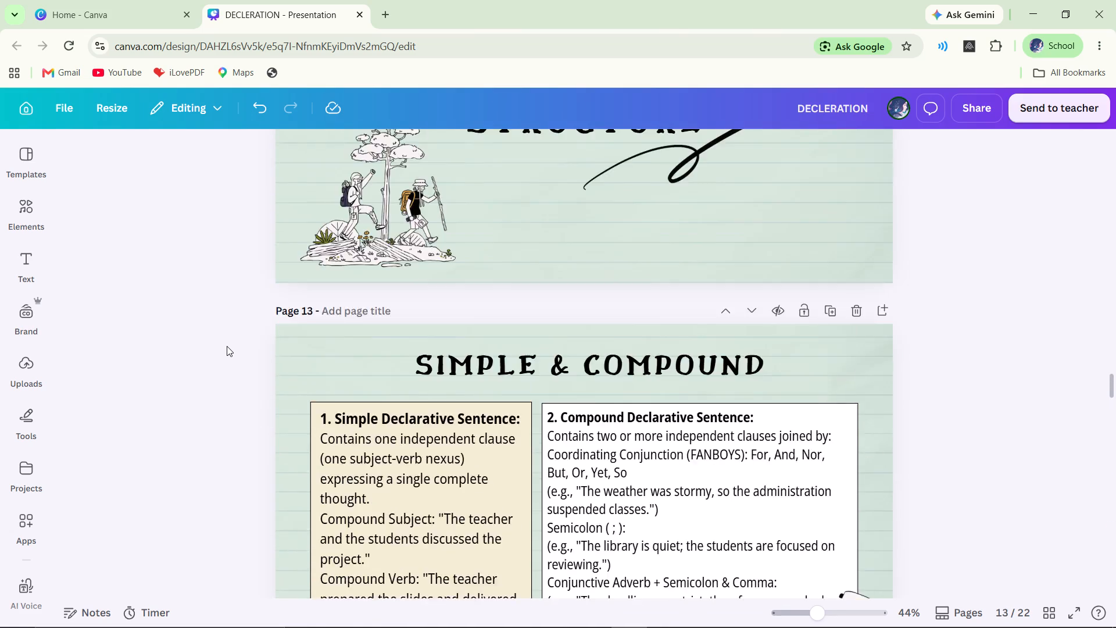
scroll(227, 346, "up", 4)
double_click(23, 217)
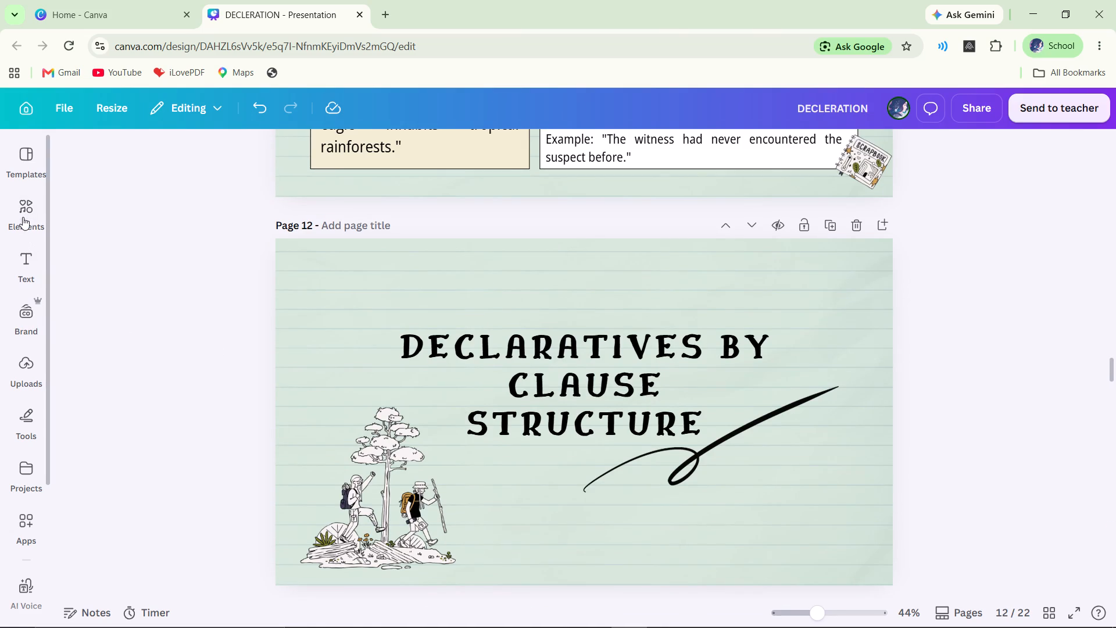
left_click(26, 212)
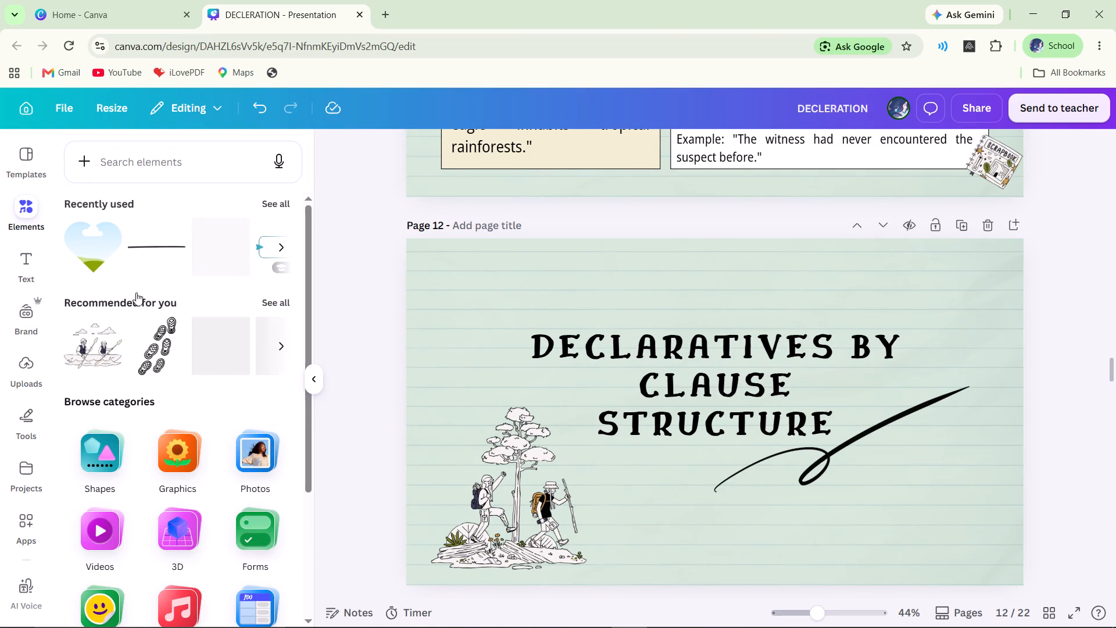
left_click(270, 300)
Insert the line drawing of two people rowing a boat on page 22 and place it in the page's lower-left area.
scroll(395, 408, "down", 1)
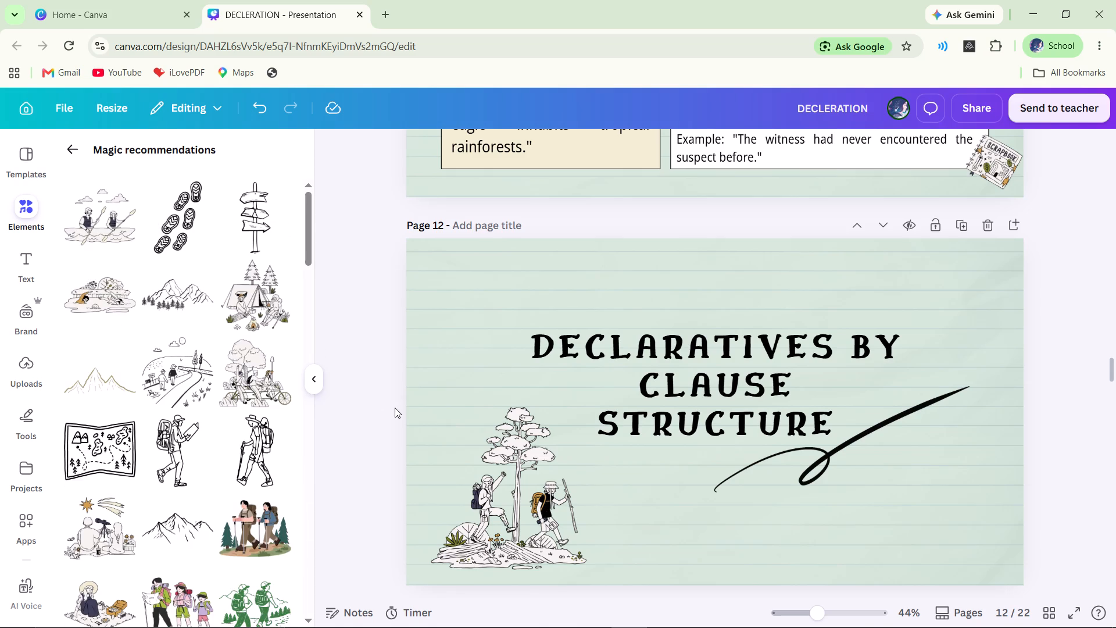
scroll(395, 408, "down", 20)
scroll(395, 408, "down", 13)
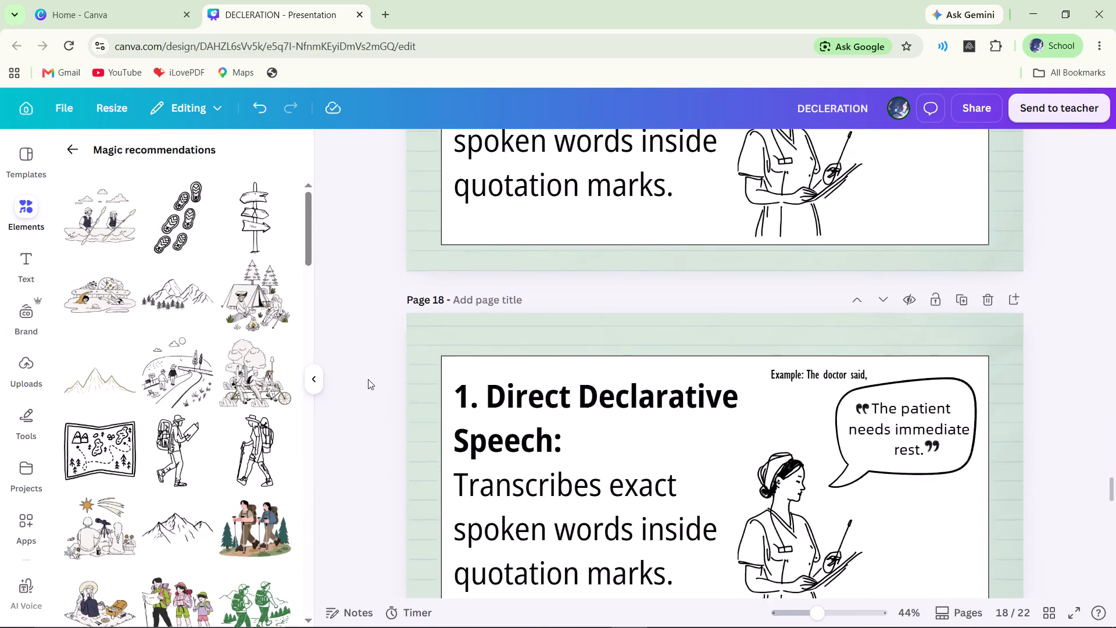
scroll(368, 379, "down", 16)
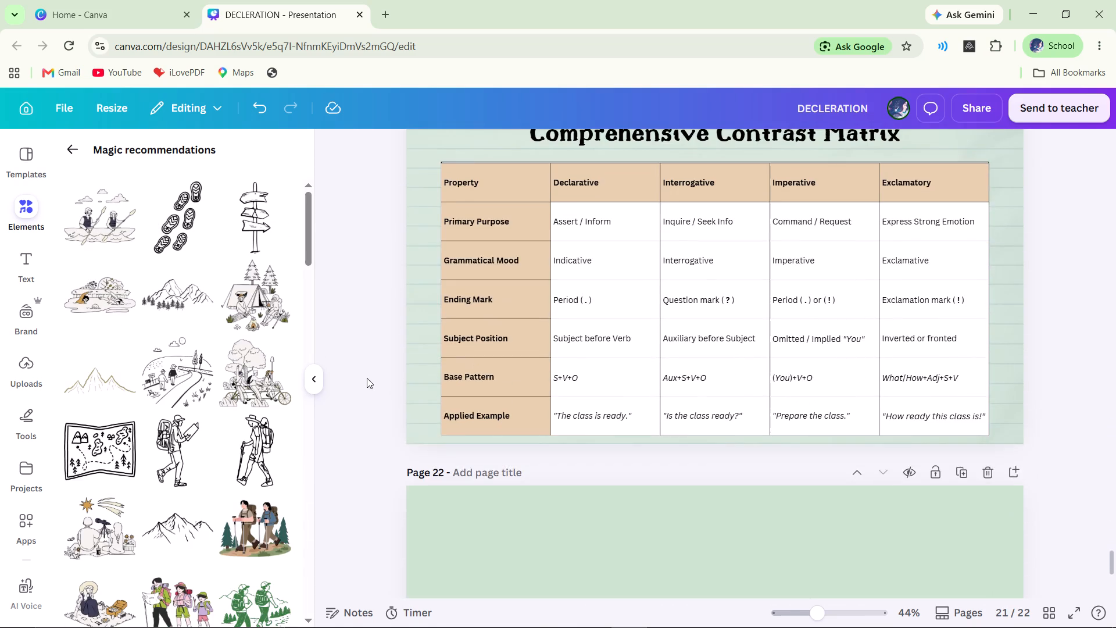
scroll(367, 378, "down", 6)
double_click(108, 236)
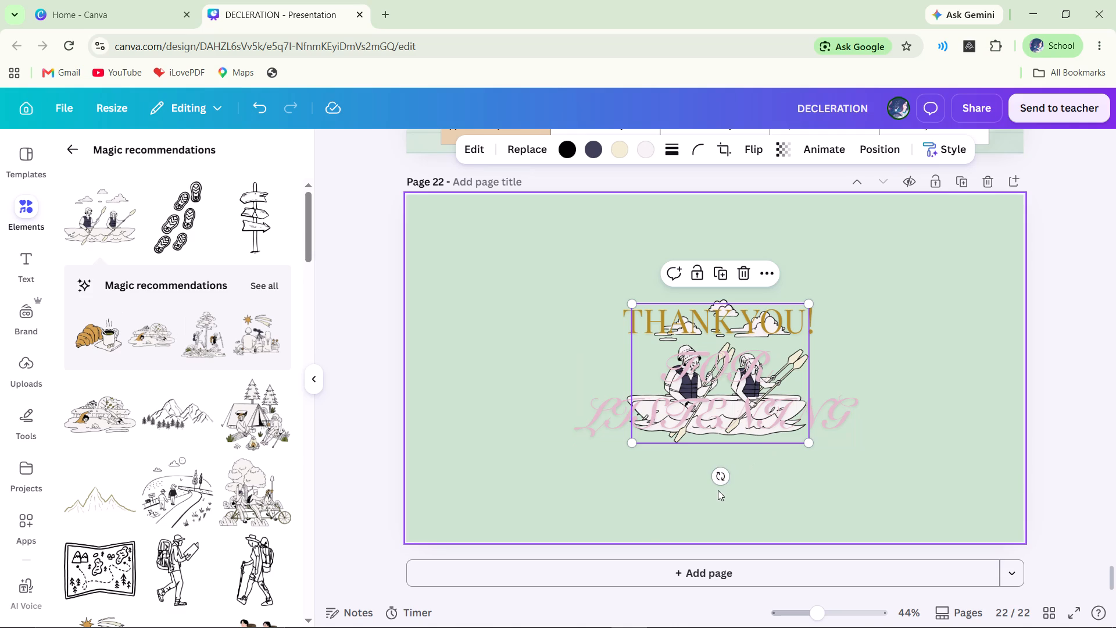
left_click_drag(804, 379, 804, 381)
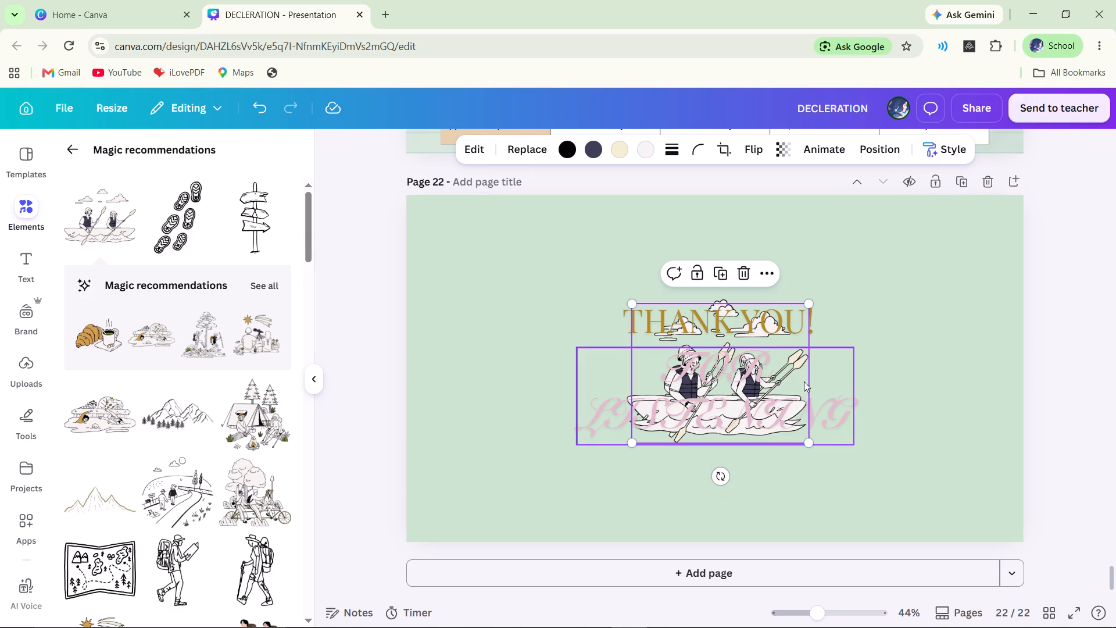
left_click_drag(804, 381, 622, 469)
Delete the duplicate rowing drawing behind the text and shift the remaining one slightly left into the page's lower-left corner.
left_click(806, 373)
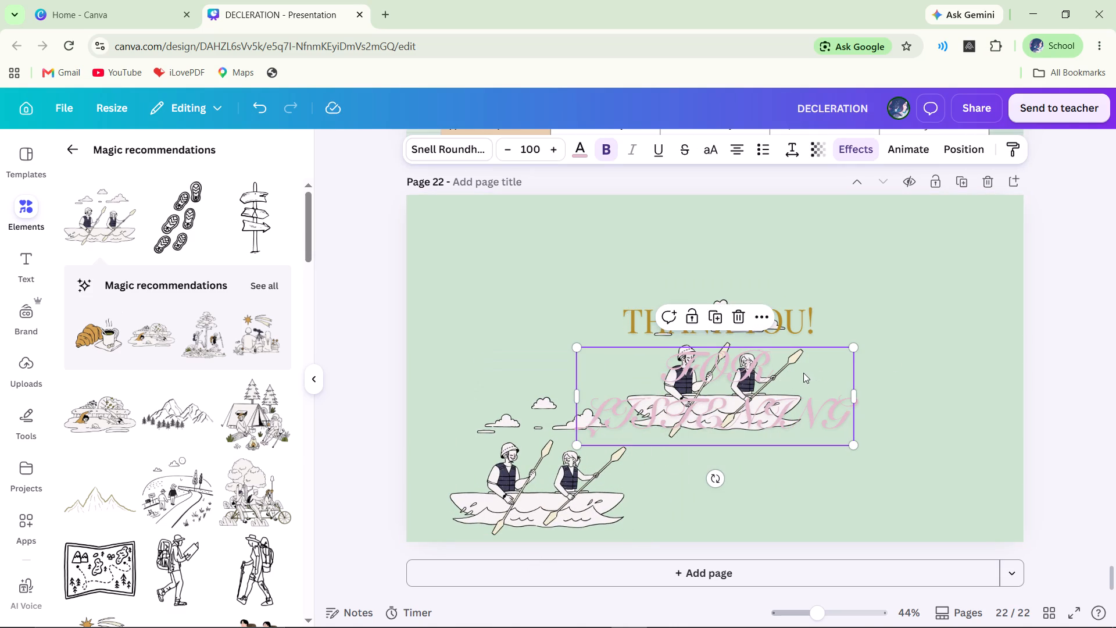
left_click(753, 346)
left_click(734, 265)
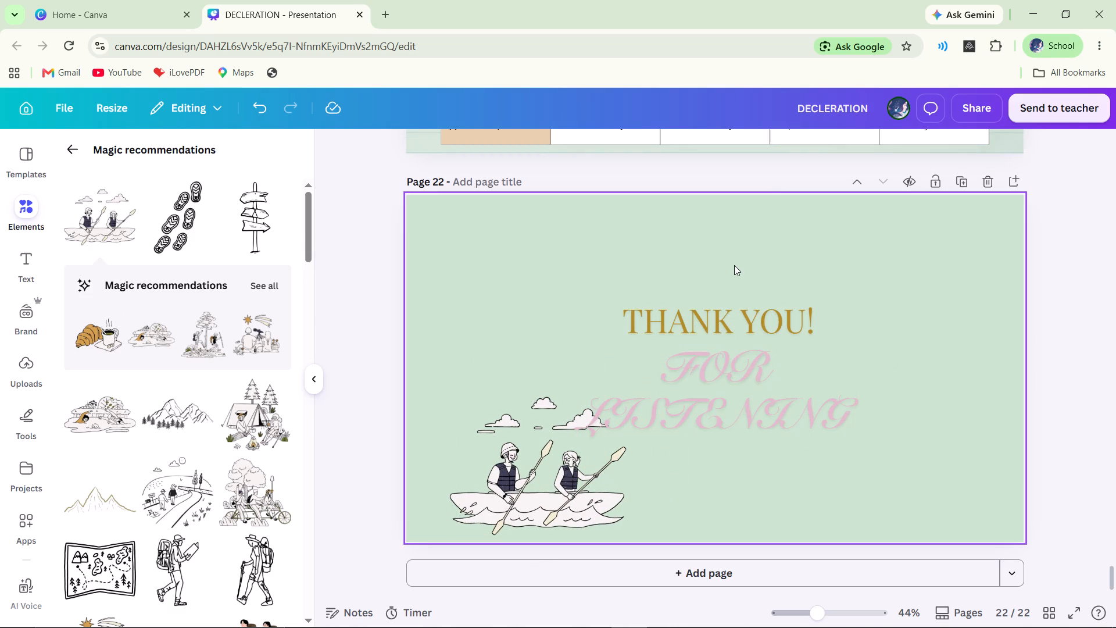
left_click_drag(581, 483, 559, 484)
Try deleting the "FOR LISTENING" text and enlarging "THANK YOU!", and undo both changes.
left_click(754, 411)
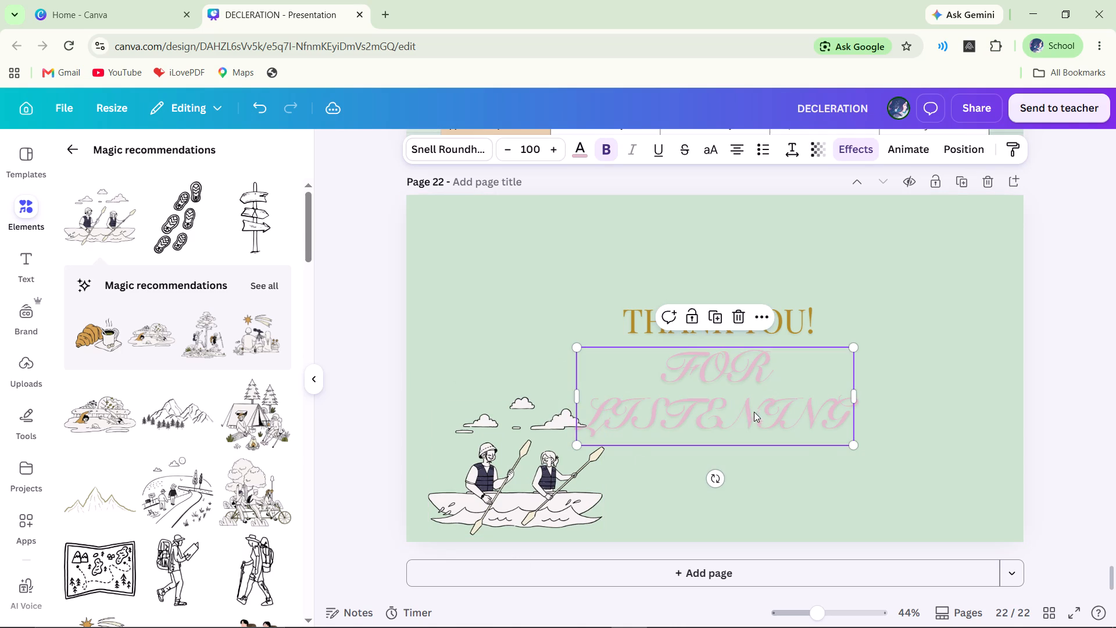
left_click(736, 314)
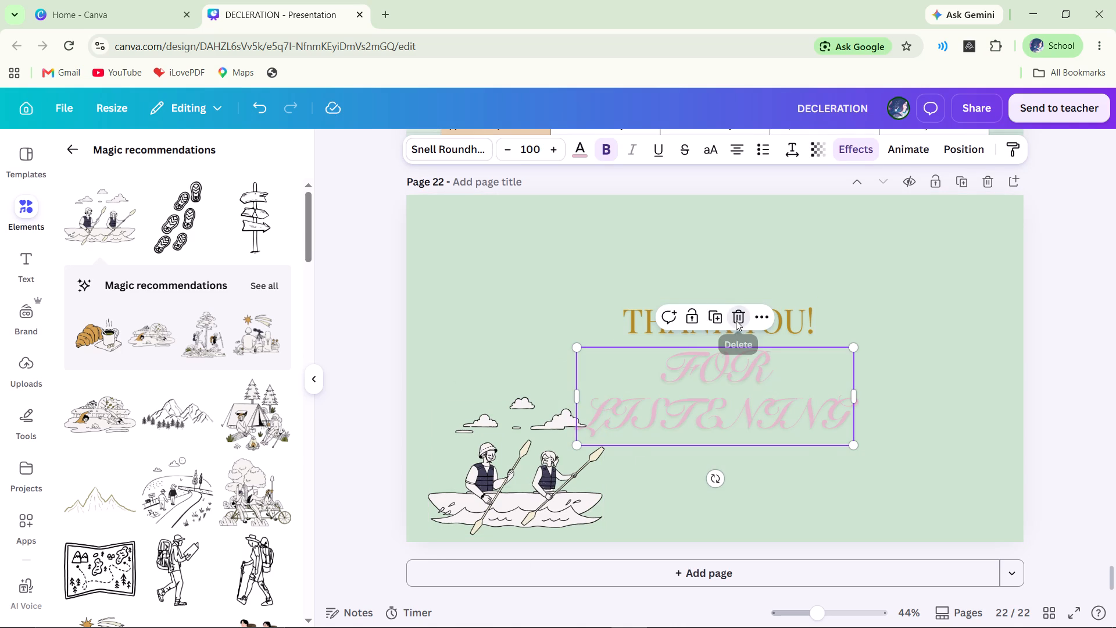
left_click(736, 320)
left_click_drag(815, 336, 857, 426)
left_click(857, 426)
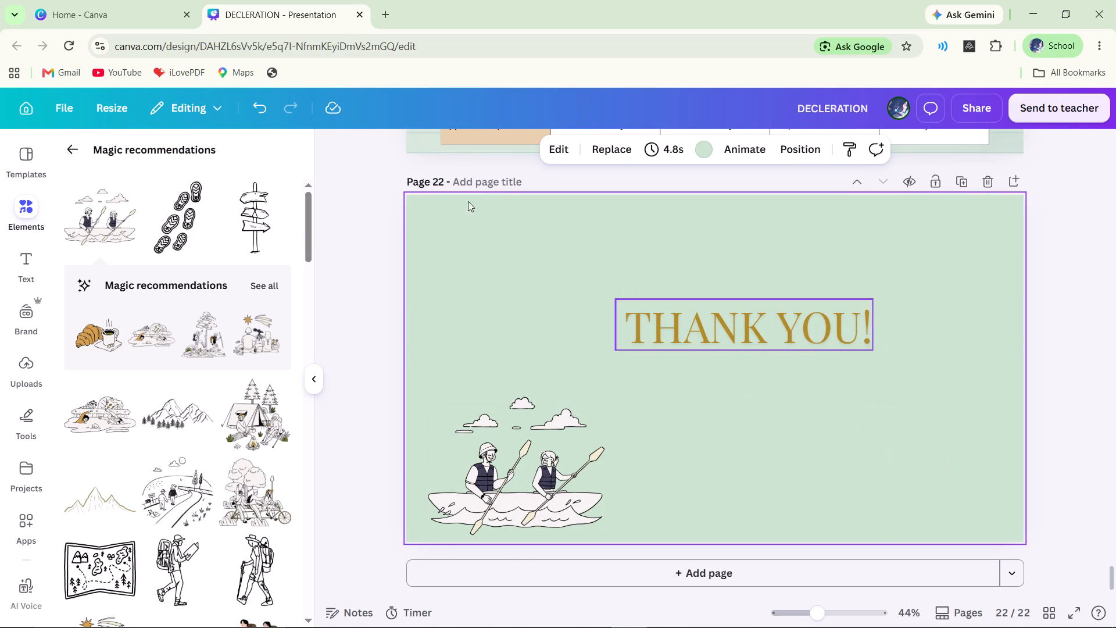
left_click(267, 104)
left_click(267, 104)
Replace the pink cursive "FOR LISTENING" text on page 22 with "THANK YOU!".
double_click(724, 370)
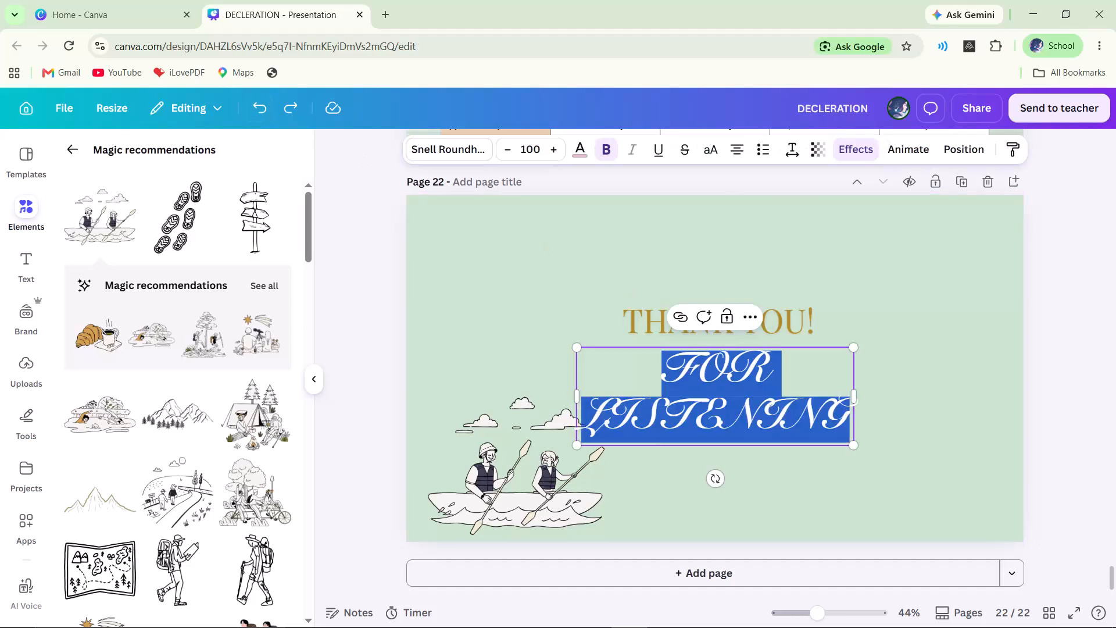
double_click(725, 379)
left_click(728, 390)
left_click(727, 399)
double_click(828, 426)
double_click(789, 405)
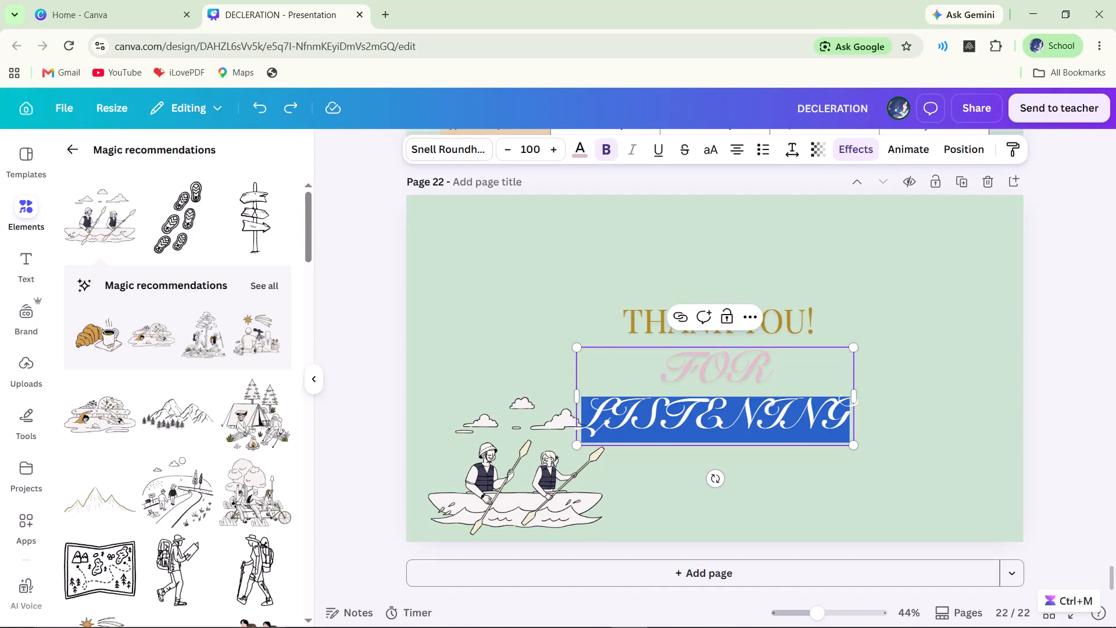
left_click(764, 397)
left_click_drag(667, 366, 846, 425)
left_click(846, 425)
left_click_drag(837, 423, 655, 380)
key("t")
type("HANKYOU")
key("BackSpace")
key("BackSpace")
key("BackSpace")
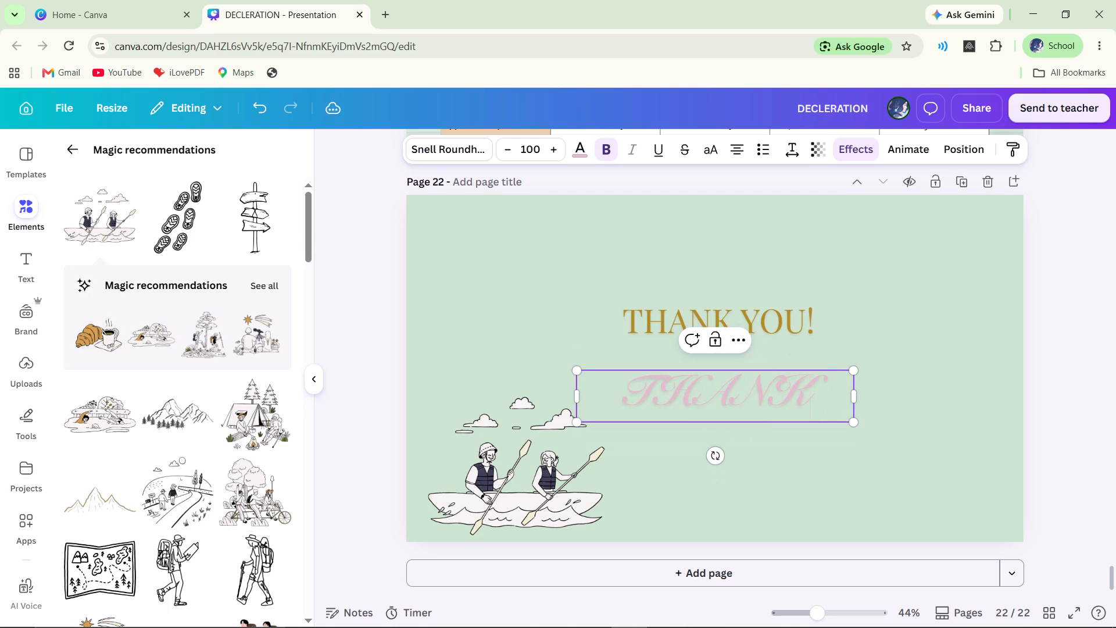
key("space")
type("YOU")
key("shift+exclam")
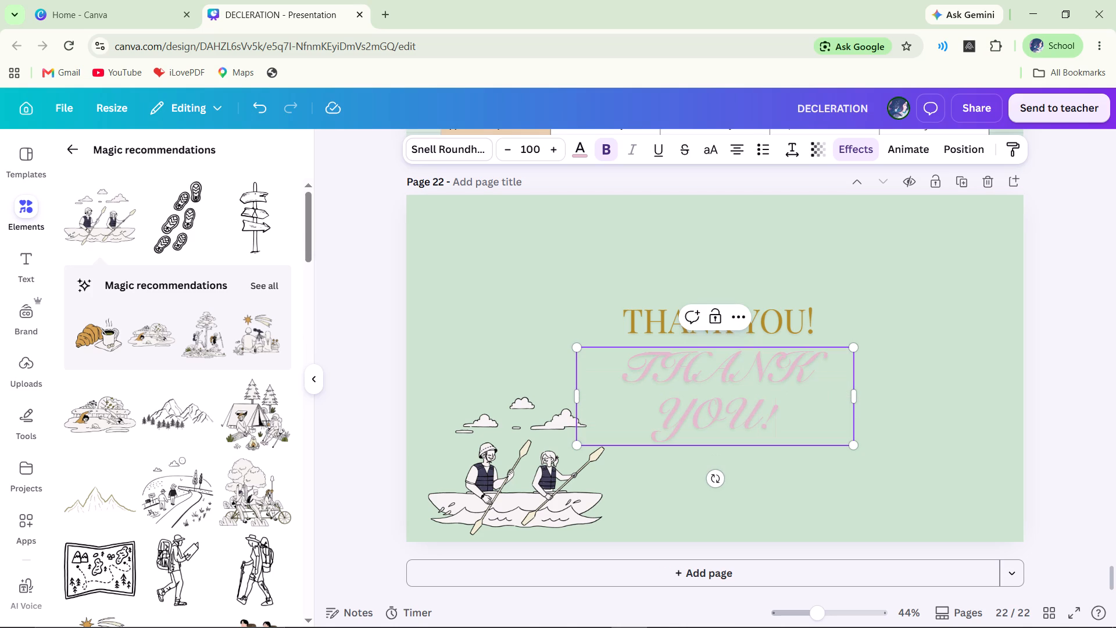
Delete the gold "THANK YOU!" text and move the pink cursive "THANK YOU!" up to the center of page 22.
double_click(778, 334)
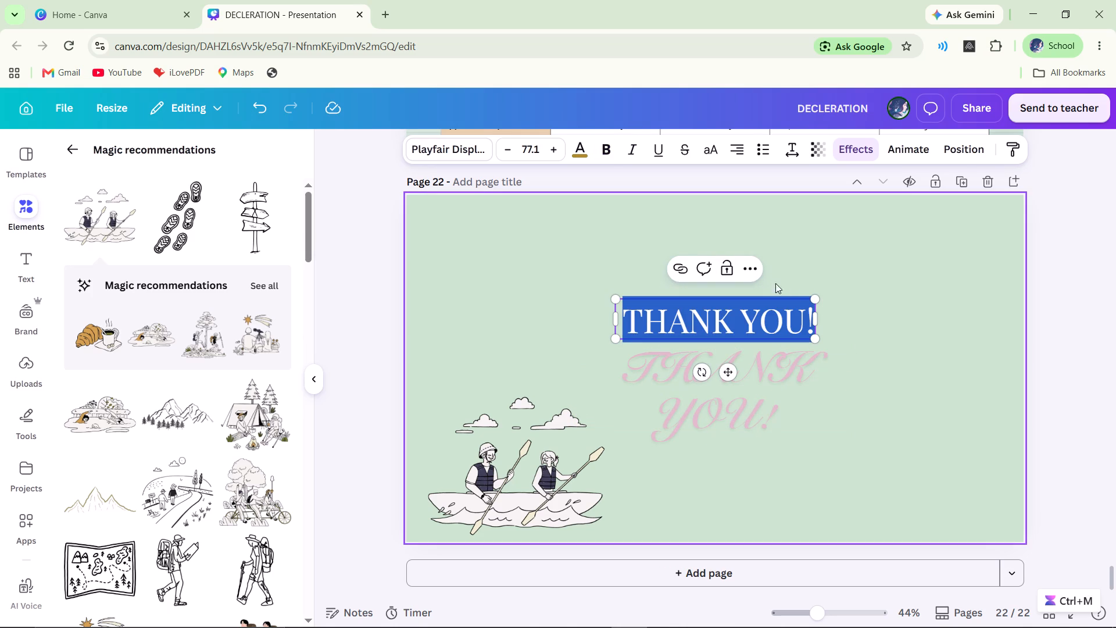
left_click(784, 286)
left_click(790, 305)
double_click(733, 269)
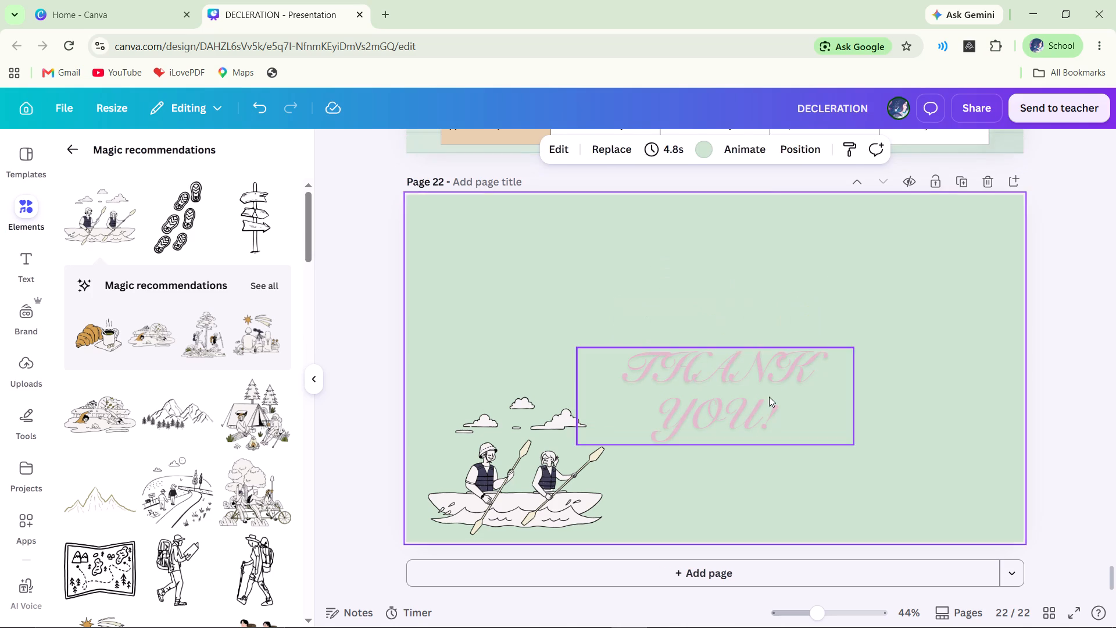
left_click_drag(769, 397, 769, 369)
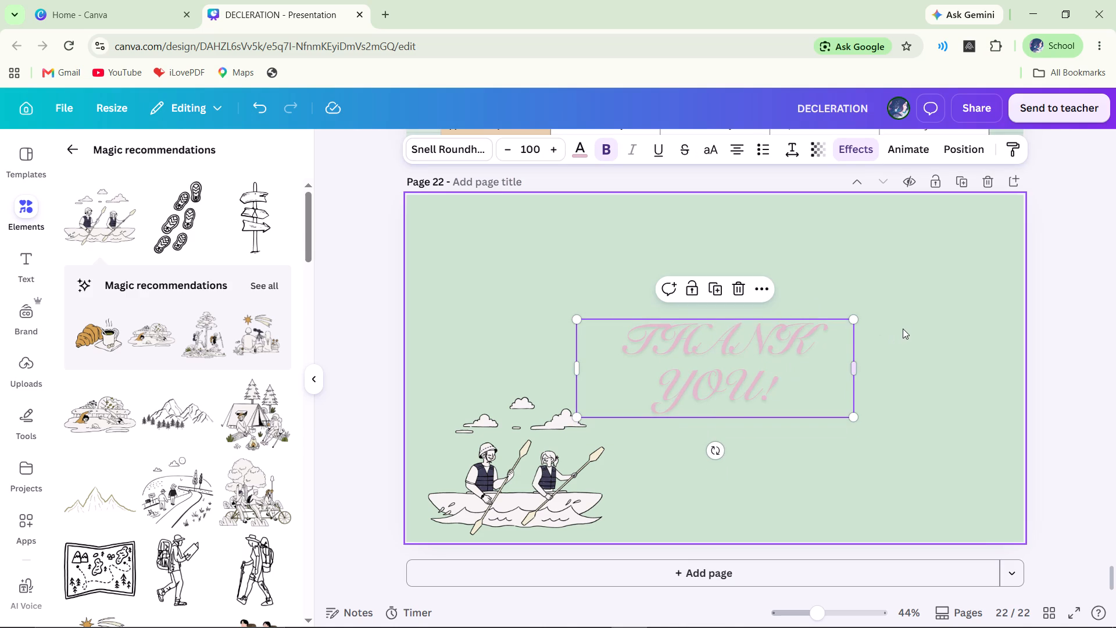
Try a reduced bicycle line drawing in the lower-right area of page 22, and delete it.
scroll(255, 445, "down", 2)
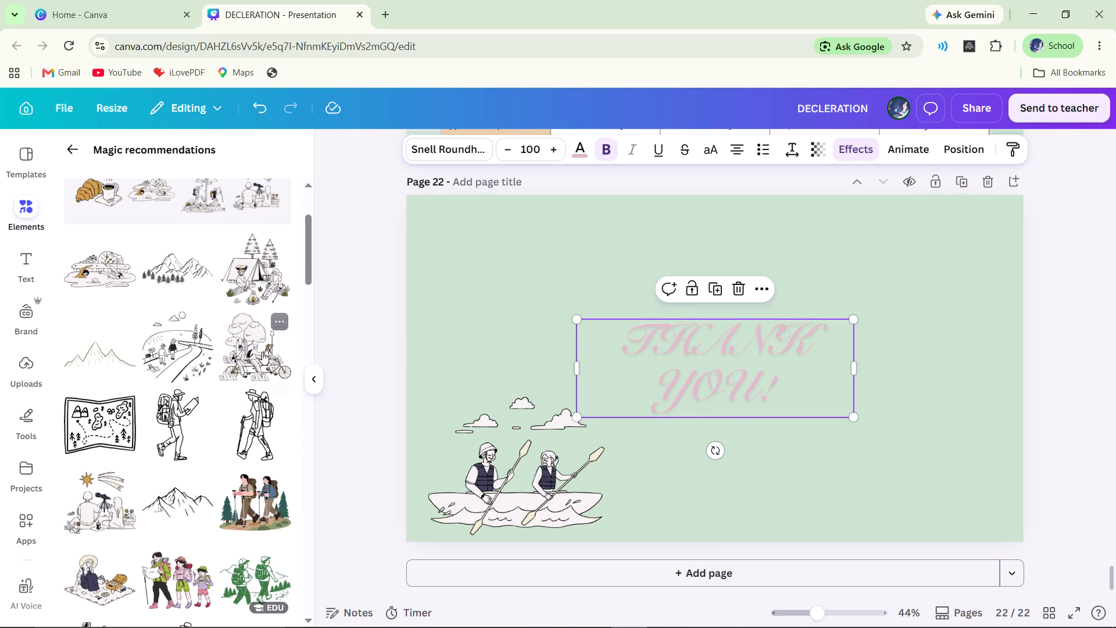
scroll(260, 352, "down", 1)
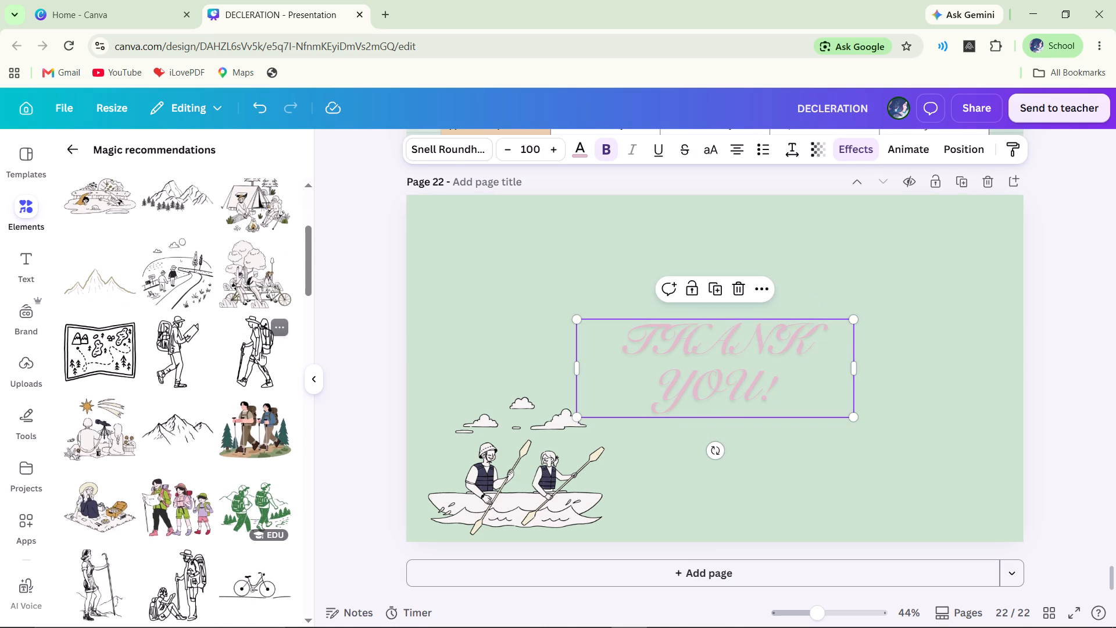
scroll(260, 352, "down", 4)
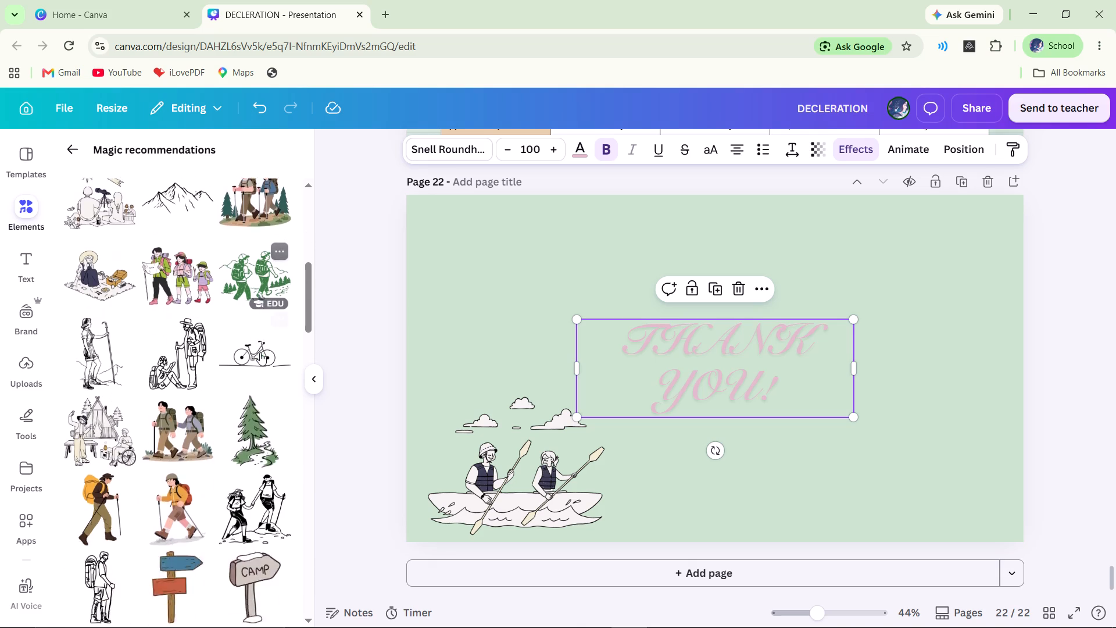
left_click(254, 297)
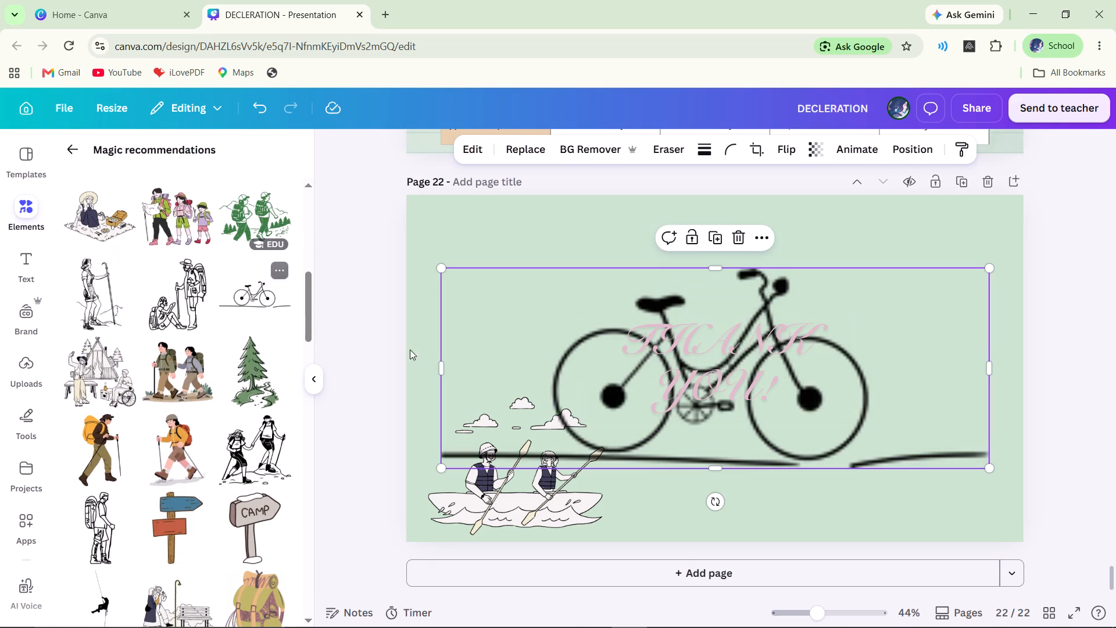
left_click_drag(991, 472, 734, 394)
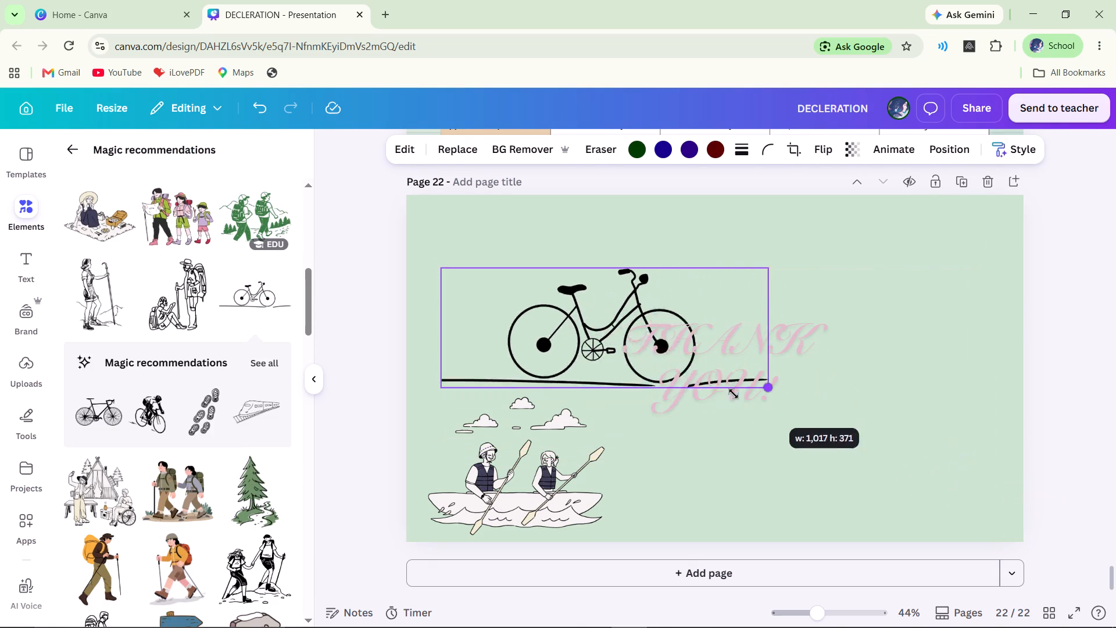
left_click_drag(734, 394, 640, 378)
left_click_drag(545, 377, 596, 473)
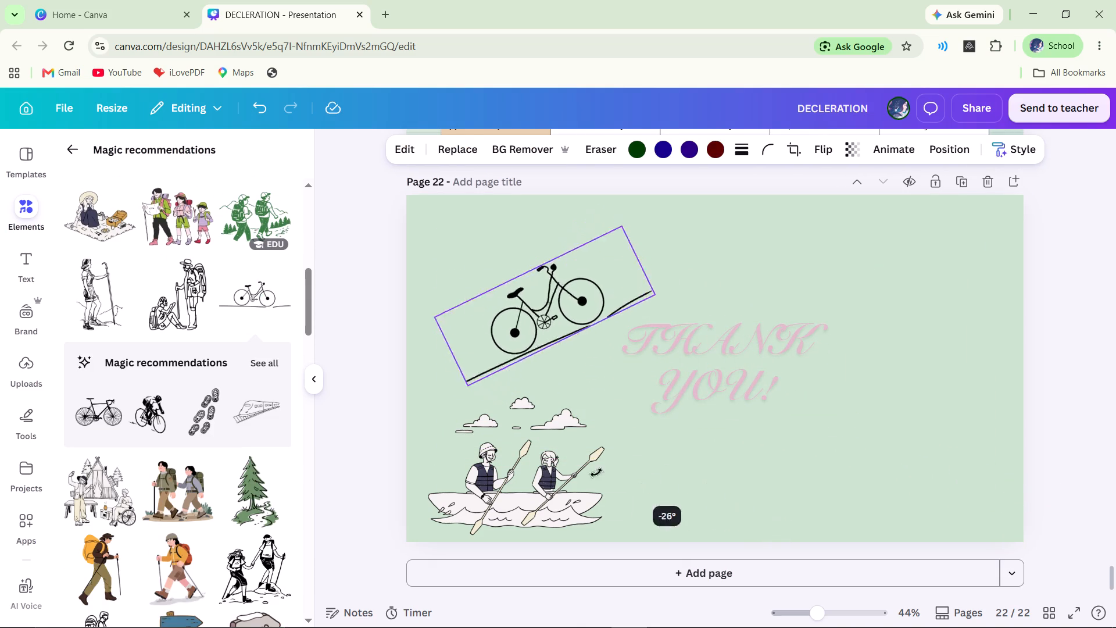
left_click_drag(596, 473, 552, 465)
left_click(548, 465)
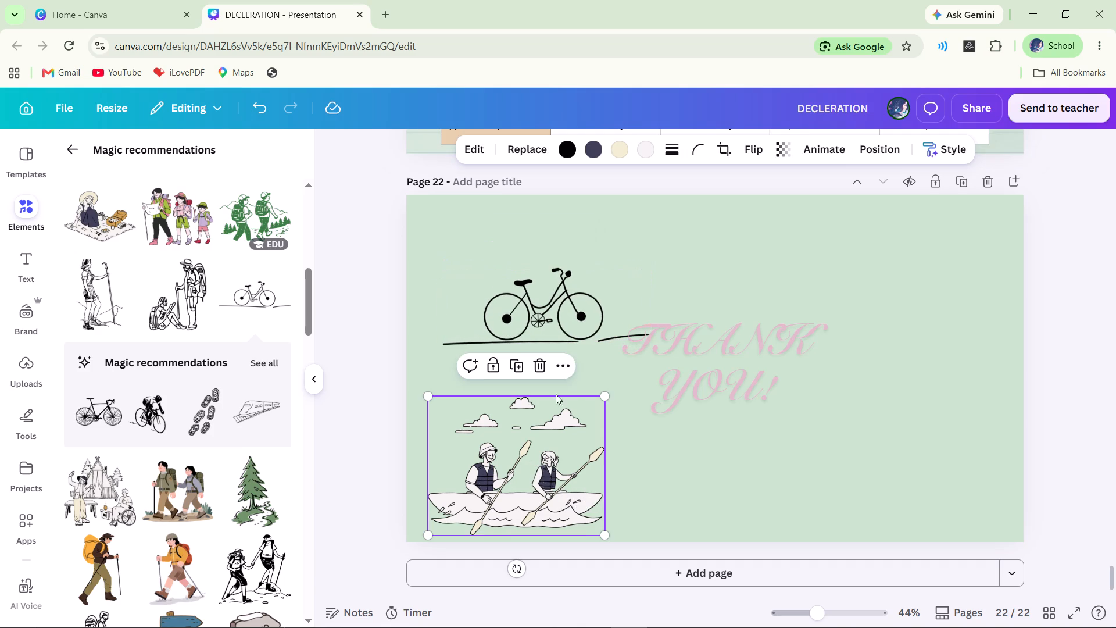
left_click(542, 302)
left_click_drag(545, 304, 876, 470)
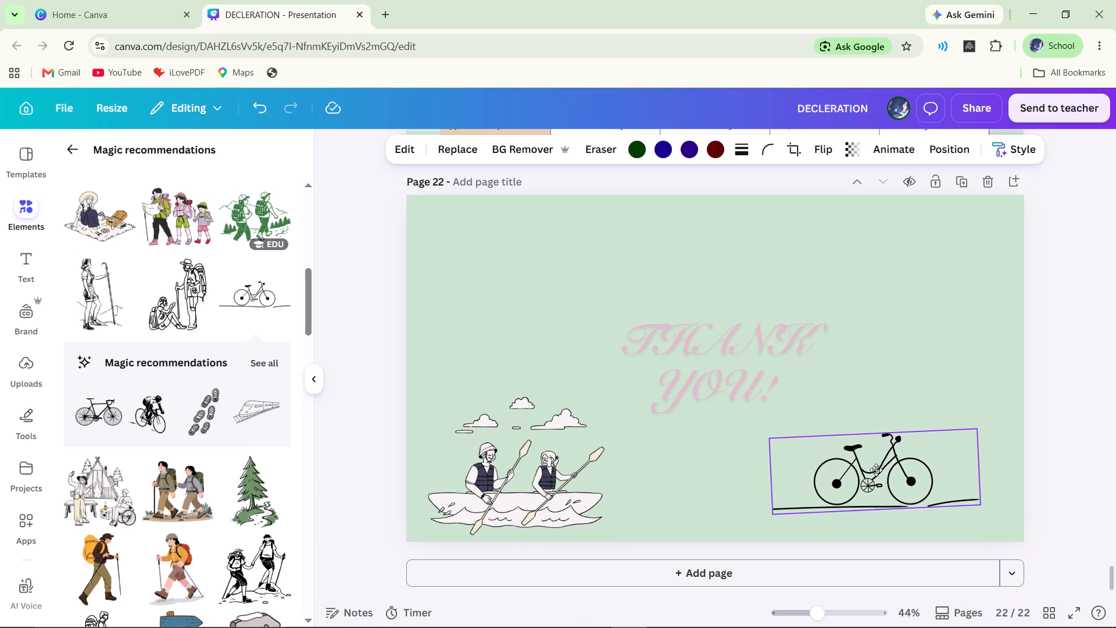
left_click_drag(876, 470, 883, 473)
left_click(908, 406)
Add the line drawing of a couple stargazing with a telescope to page 22, enlarged and placed in the lower-right corner.
scroll(203, 493, "down", 3)
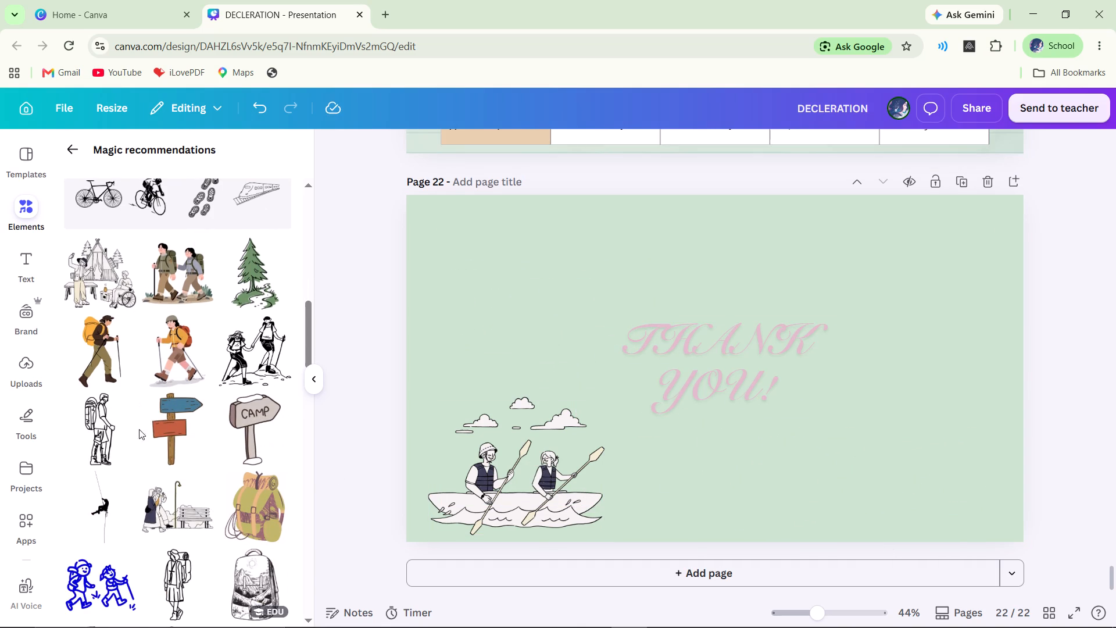
scroll(167, 473, "up", 13)
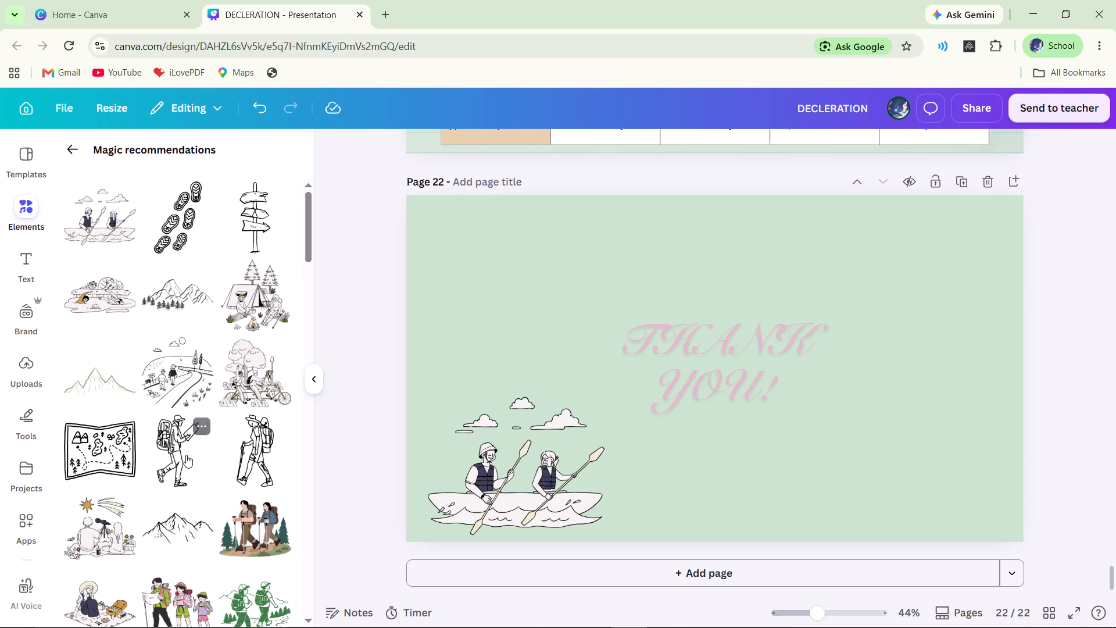
scroll(186, 488, "down", 1)
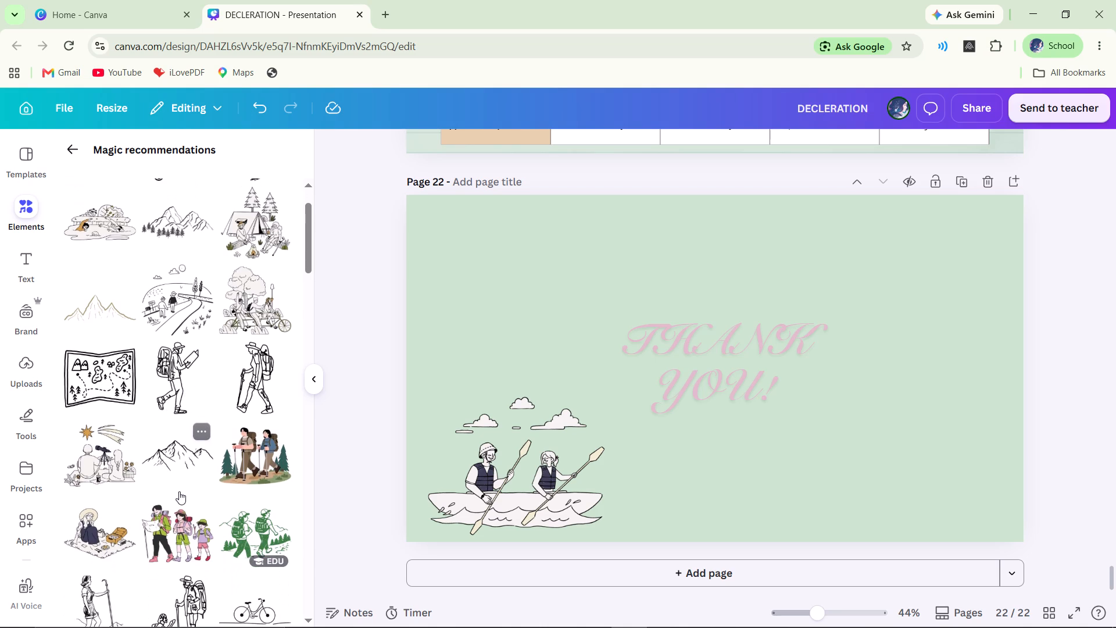
left_click(110, 459)
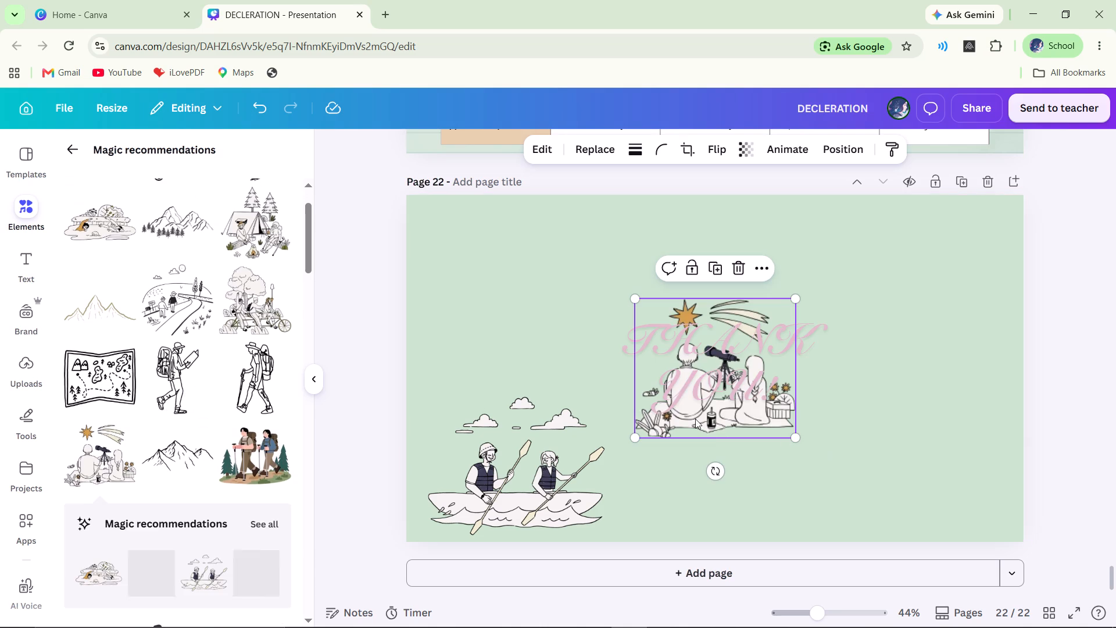
left_click_drag(754, 430, 938, 510)
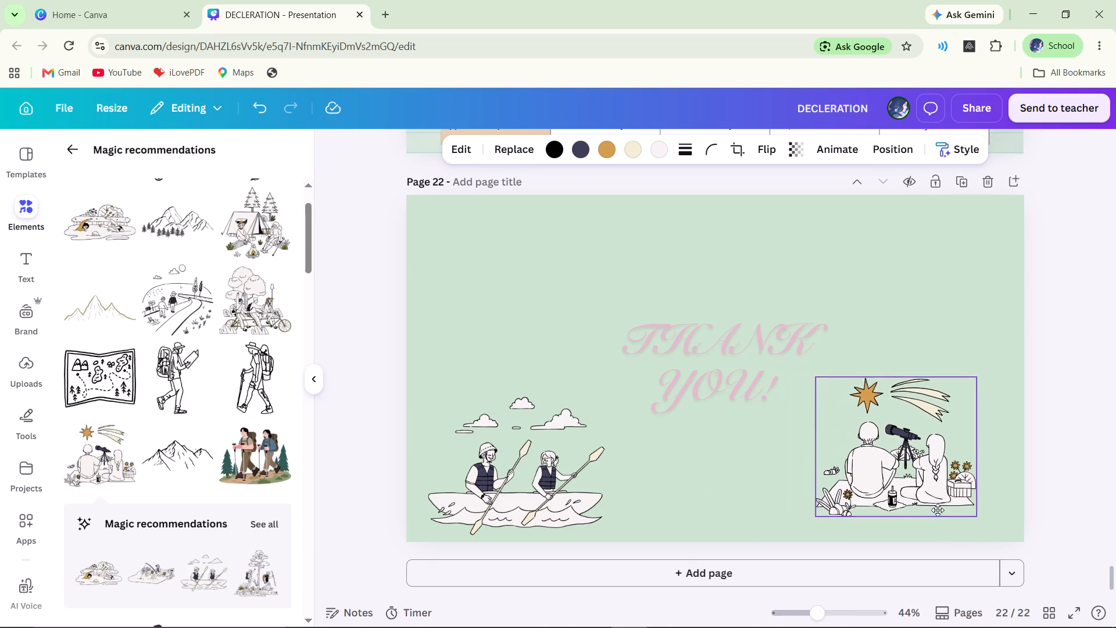
left_click_drag(938, 510, 929, 515)
left_click(929, 515)
left_click(956, 415)
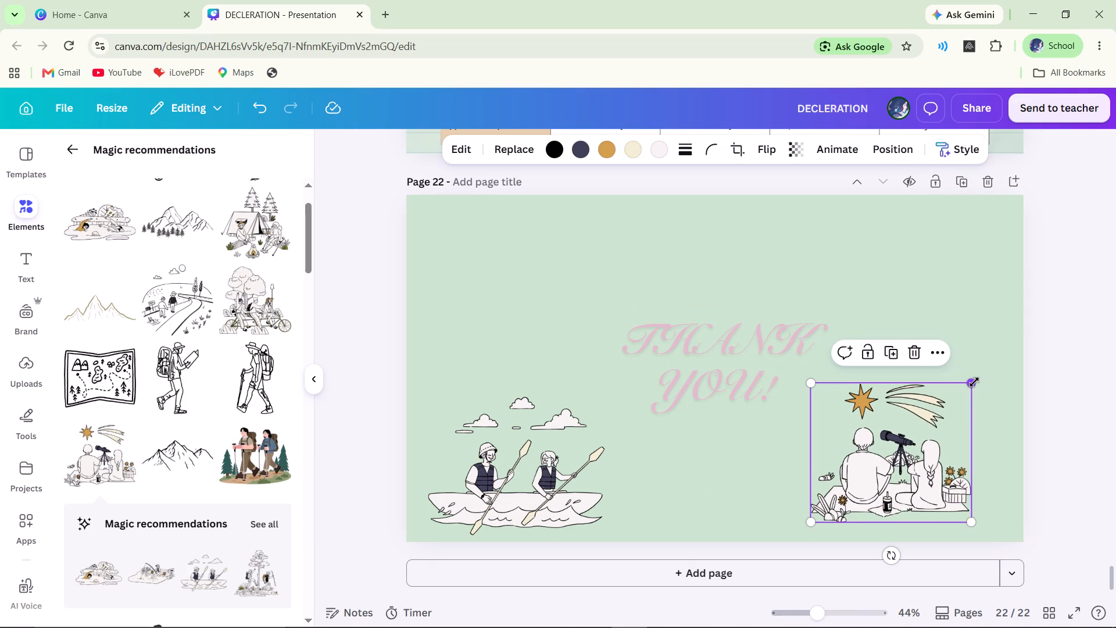
left_click_drag(974, 382, 1023, 365)
left_click(1023, 365)
left_click_drag(986, 417, 974, 423)
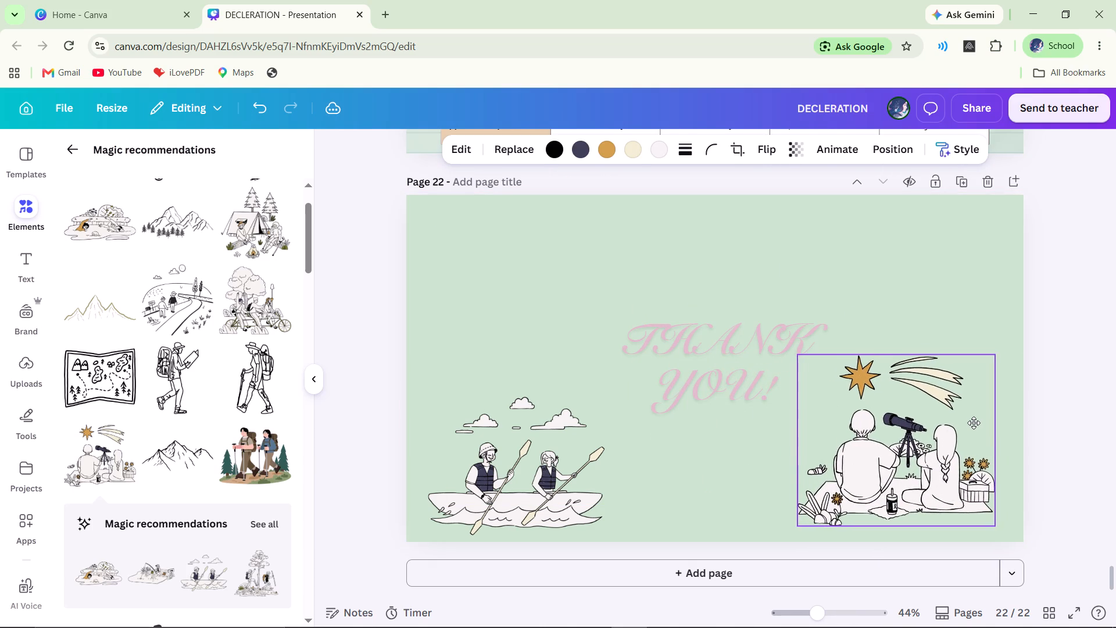
left_click_drag(974, 423, 974, 426)
Recolor the pink "THANK YOU!" text with the gold from the design's colors and nudge it slightly upward.
left_click(799, 400)
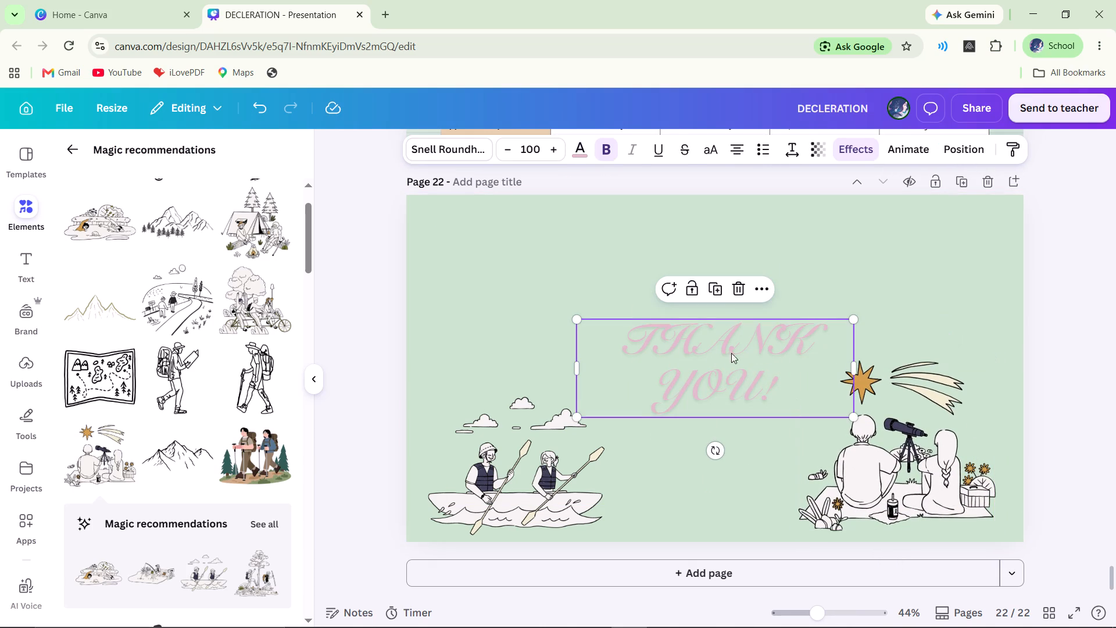
left_click(578, 151)
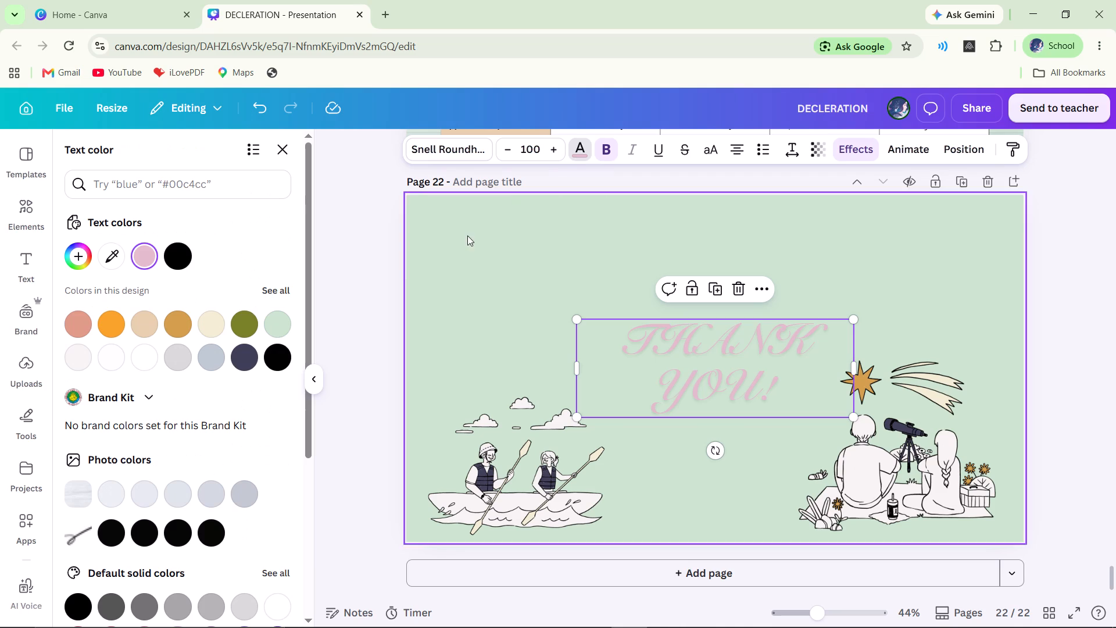
left_click(115, 319)
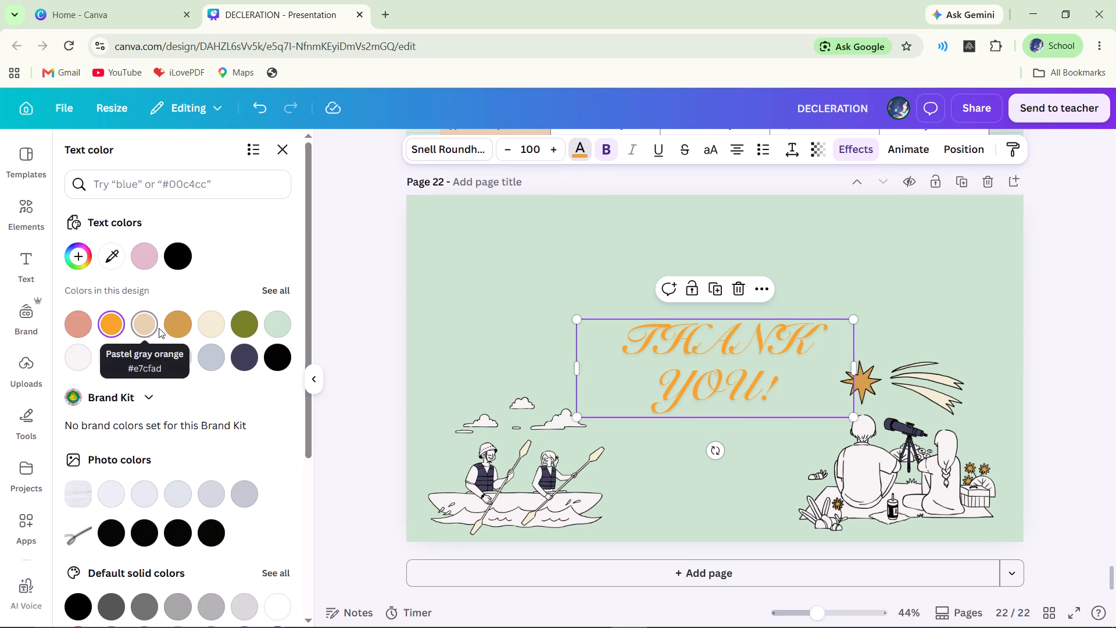
left_click(173, 324)
left_click(1078, 323)
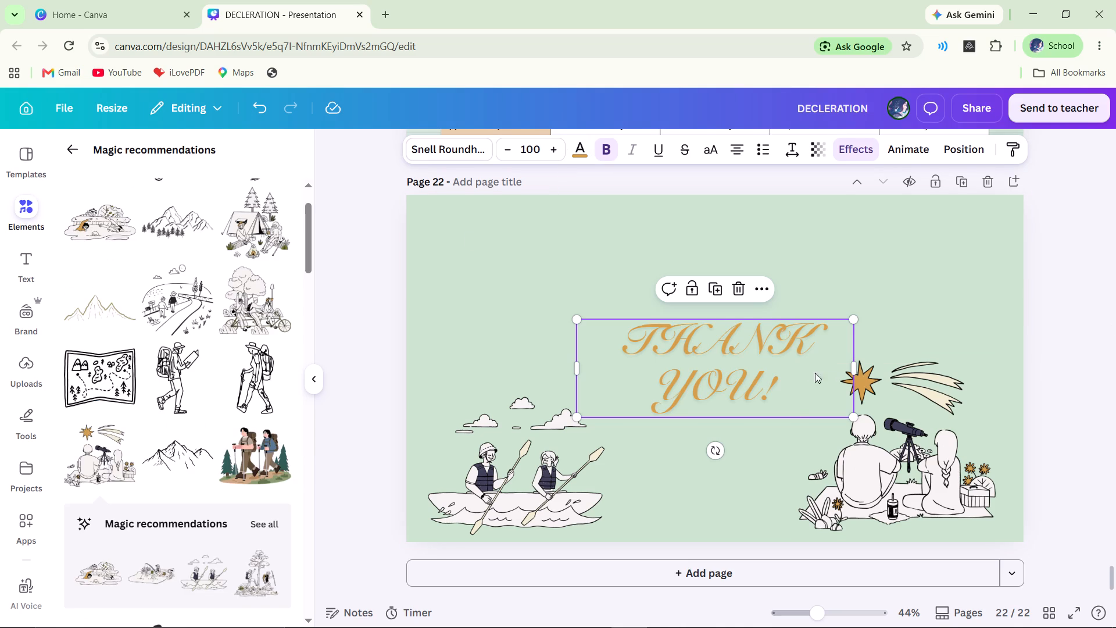
left_click_drag(807, 372, 800, 365)
Delete the line drawing of two people kayaking from page 22.
left_click(604, 455)
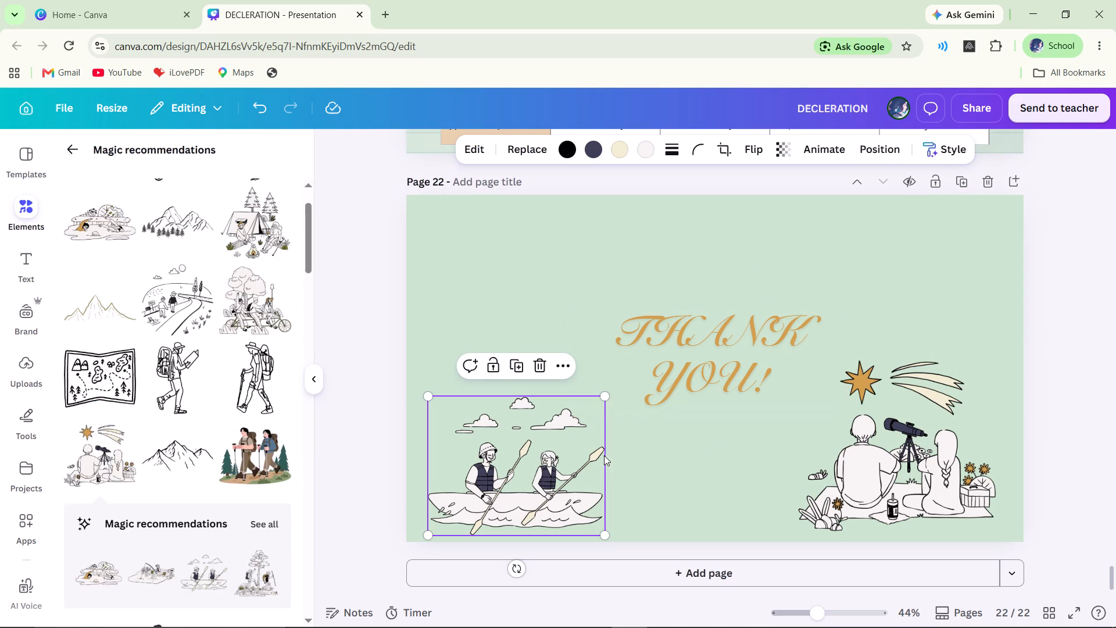
left_click(545, 367)
scroll(180, 430, "down", 3)
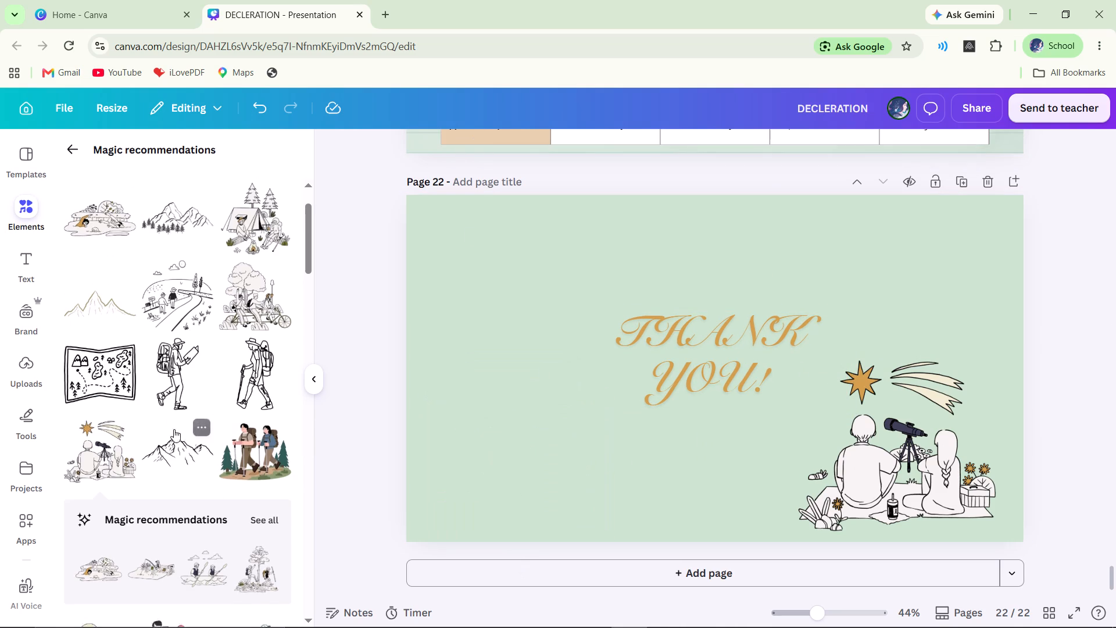
scroll(174, 429, "down", 2)
Enlarge the "THANK YOU!" text to font size 121 and reposition it near the center of page 22.
left_click(775, 399)
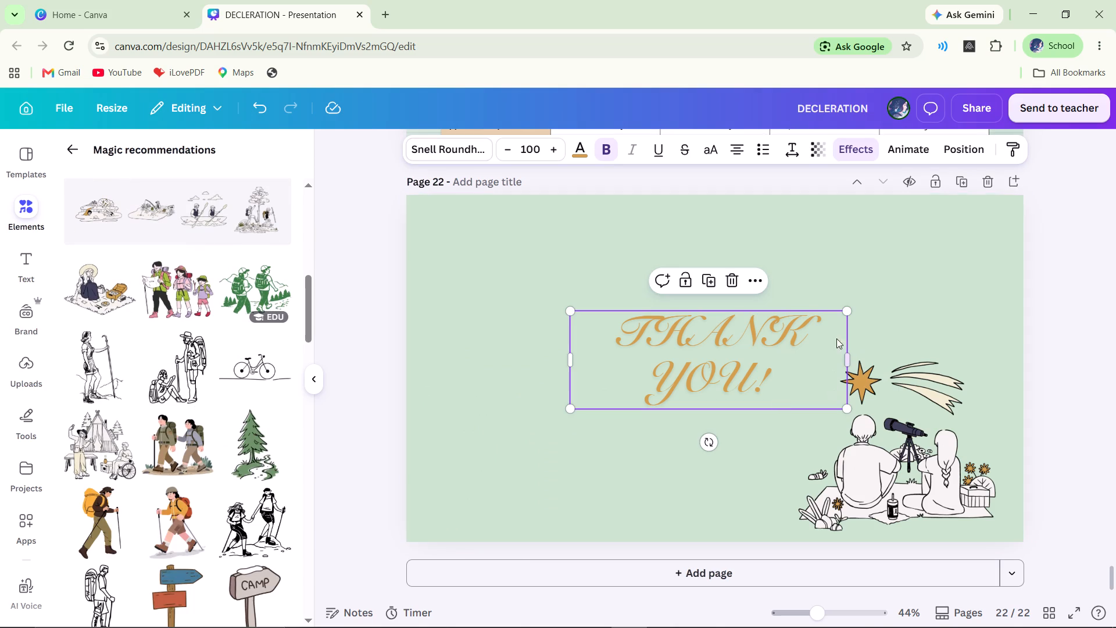
left_click(845, 303)
left_click(822, 344)
left_click_drag(847, 312, 905, 297)
left_click_drag(827, 344, 808, 351)
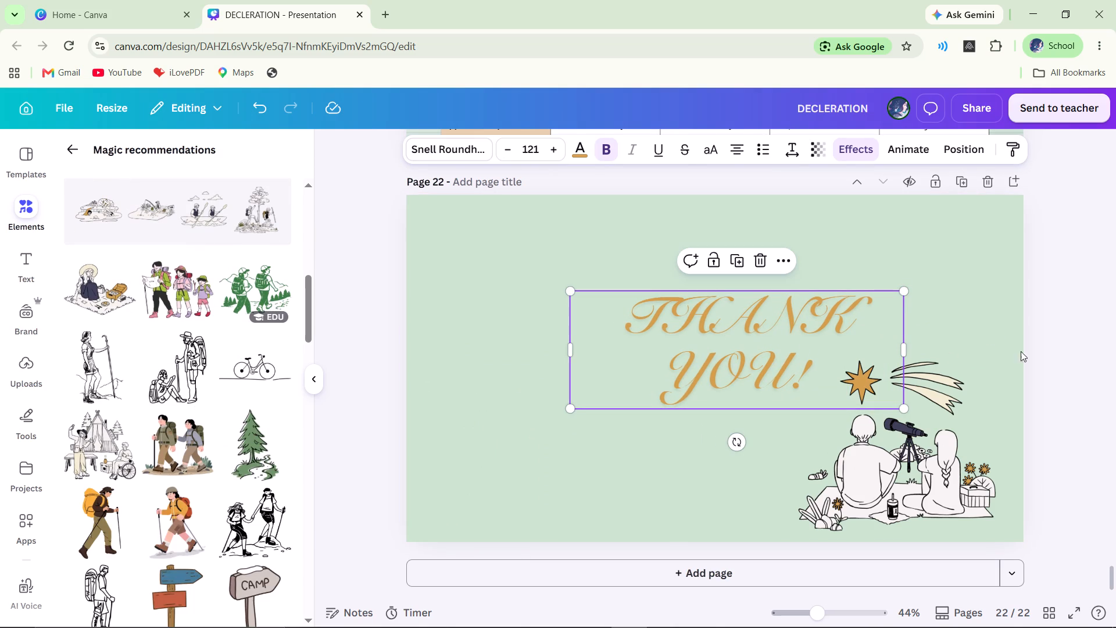
left_click(1069, 354)
scroll(1069, 354, "up", 3)
scroll(1070, 354, "down", 2)
left_click_drag(779, 459, 783, 460)
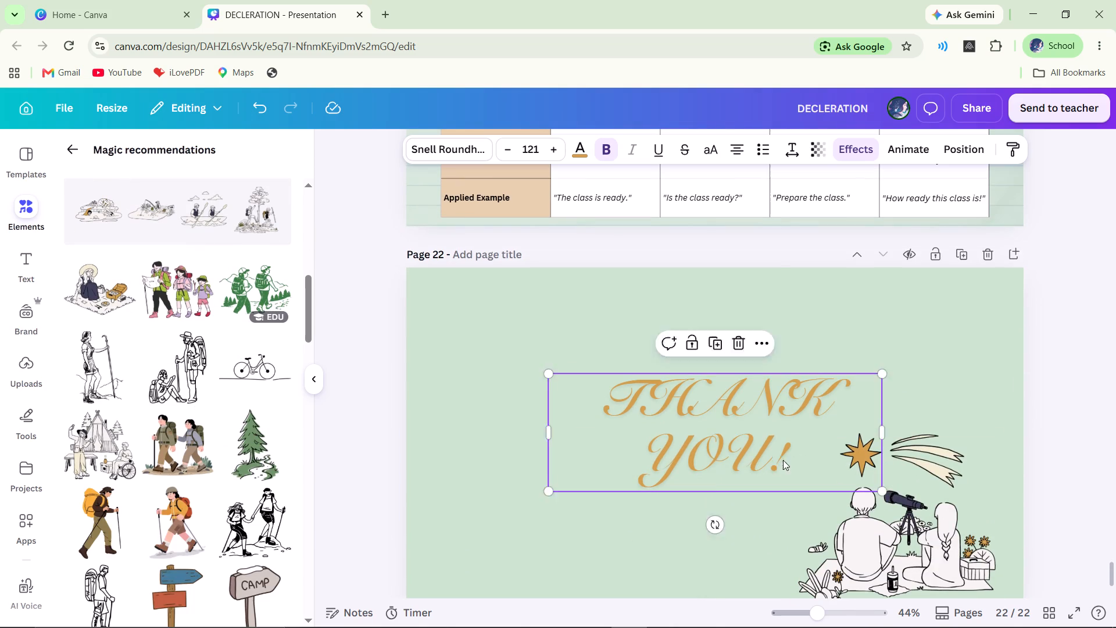
left_click_drag(783, 460, 786, 461)
left_click(1039, 398)
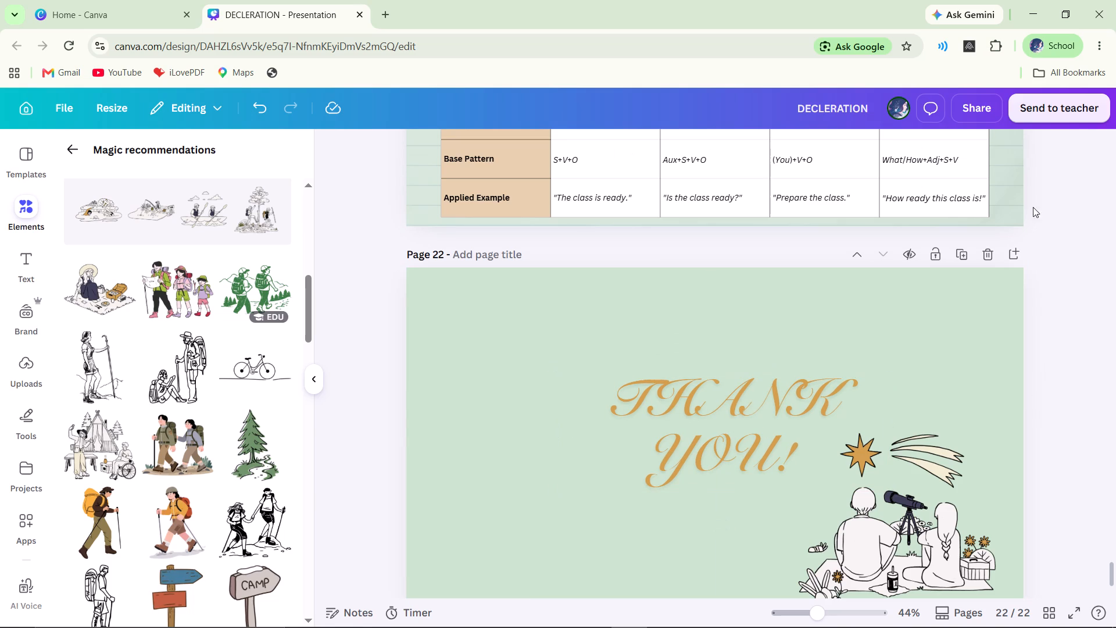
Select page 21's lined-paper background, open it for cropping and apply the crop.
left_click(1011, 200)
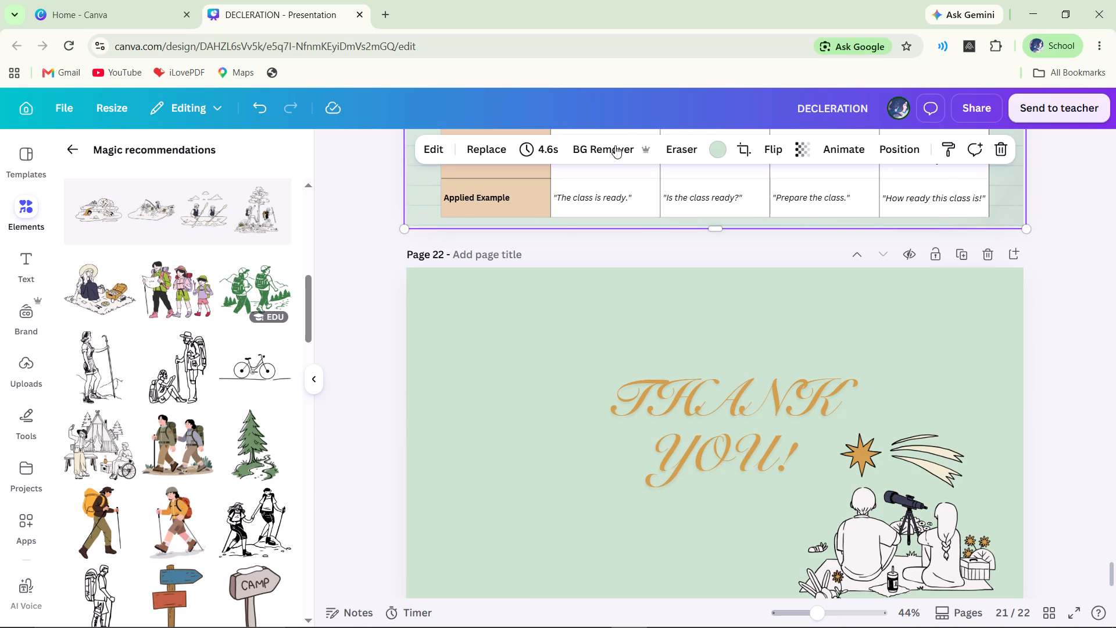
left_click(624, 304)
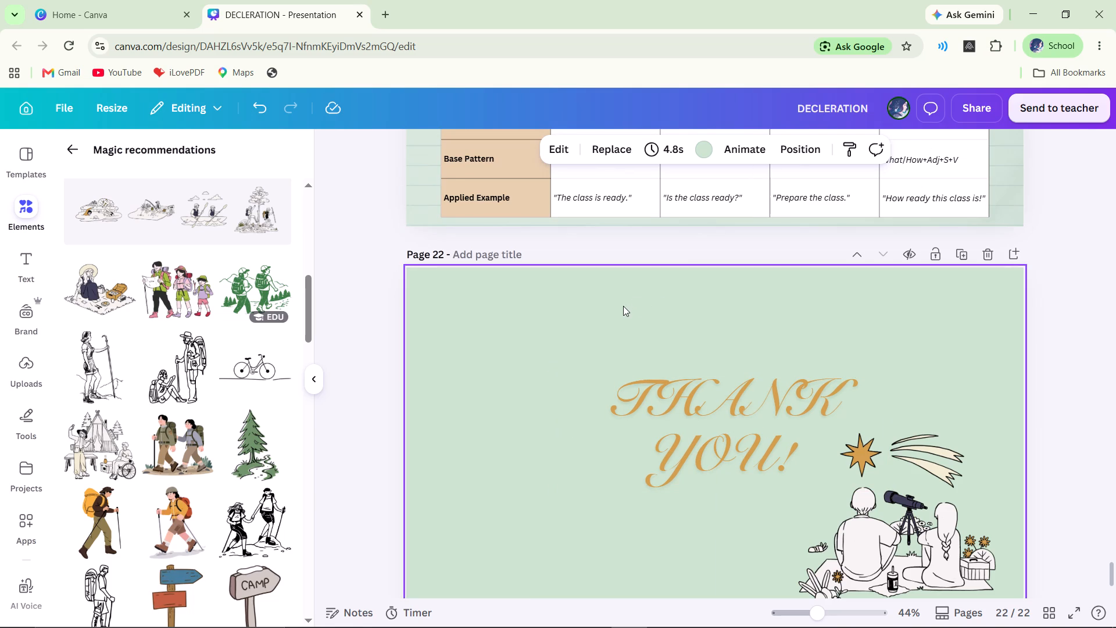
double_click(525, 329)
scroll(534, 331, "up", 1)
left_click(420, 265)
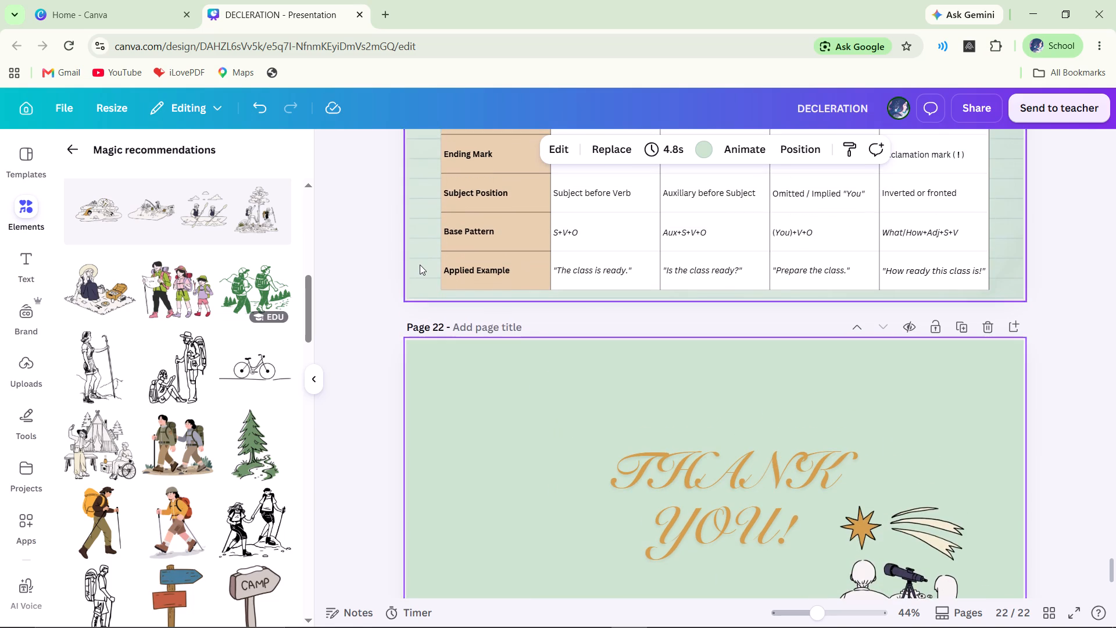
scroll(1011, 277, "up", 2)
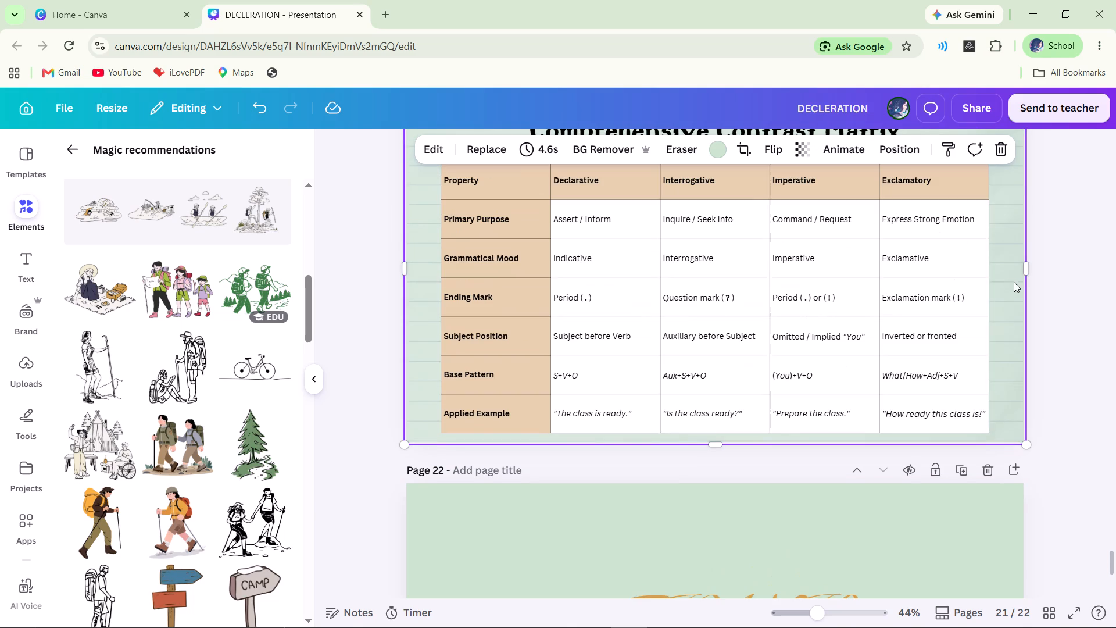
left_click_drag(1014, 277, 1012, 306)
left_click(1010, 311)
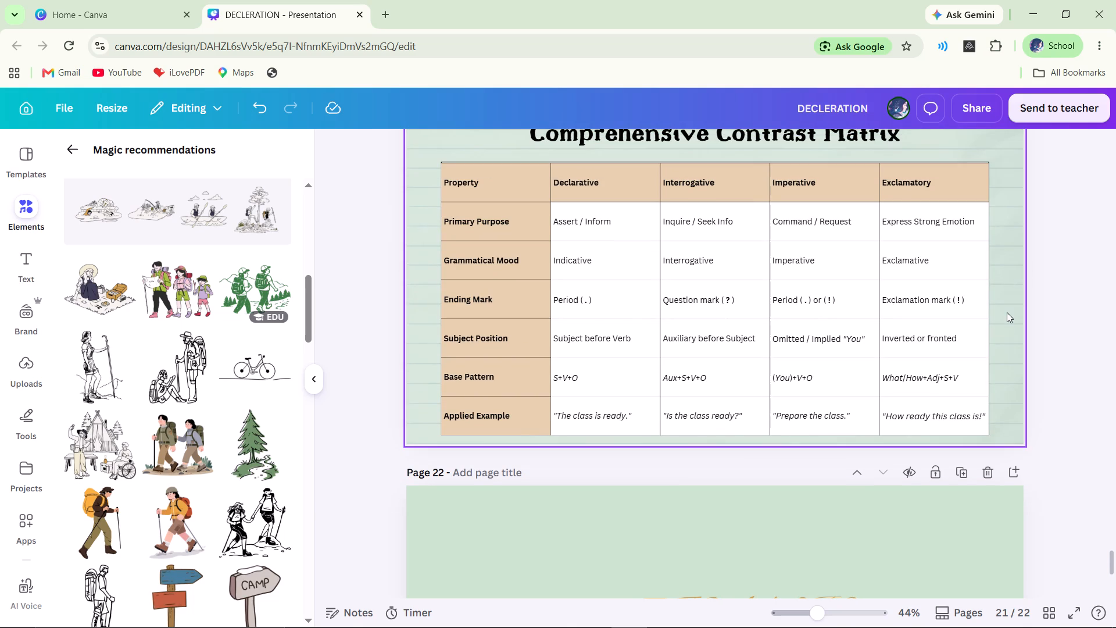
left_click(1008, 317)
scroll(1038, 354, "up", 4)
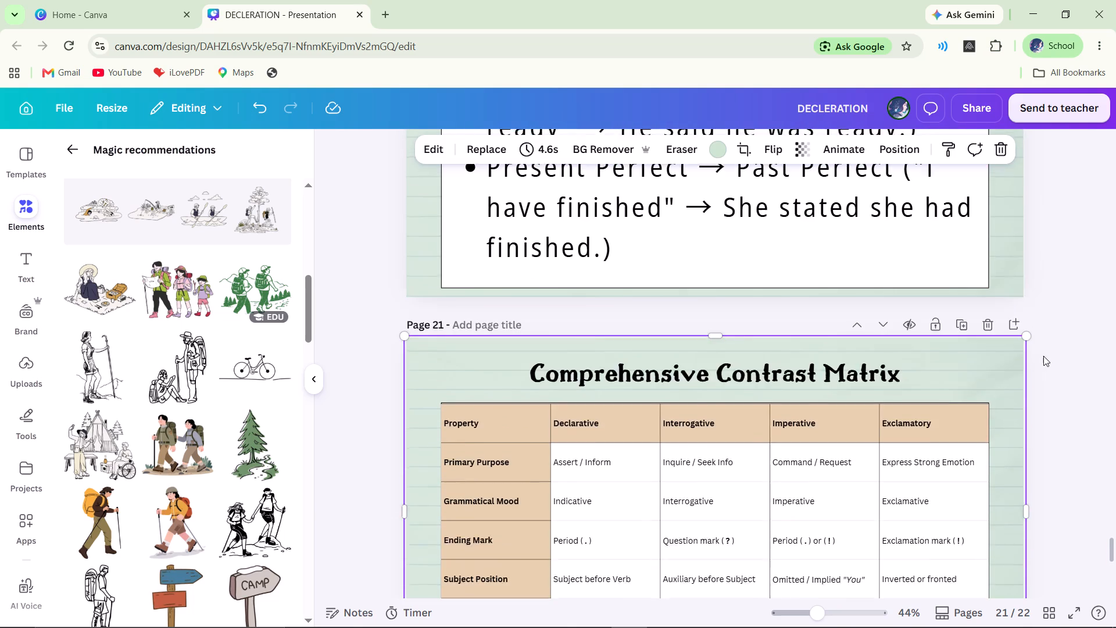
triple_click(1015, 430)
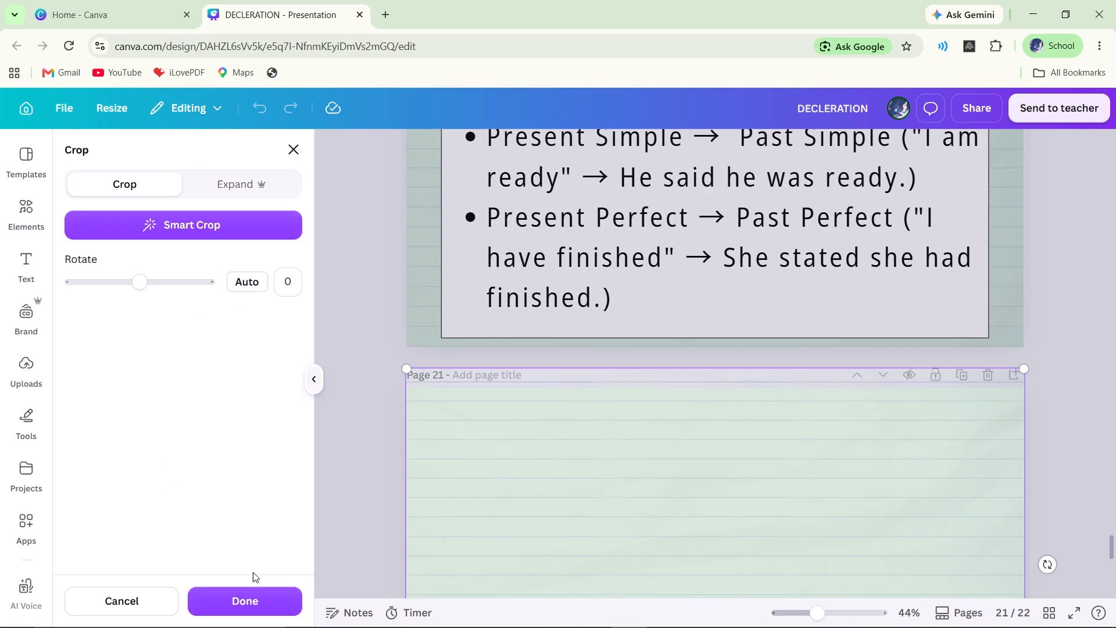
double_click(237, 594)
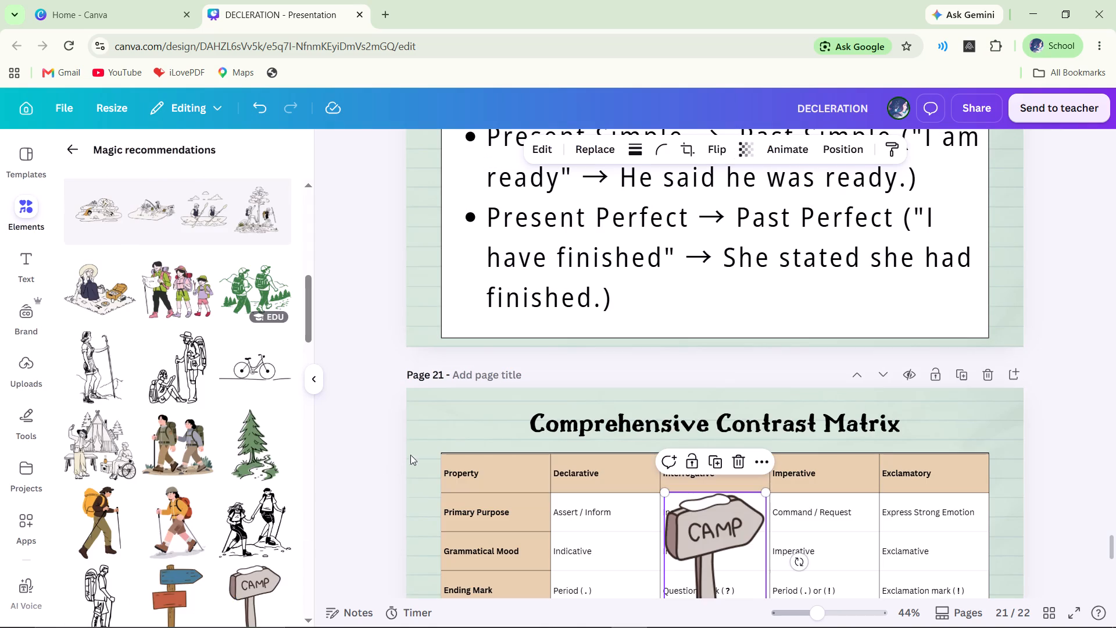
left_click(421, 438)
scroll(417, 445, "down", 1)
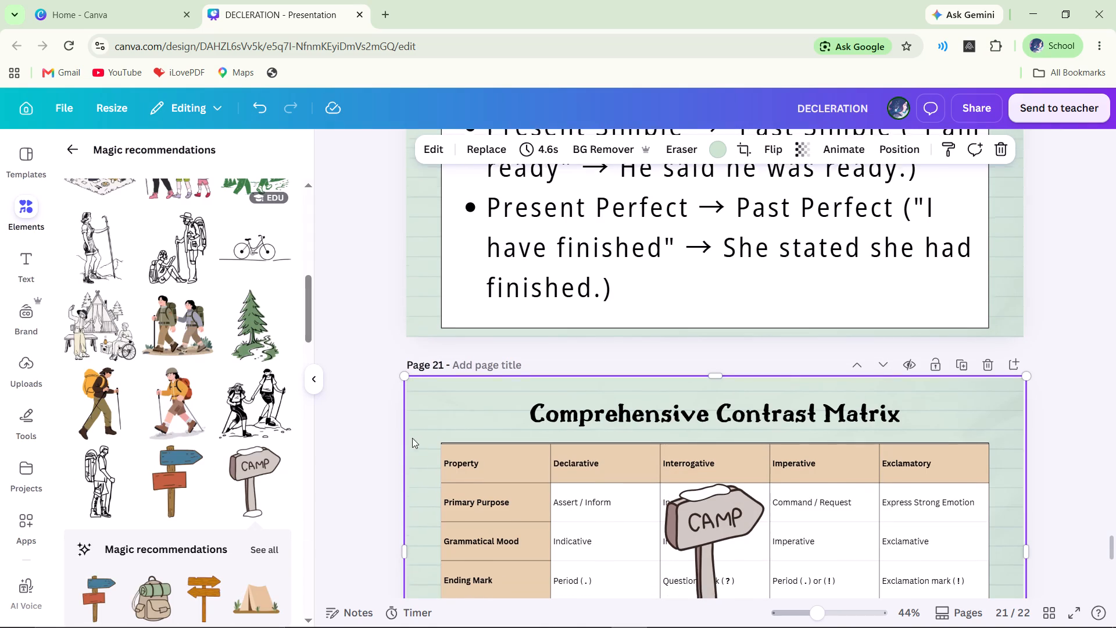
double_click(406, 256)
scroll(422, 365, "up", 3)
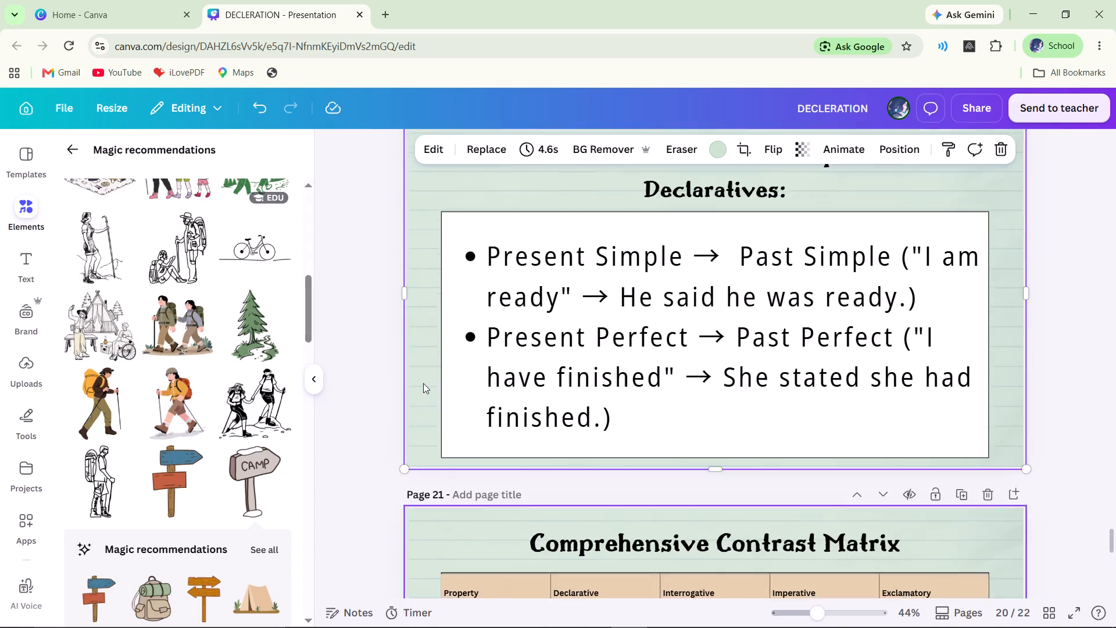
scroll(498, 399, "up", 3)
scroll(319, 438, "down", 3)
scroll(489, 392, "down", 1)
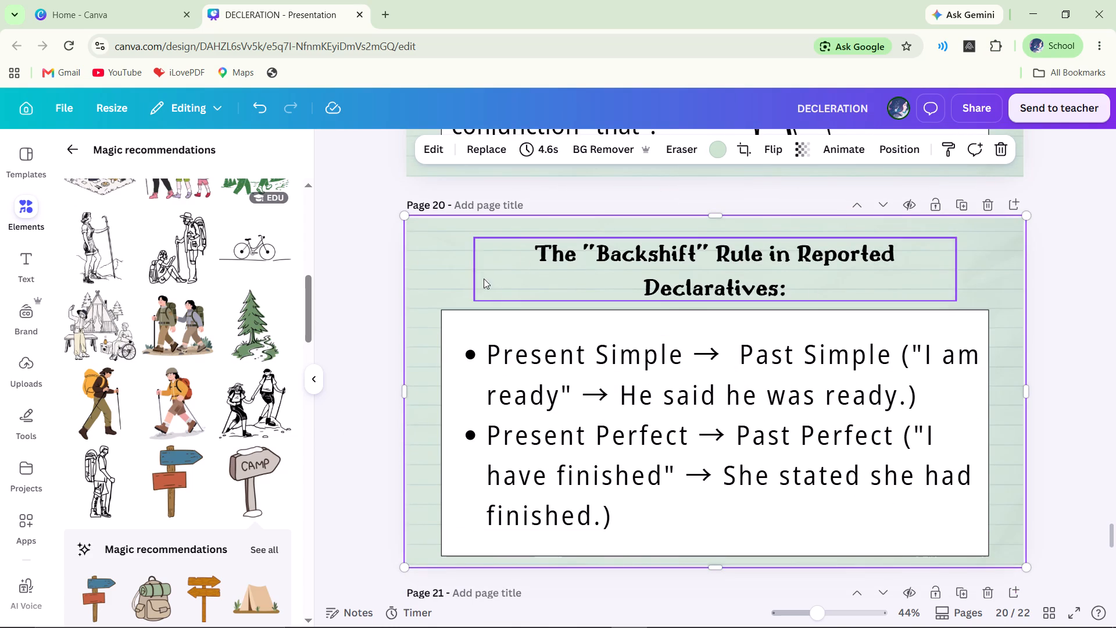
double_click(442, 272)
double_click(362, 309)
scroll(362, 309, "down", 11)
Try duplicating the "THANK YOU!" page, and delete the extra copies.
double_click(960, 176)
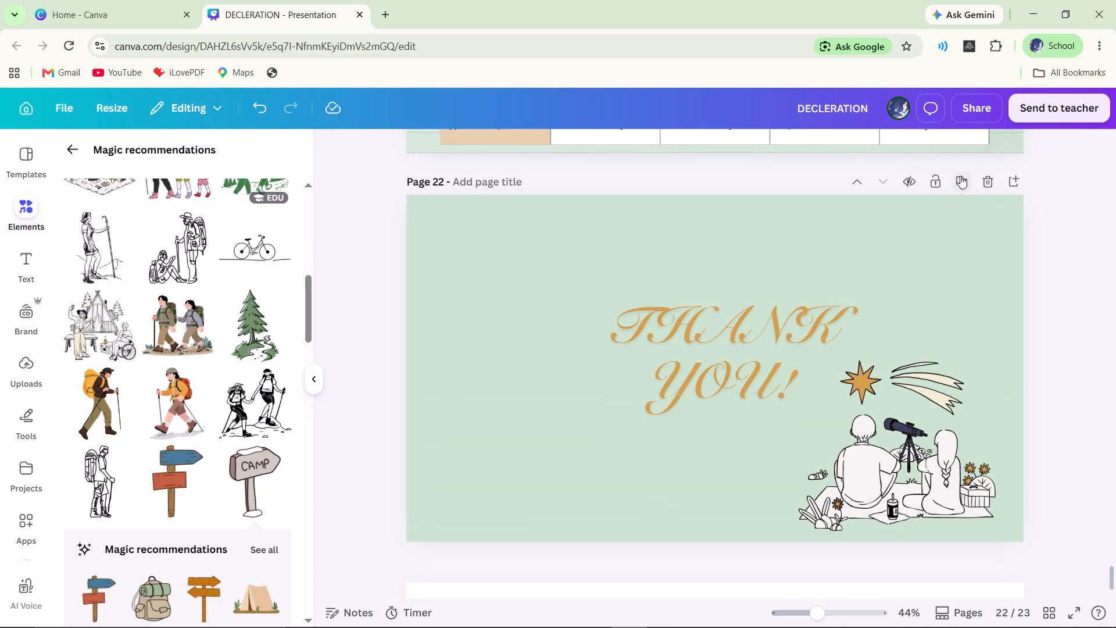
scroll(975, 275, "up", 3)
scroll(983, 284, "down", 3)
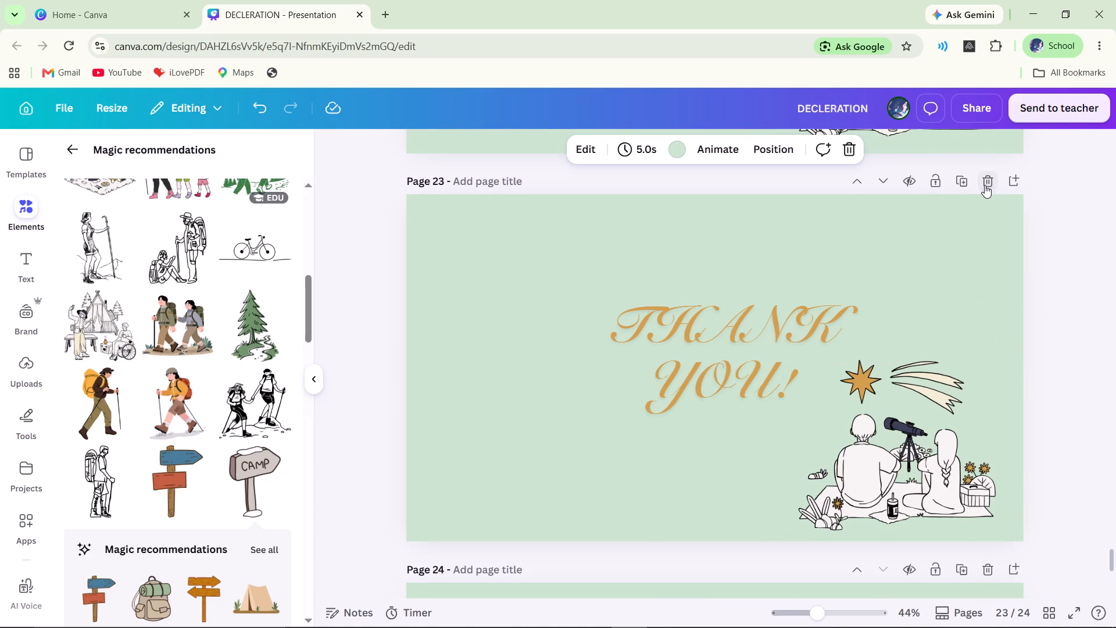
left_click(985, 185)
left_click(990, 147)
Duplicate page 21, the "Comprehensive Contrast Matrix" page.
scroll(1026, 214, "up", 4)
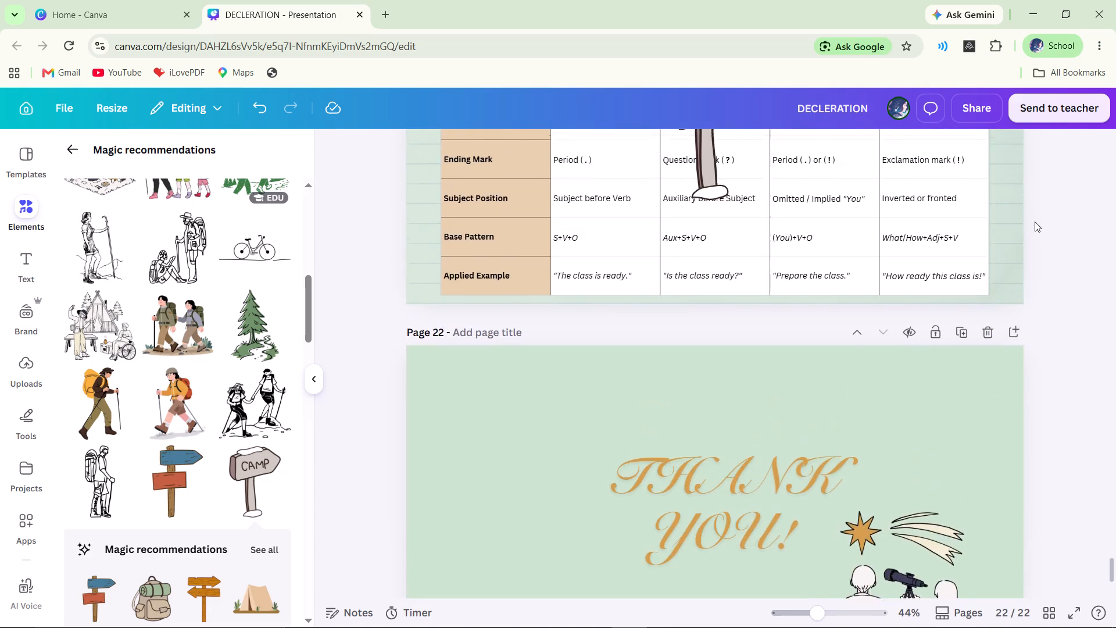
scroll(1035, 222, "up", 2)
left_click(964, 231)
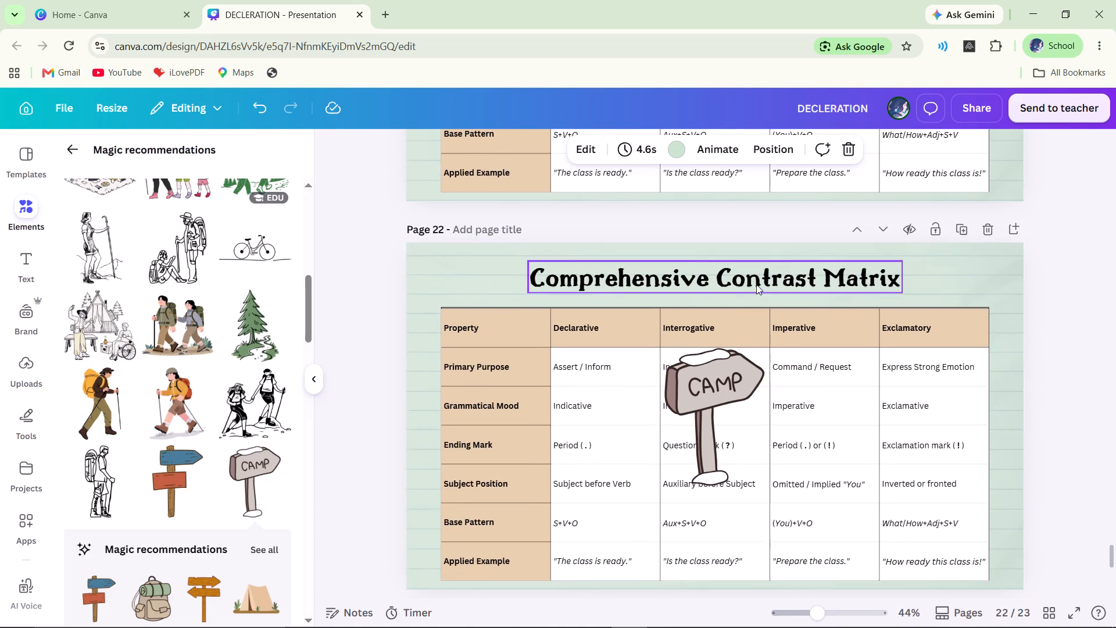
Delete the CAMP signpost graphic from page 21, the original "Comprehensive Contrast Matrix" page.
double_click(730, 378)
left_click(457, 333)
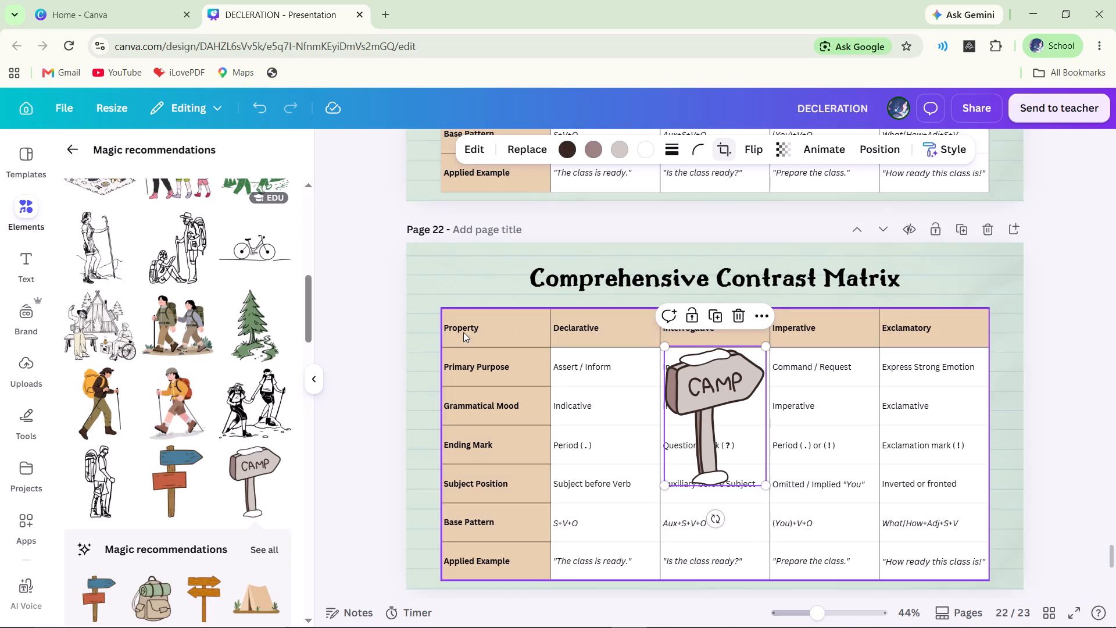
scroll(765, 296, "up", 3)
double_click(715, 434)
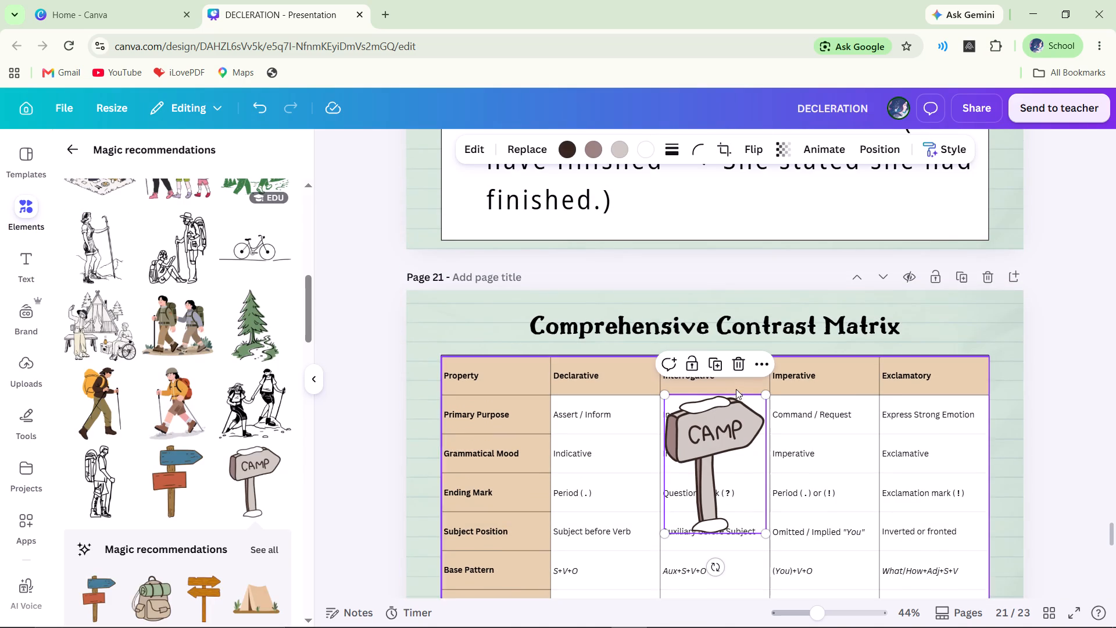
left_click(731, 369)
Delete the whole contrast matrix table from the duplicated page 22.
scroll(734, 366, "down", 6)
scroll(754, 354, "up", 3)
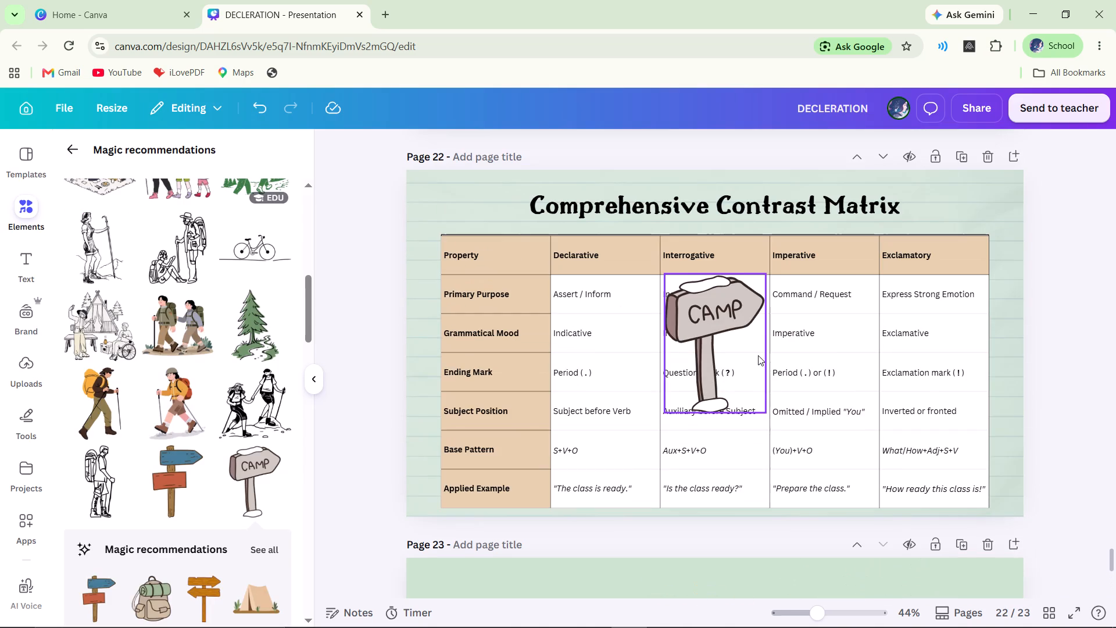
double_click(860, 325)
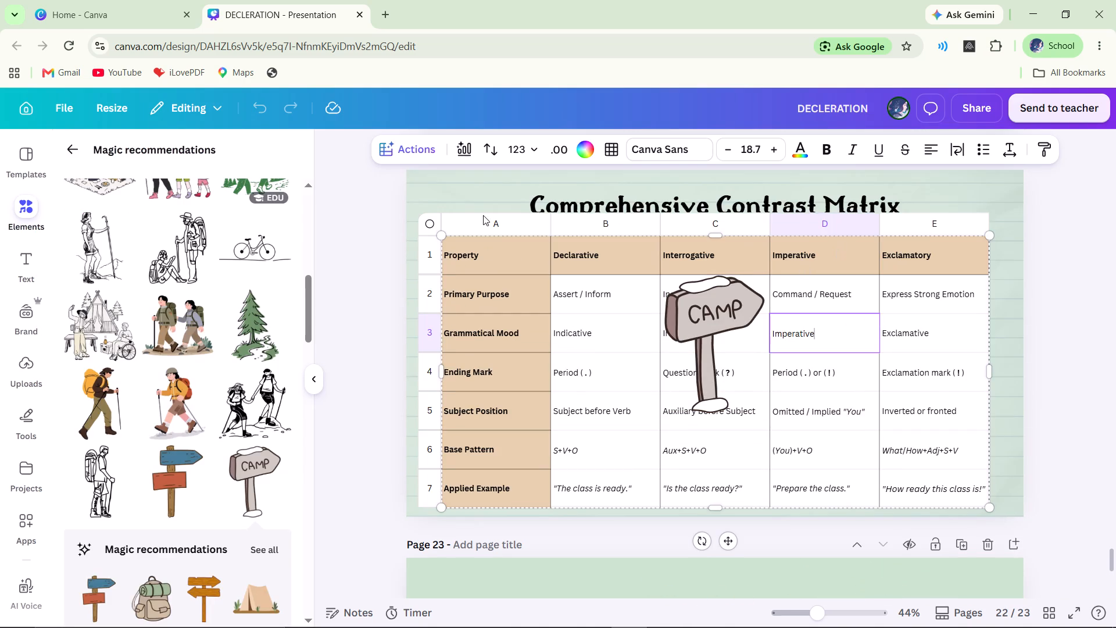
left_click(398, 199)
left_click(564, 268)
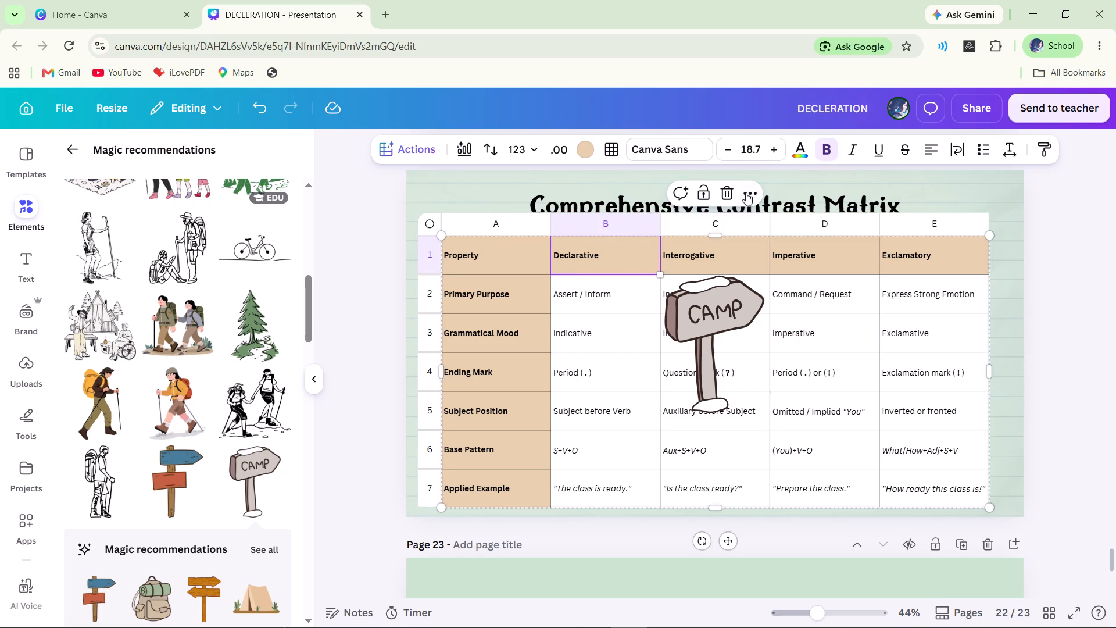
left_click(729, 192)
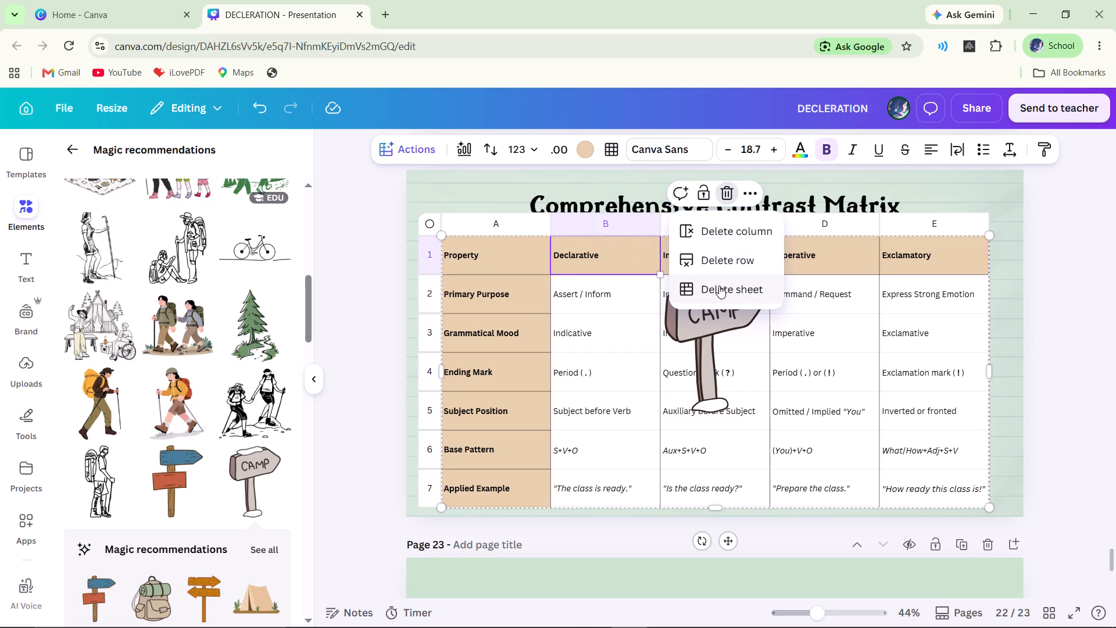
left_click(719, 286)
Delete the title, white rectangle and CAMP signpost from page 22, keeping only the lined-paper background.
left_click(702, 211)
left_click(738, 258)
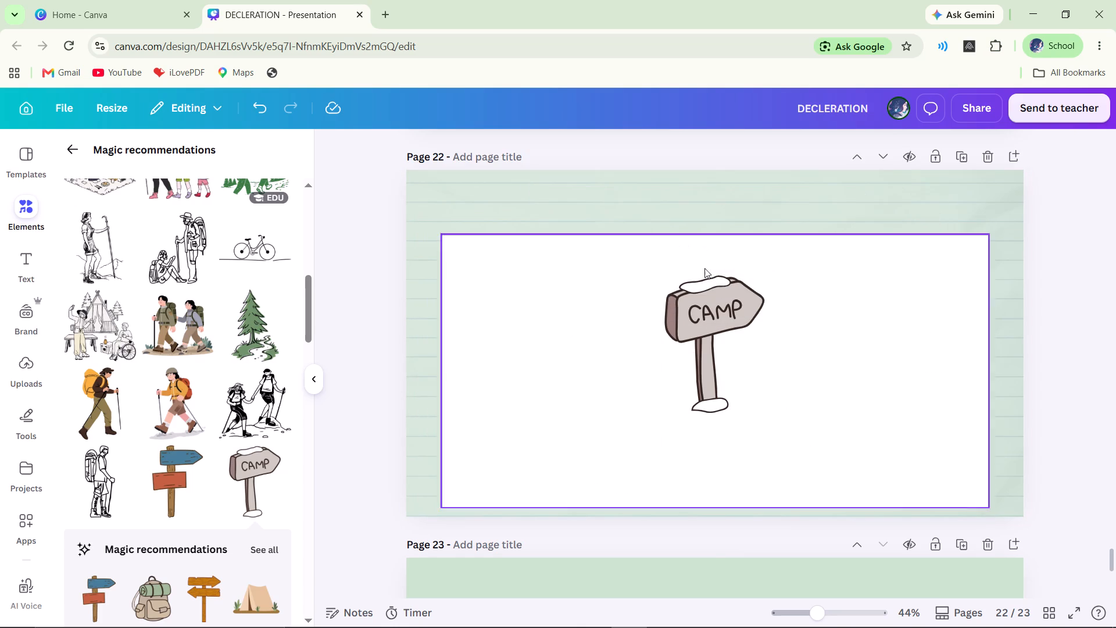
left_click(581, 287)
left_click(741, 202)
left_click(692, 300)
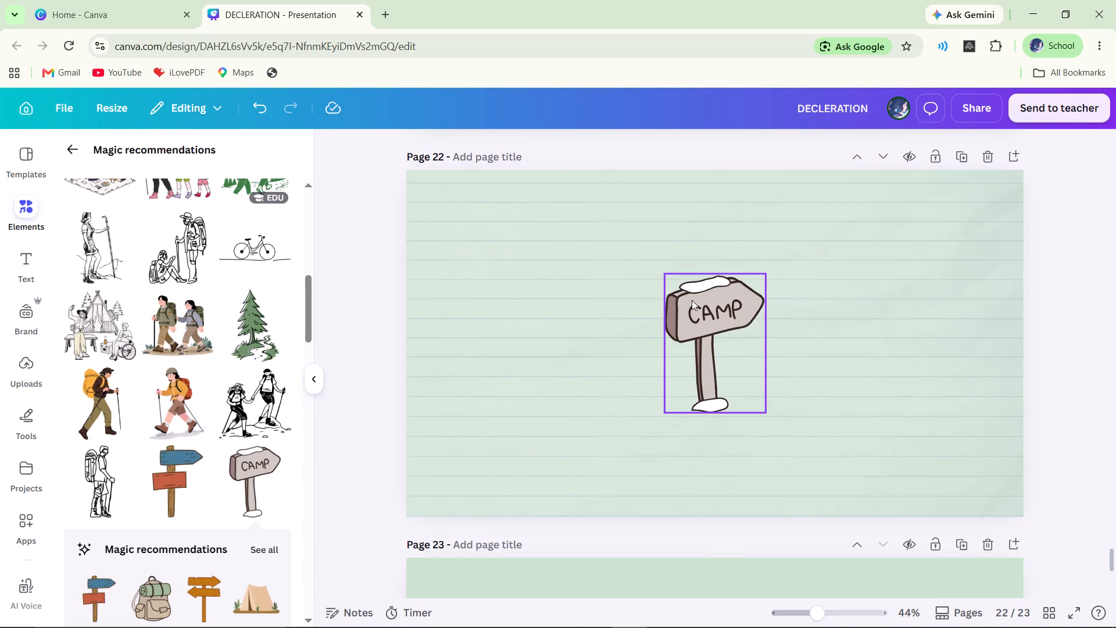
left_click(737, 247)
Move the "THANK YOU!" text and the stargazing couple illustration from page 23 onto page 22, with the text near the center.
scroll(737, 247, "down", 5)
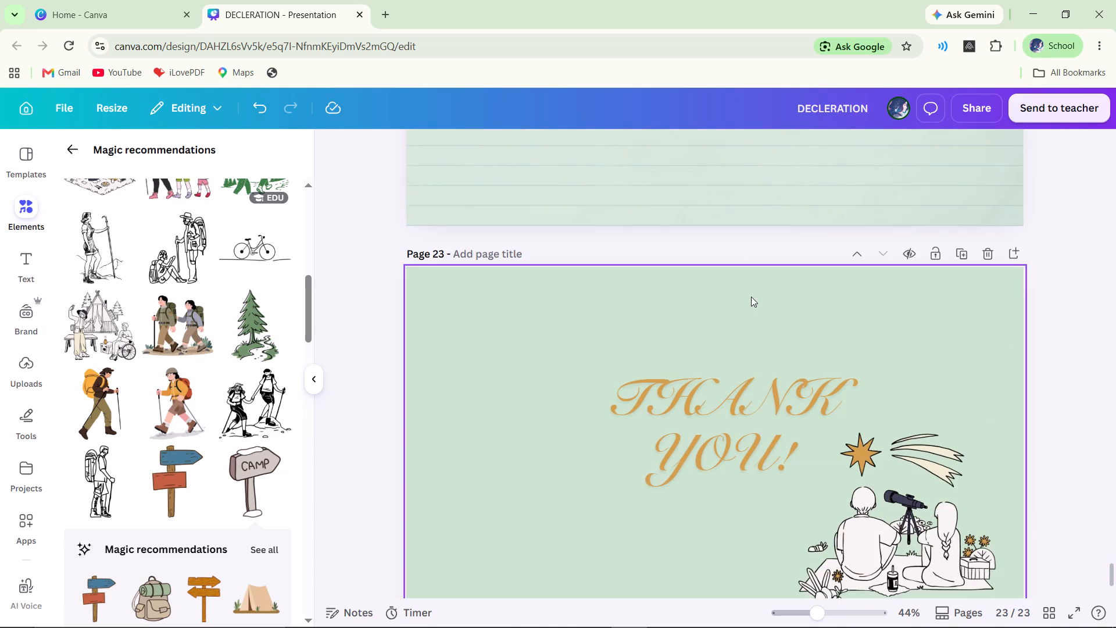
double_click(760, 379)
double_click(812, 388)
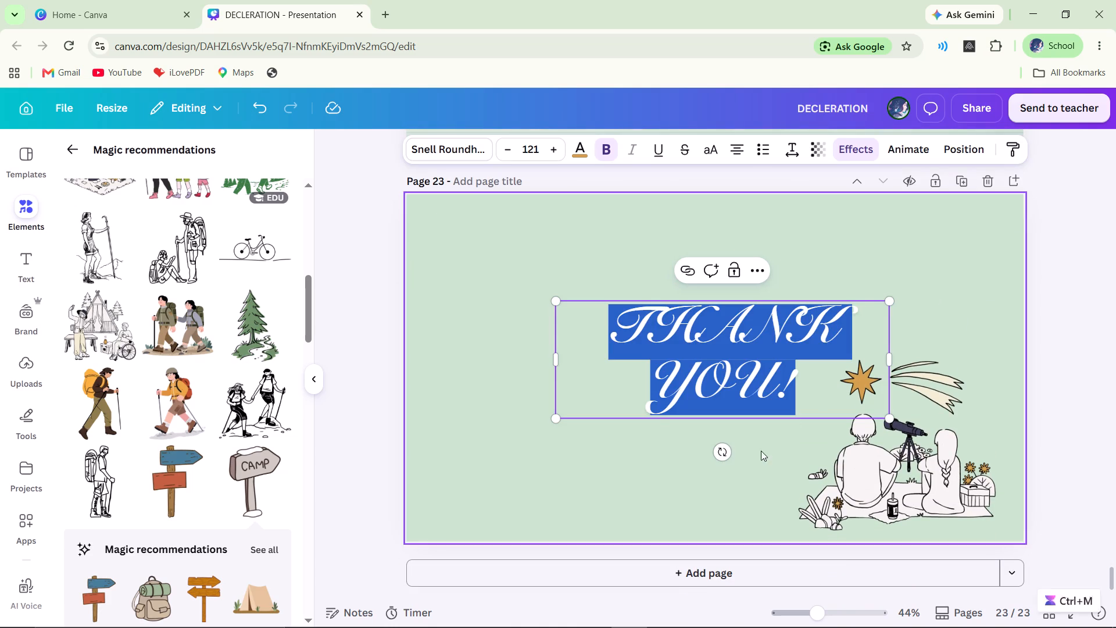
left_click(761, 451)
left_click_drag(800, 393, 804, 126)
scroll(802, 290, "up", 2)
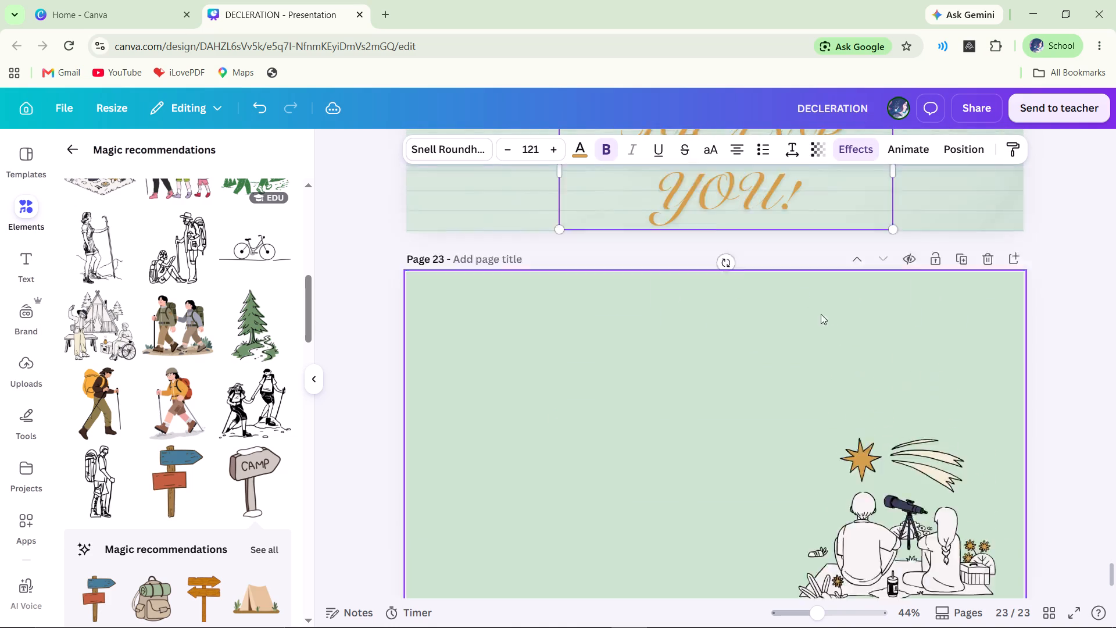
left_click_drag(938, 545, 951, 184)
left_click(951, 184)
scroll(902, 402, "up", 2)
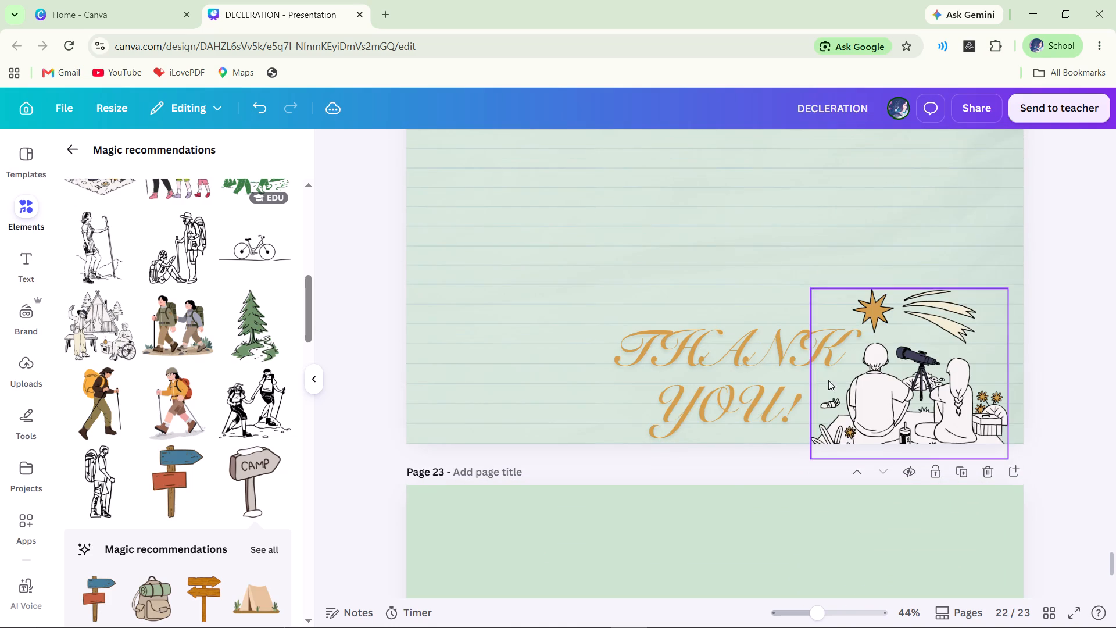
left_click_drag(752, 366, 734, 238)
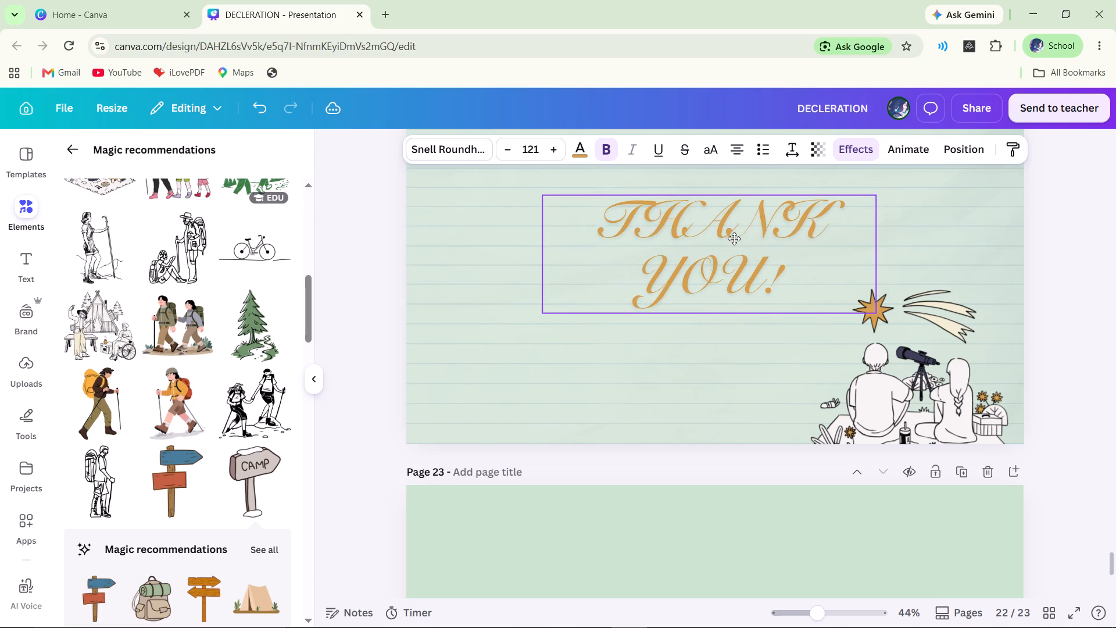
left_click_drag(734, 238, 734, 239)
Delete the leftover plain green page 23.
scroll(742, 432, "down", 1)
double_click(994, 398)
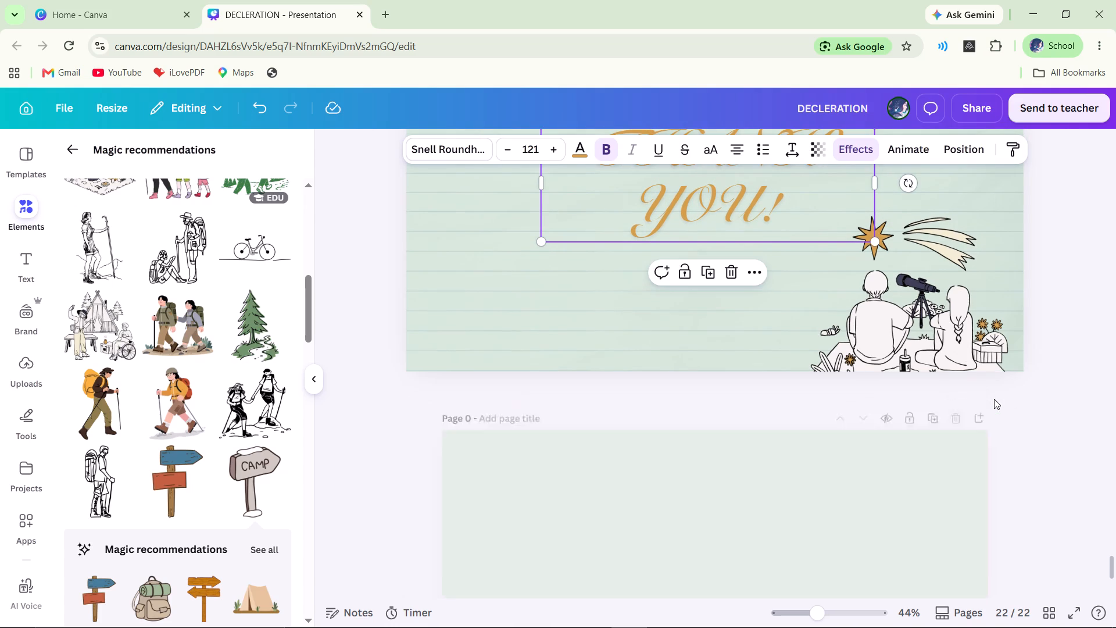
double_click(1046, 395)
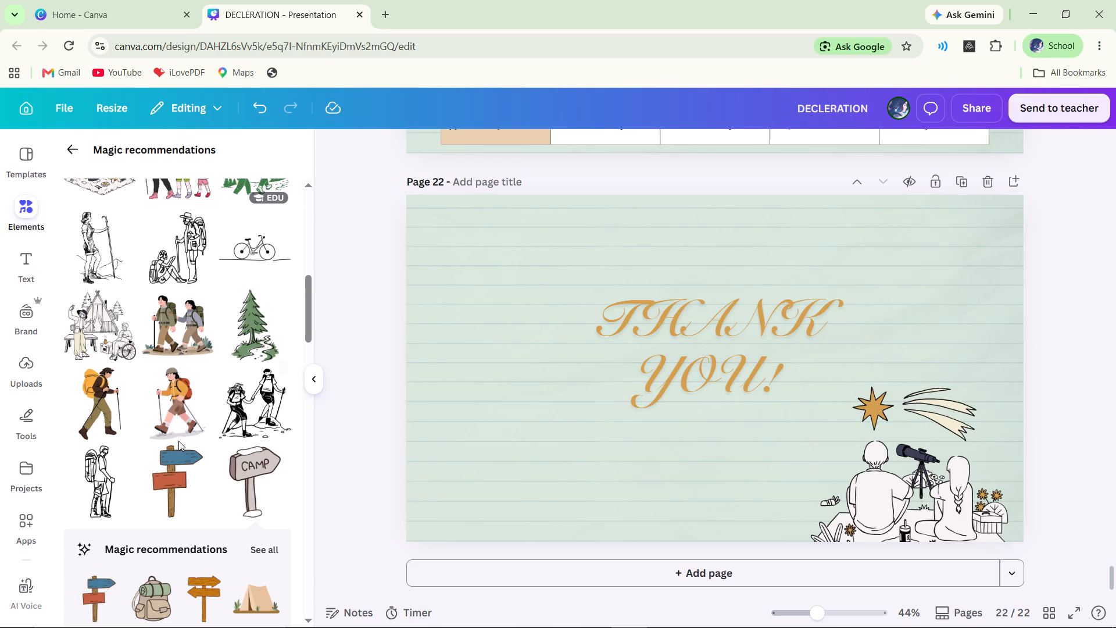
Add the illustration of two women walking past a lamppost and bench, enlarge it, and place it at page 22's lower left.
scroll(160, 443, "down", 2)
scroll(199, 499, "down", 1)
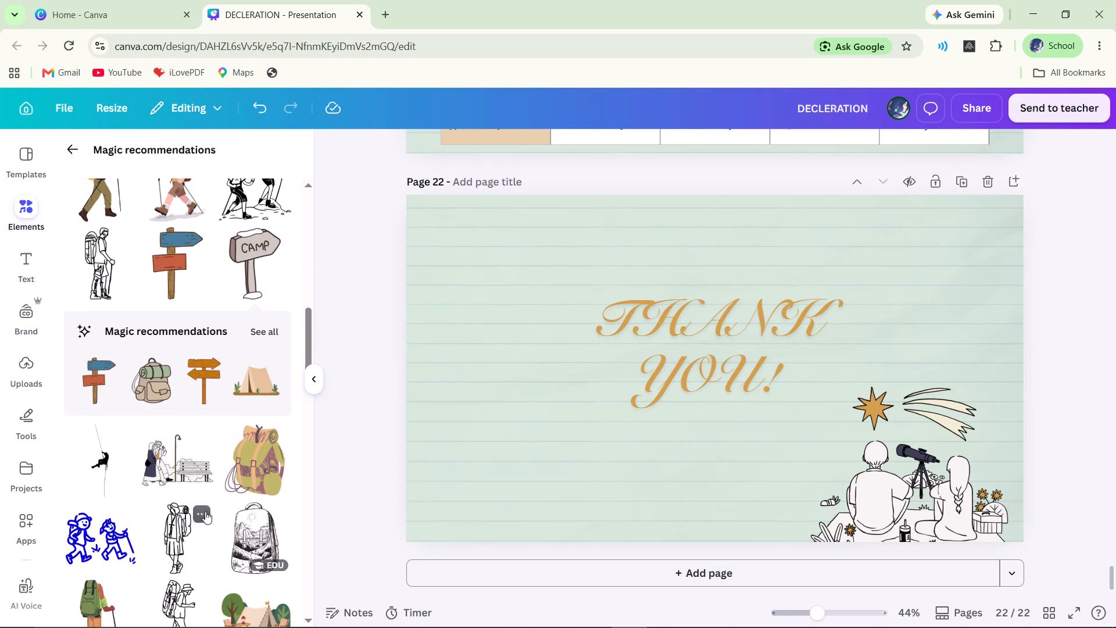
left_click(180, 494)
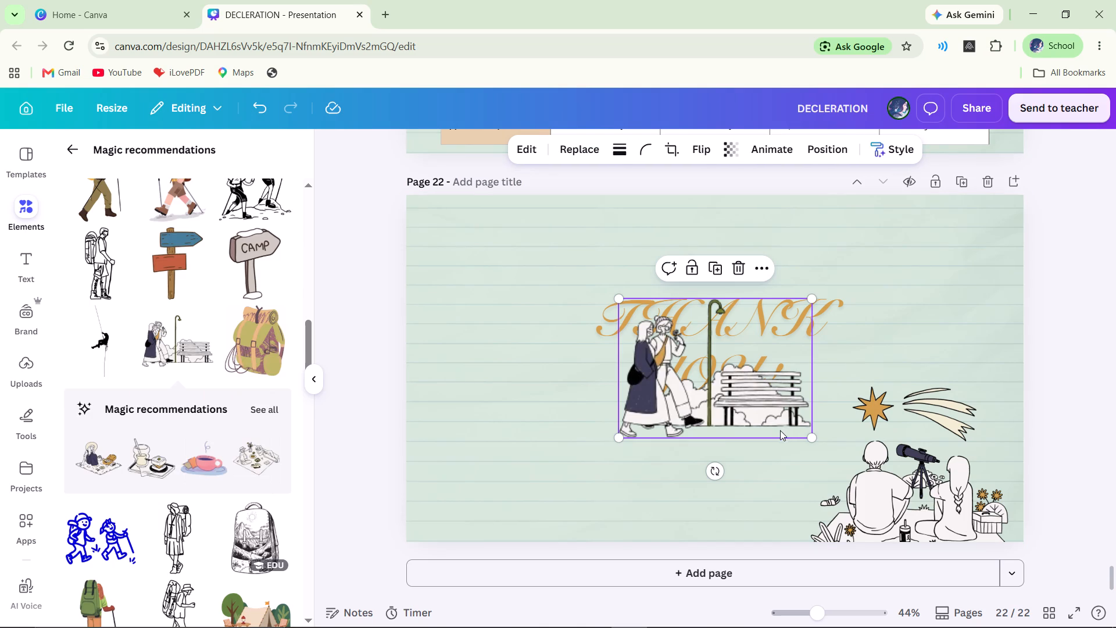
left_click_drag(772, 428, 599, 507)
left_click(599, 507)
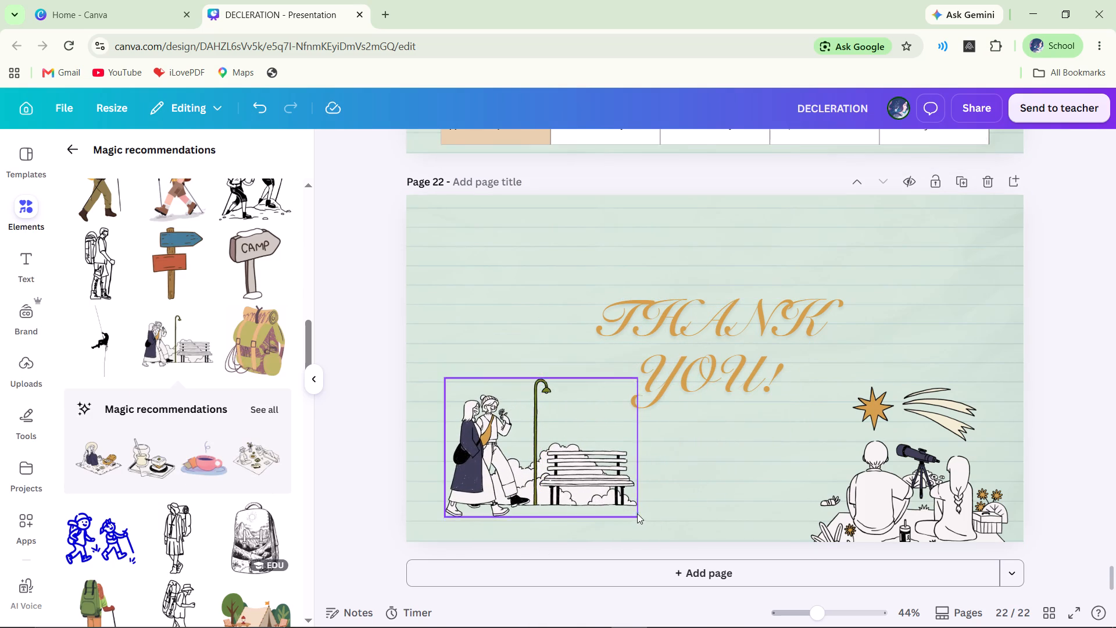
double_click(638, 514)
double_click(608, 493)
left_click(604, 479)
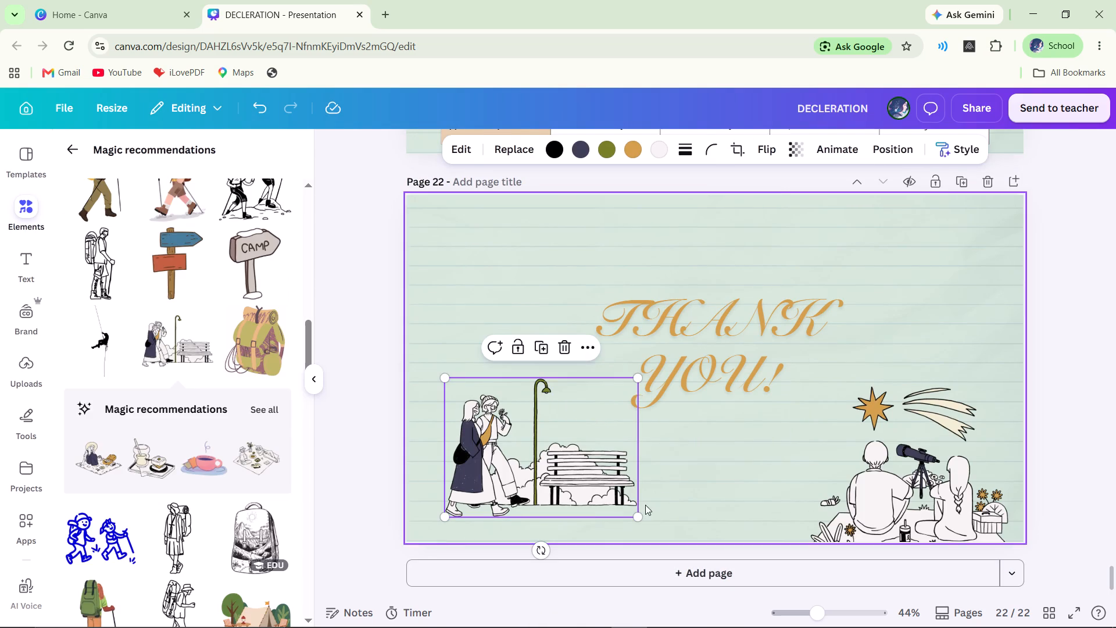
left_click_drag(633, 516, 702, 555)
left_click(702, 555)
left_click_drag(632, 521, 614, 497)
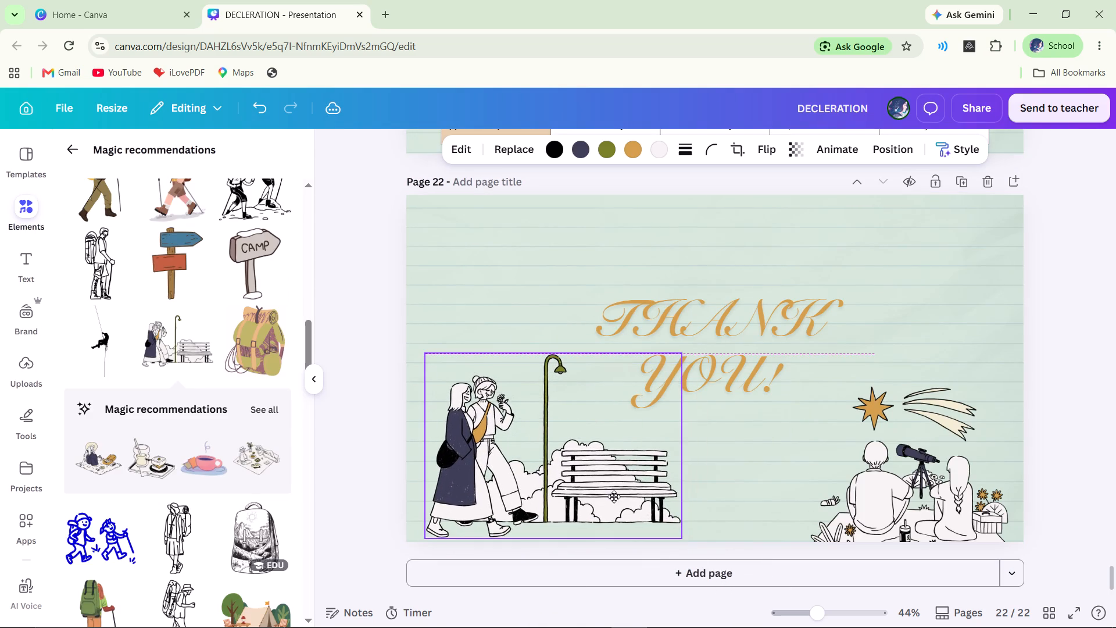
left_click_drag(614, 497, 614, 488)
Delete the stargazing couple illustration from the "THANK YOU!" page.
left_click(936, 487)
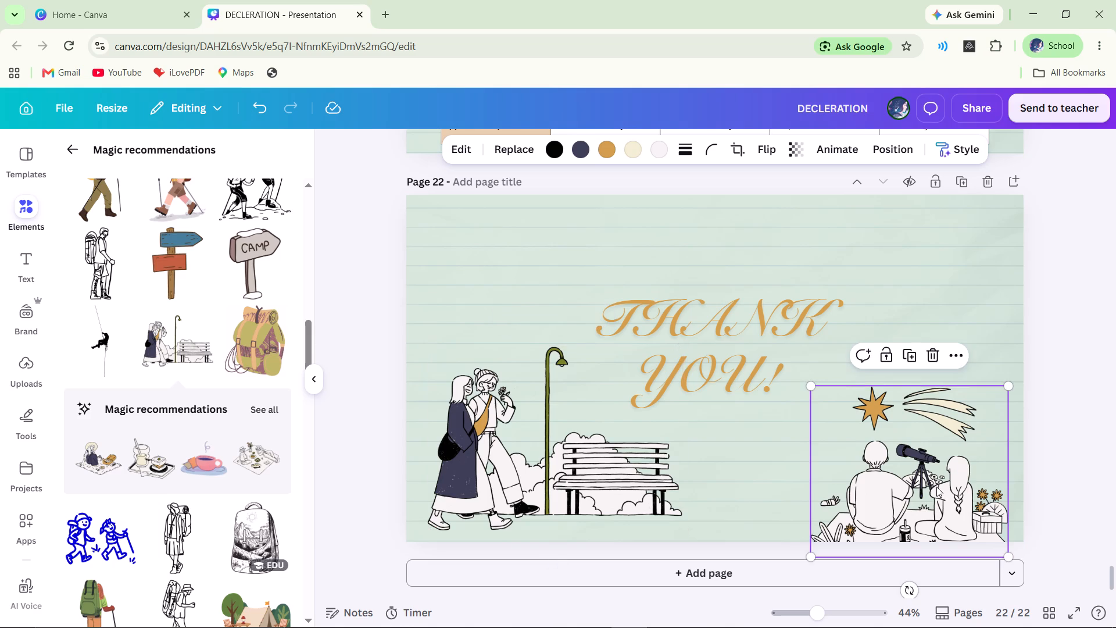
left_click_drag(932, 501, 929, 476)
double_click(929, 476)
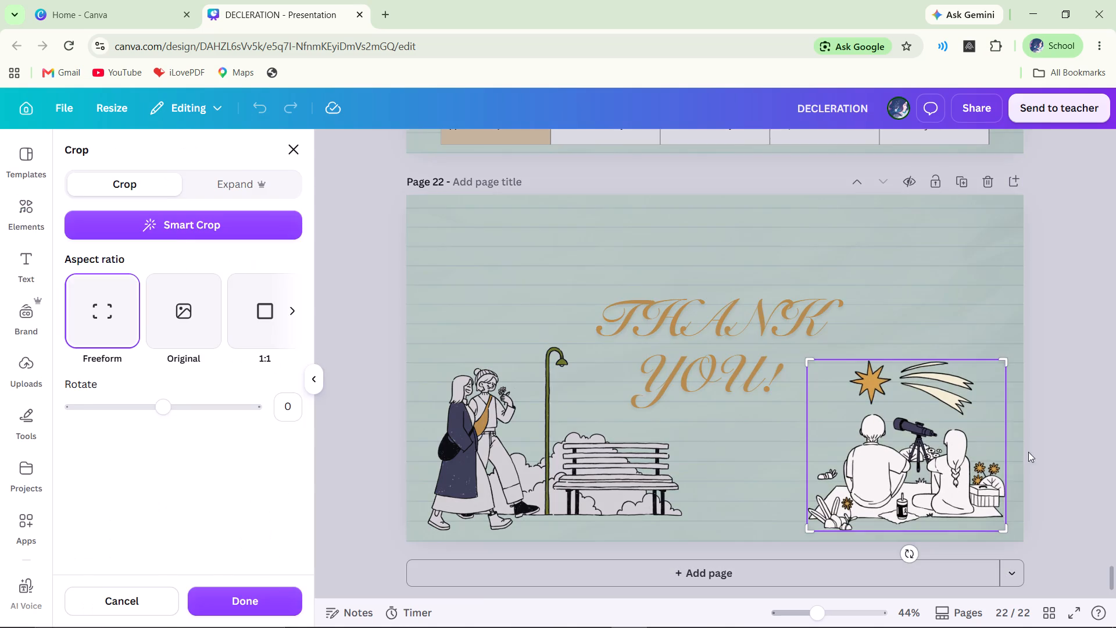
double_click(1085, 456)
left_click(922, 476)
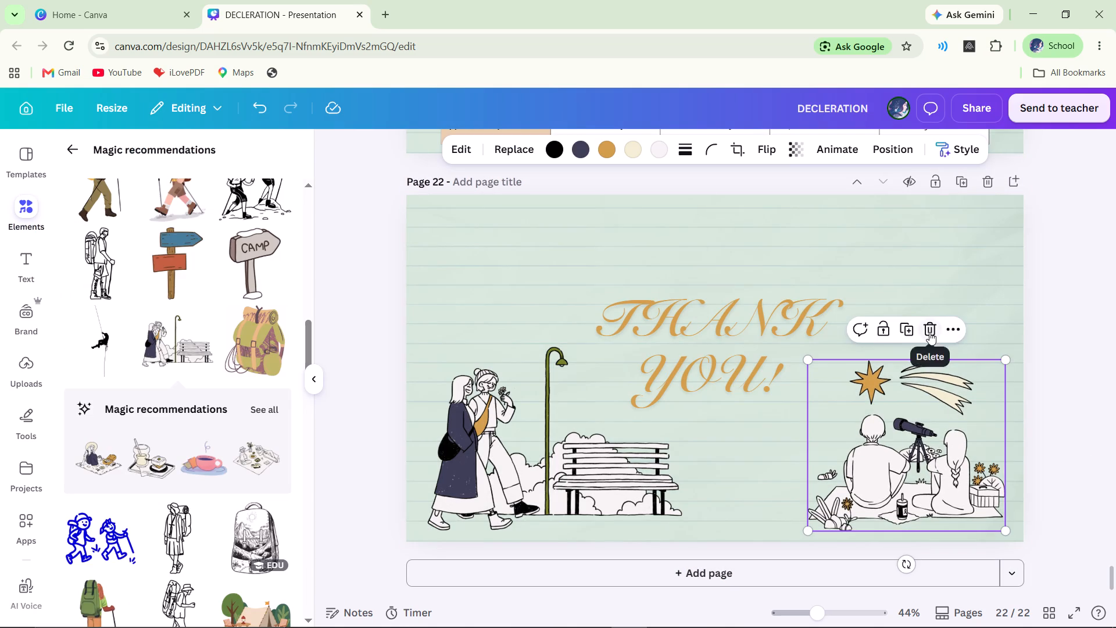
double_click(929, 332)
left_click(387, 394)
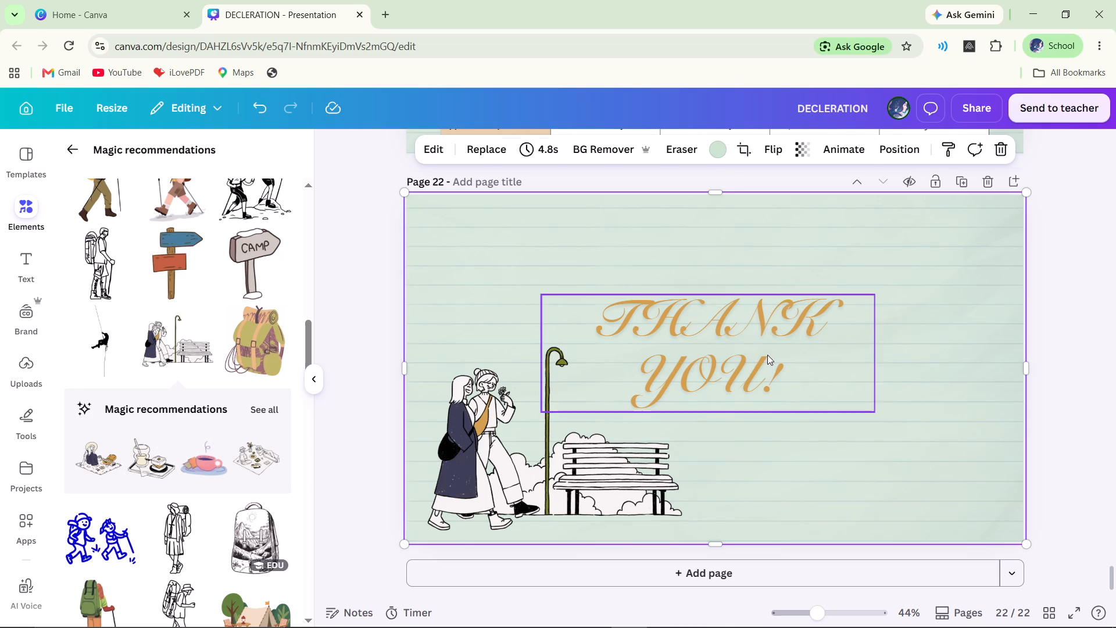
Move the "THANK YOU!" text slightly upward, centering it horizontally on the page.
left_click(768, 354)
left_click_drag(770, 354, 779, 334)
left_click(779, 334)
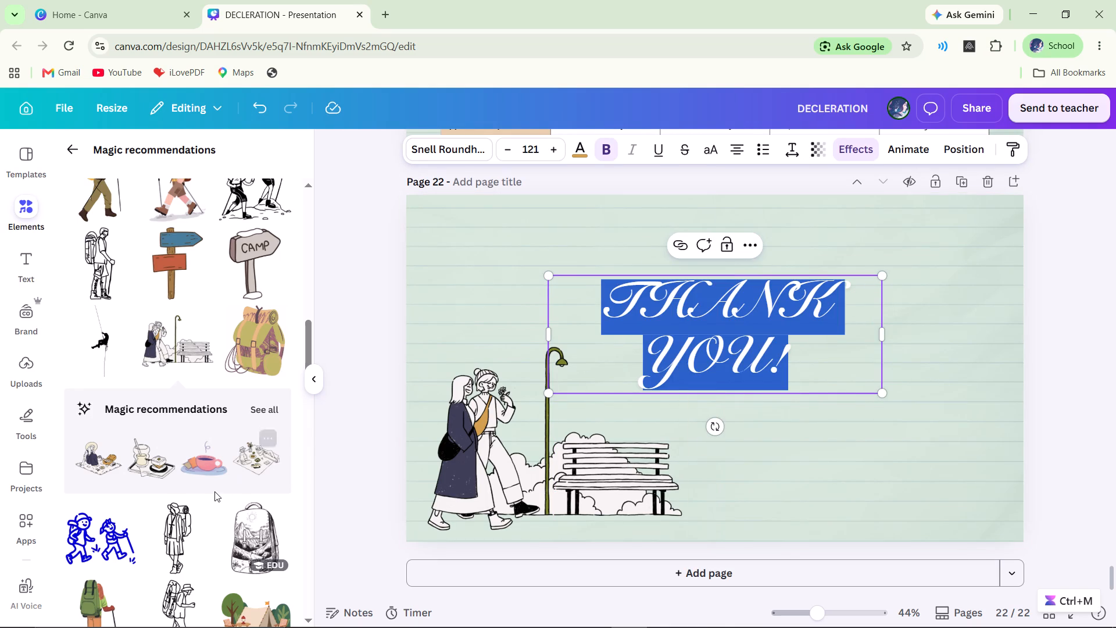
Look through the recommended hiking and camping graphics for another illustration that suits the closing page.
scroll(217, 492, "down", 4)
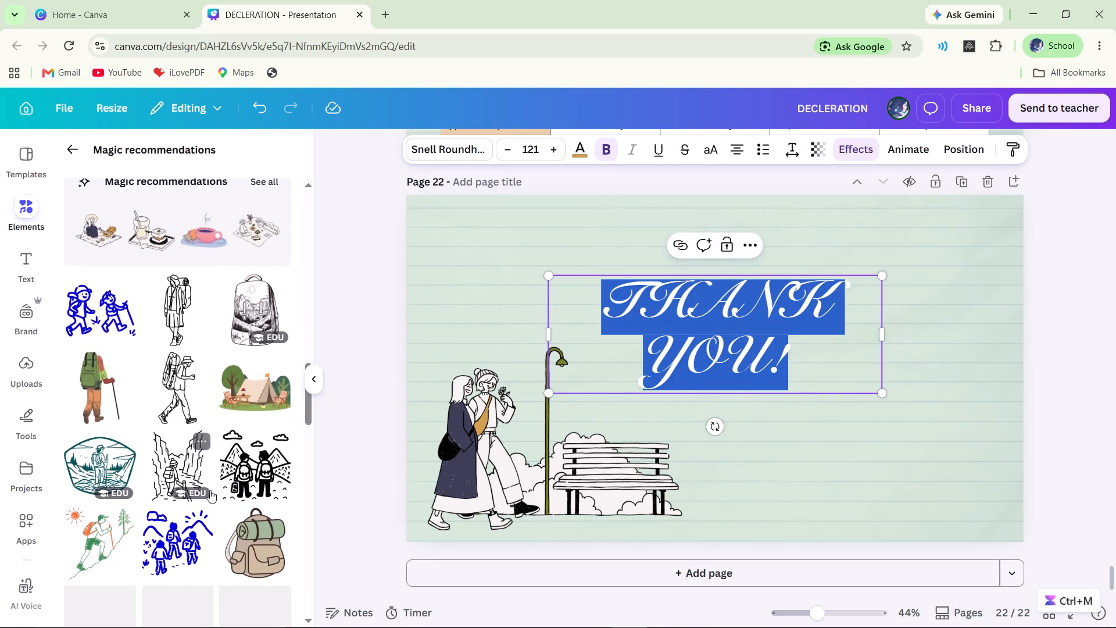
scroll(210, 490, "down", 2)
double_click(378, 391)
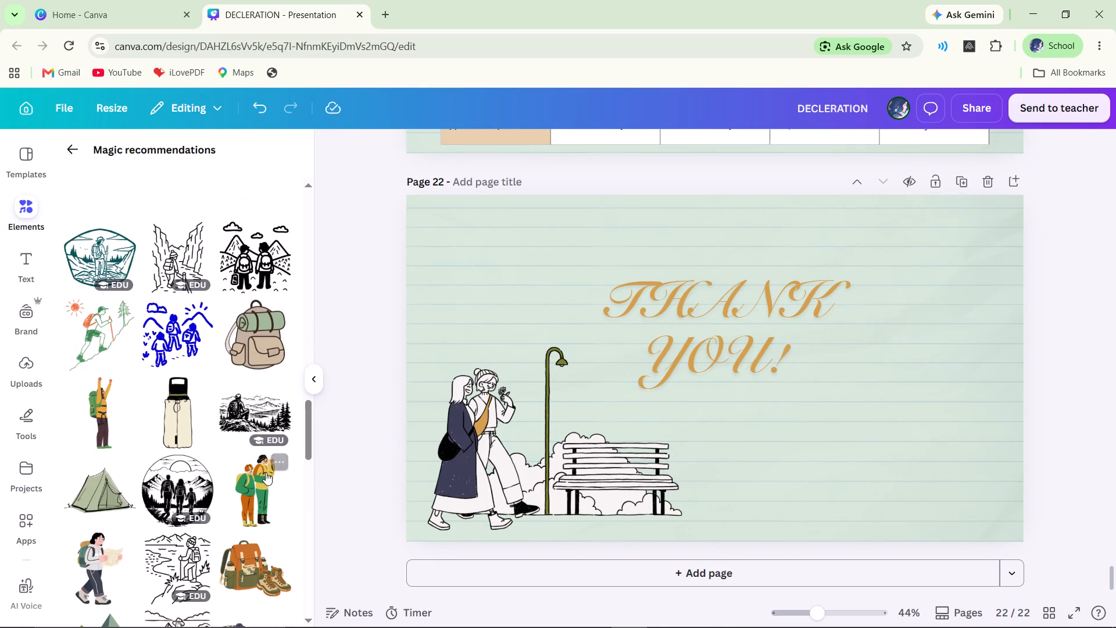
scroll(266, 472, "down", 8)
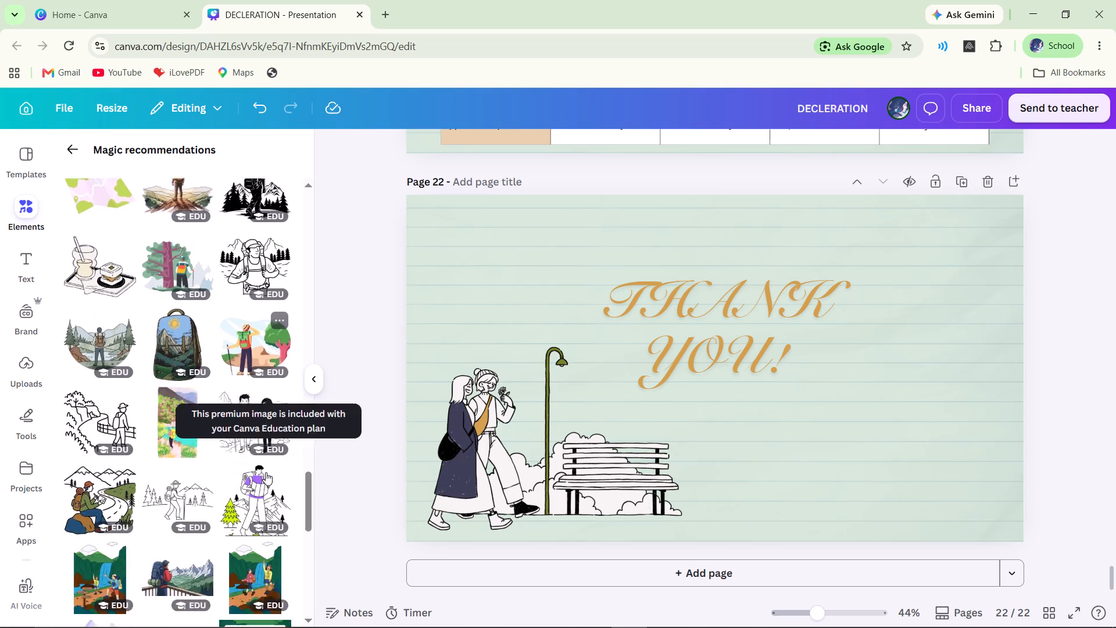
scroll(266, 472, "down", 6)
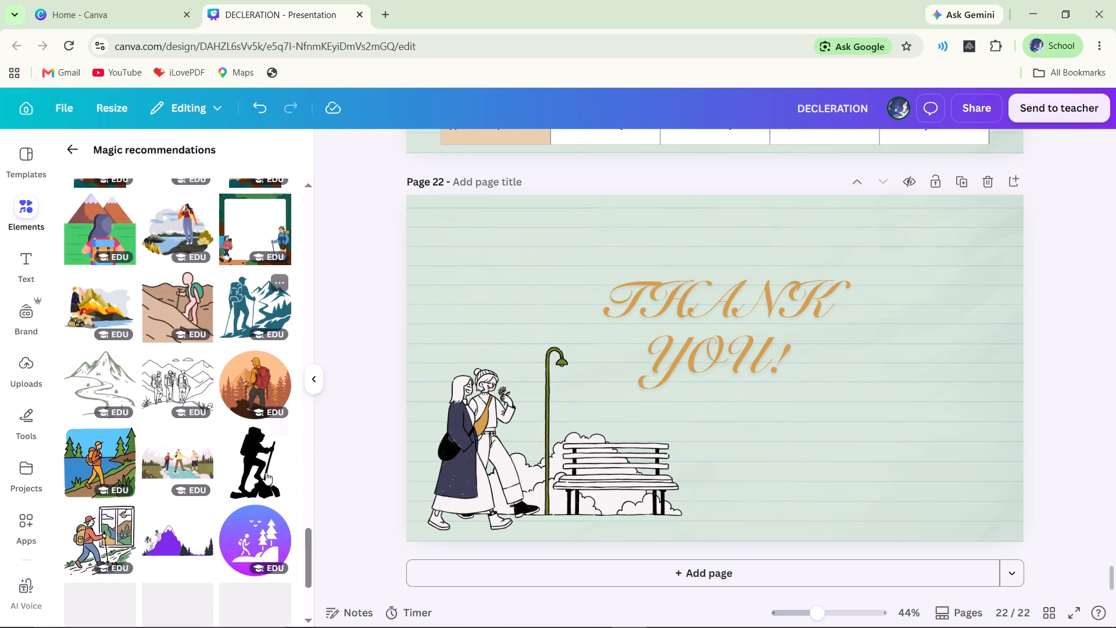
double_click(62, 151)
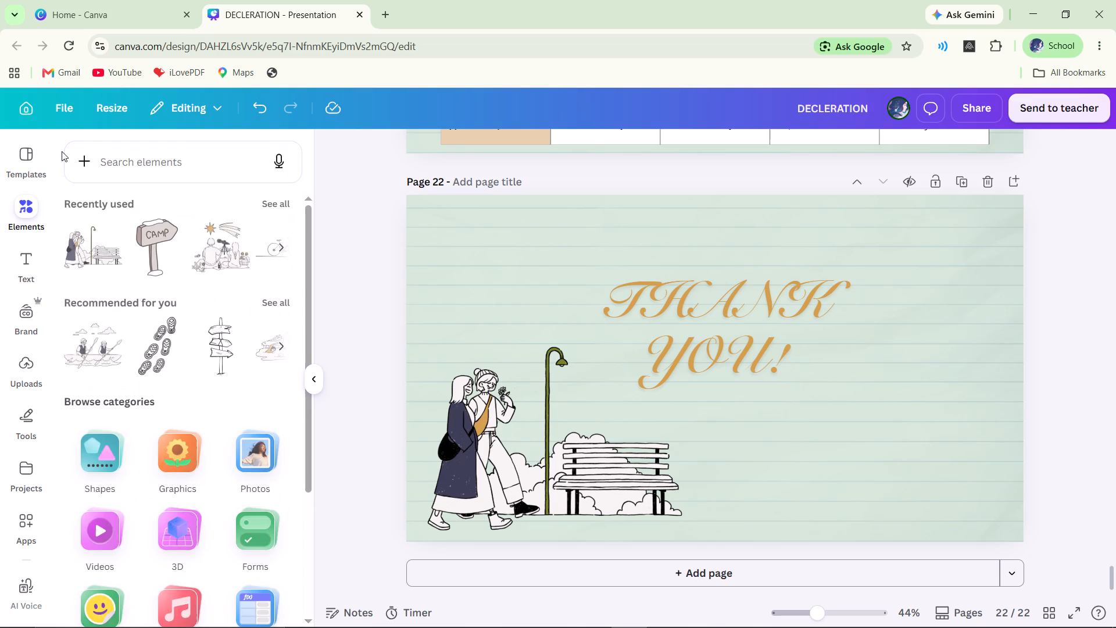
Add the recommended picnic illustration of a woman in a sun hat and place it on the right side of the "THANK YOU!" page.
left_click(268, 304)
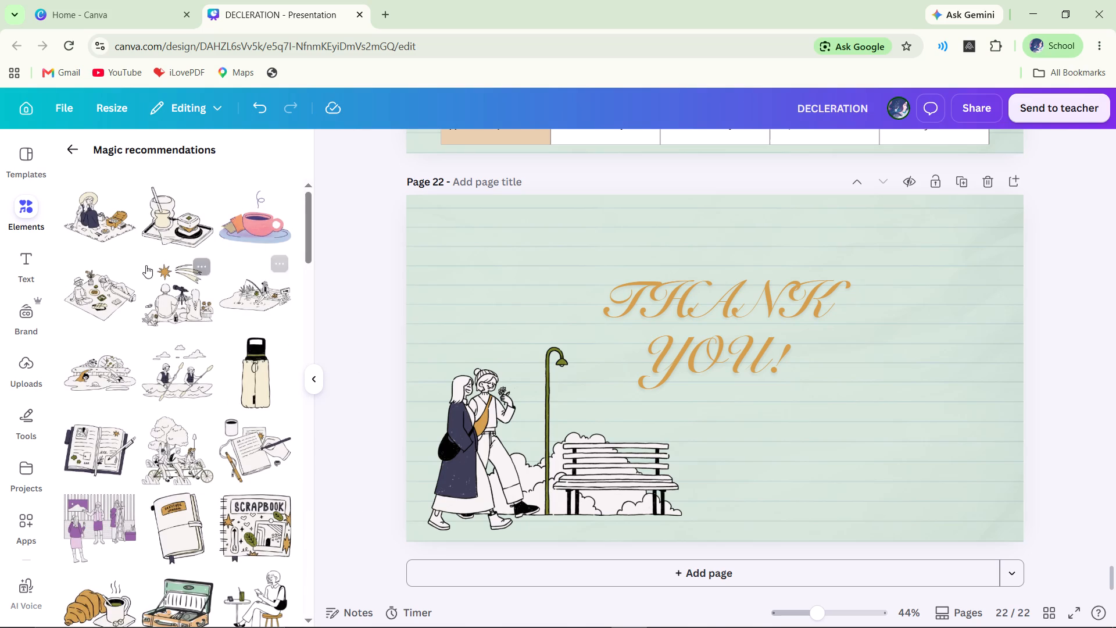
left_click(96, 236)
left_click_drag(774, 409, 795, 419)
left_click_drag(800, 422, 857, 444)
left_click_drag(864, 445, 871, 448)
left_click_drag(879, 449, 914, 463)
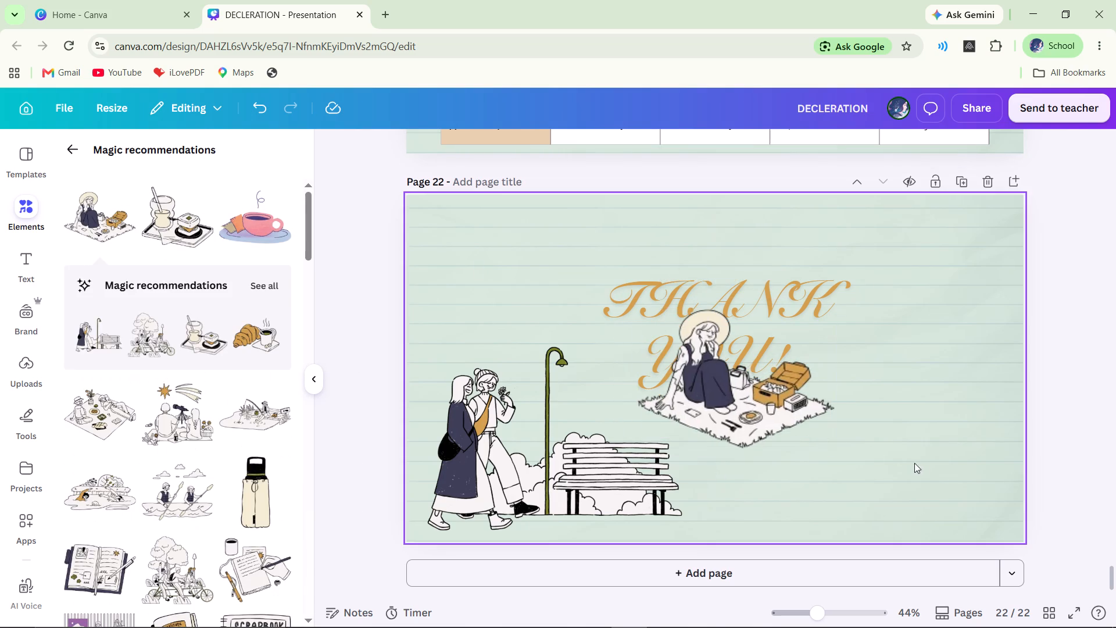
left_click_drag(914, 463, 937, 469)
left_click(774, 419)
left_click_drag(774, 419, 944, 433)
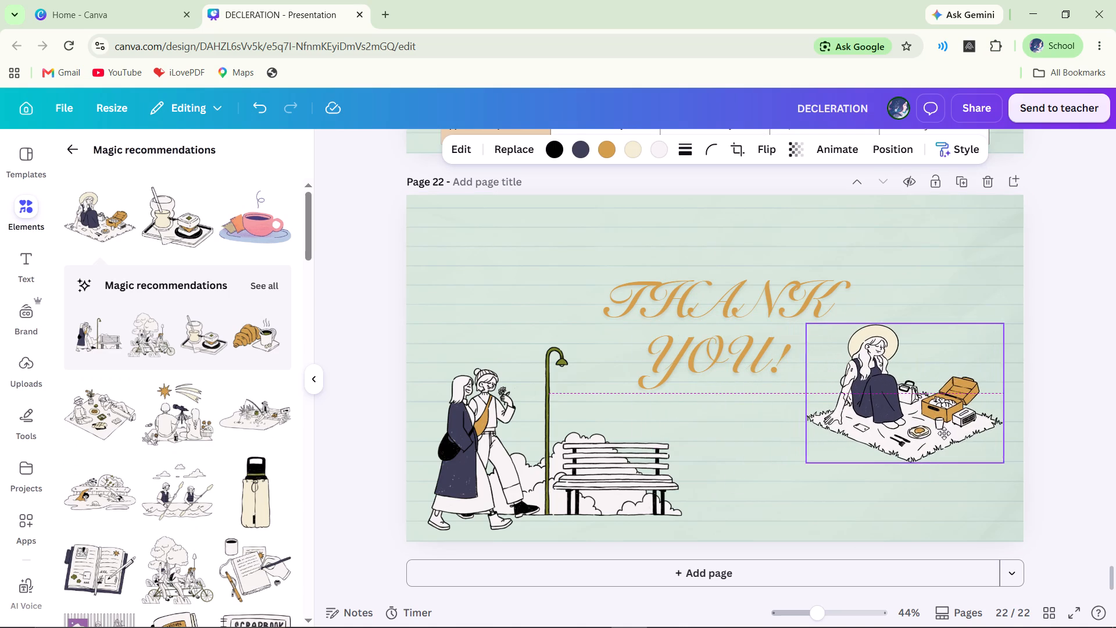
left_click_drag(944, 433, 946, 433)
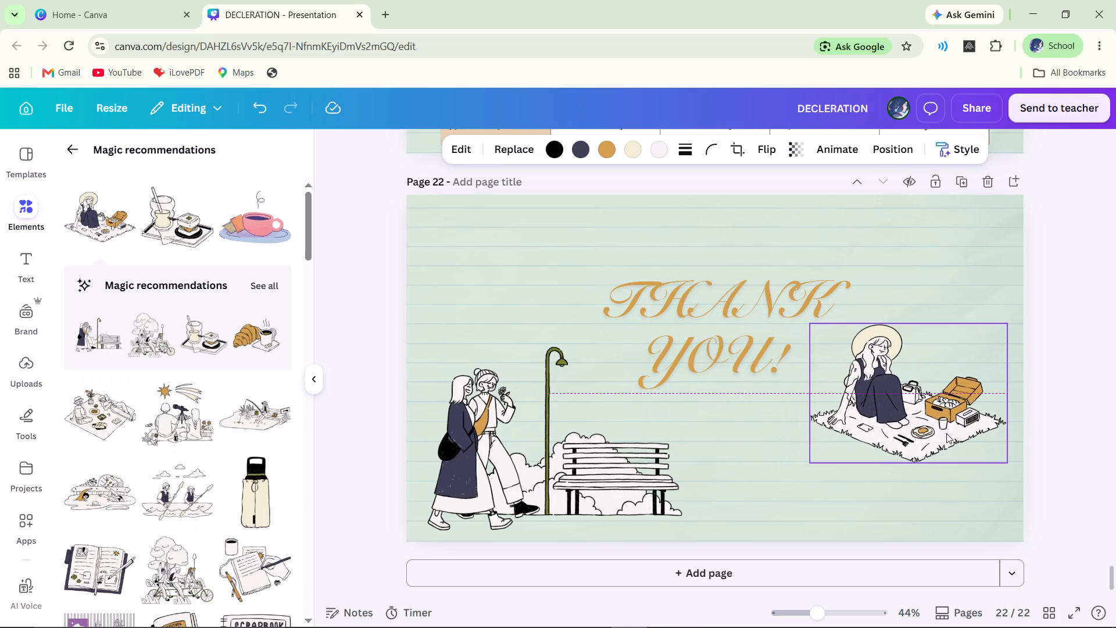
left_click(946, 433)
left_click(930, 423)
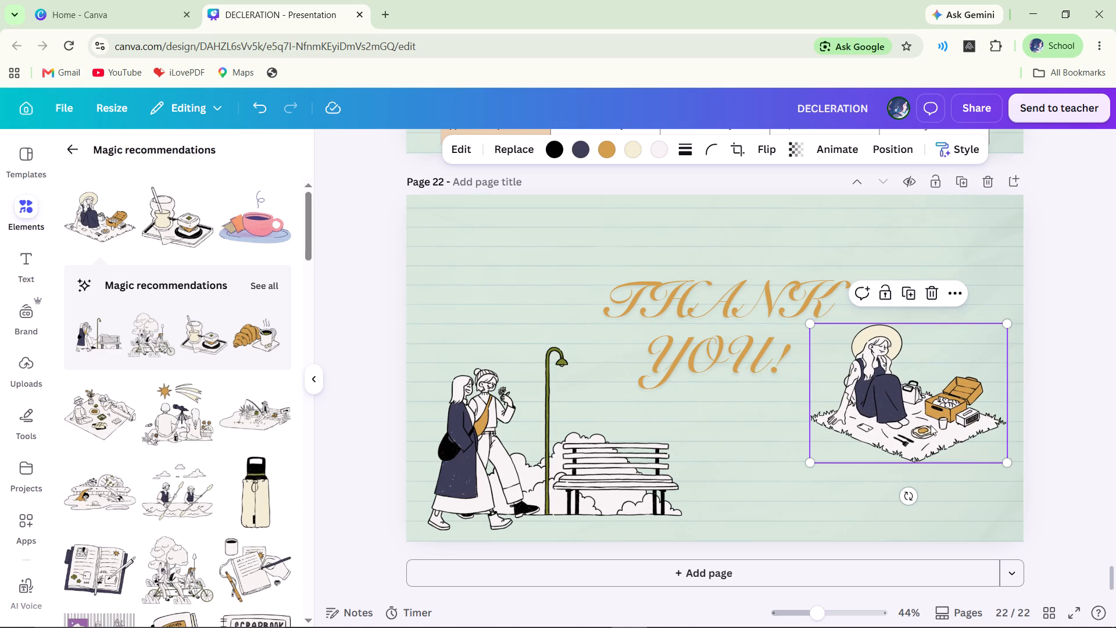
Delete the illustration of the two walking women beside the lamppost and bench from the "THANK YOU!" page.
left_click(931, 426)
left_click_drag(928, 431, 907, 451)
double_click(545, 465)
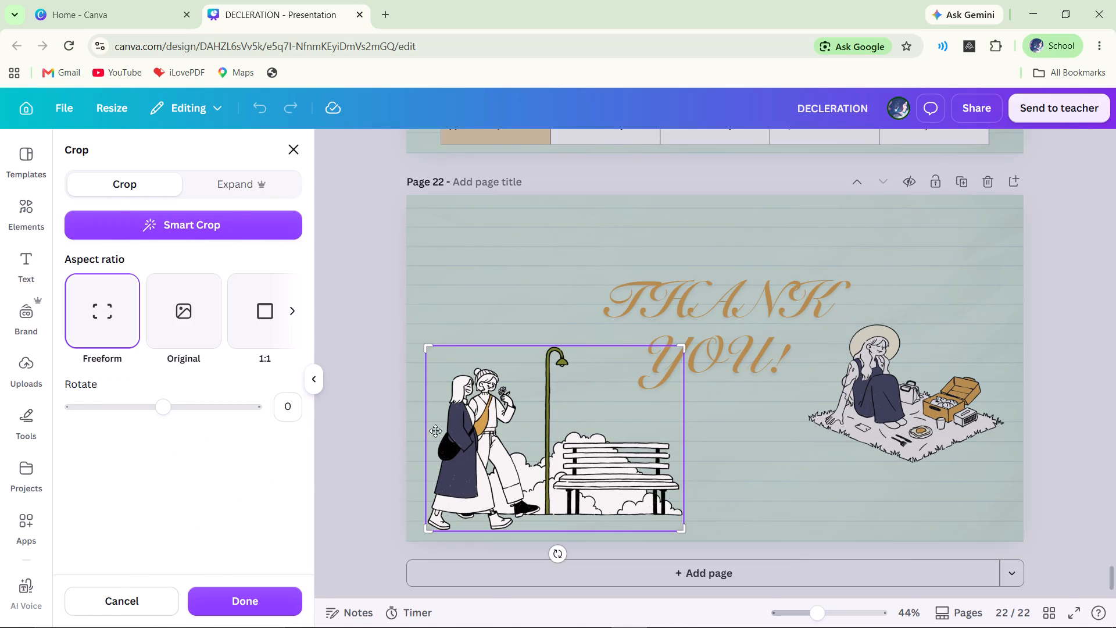
left_click(416, 424)
left_click(584, 311)
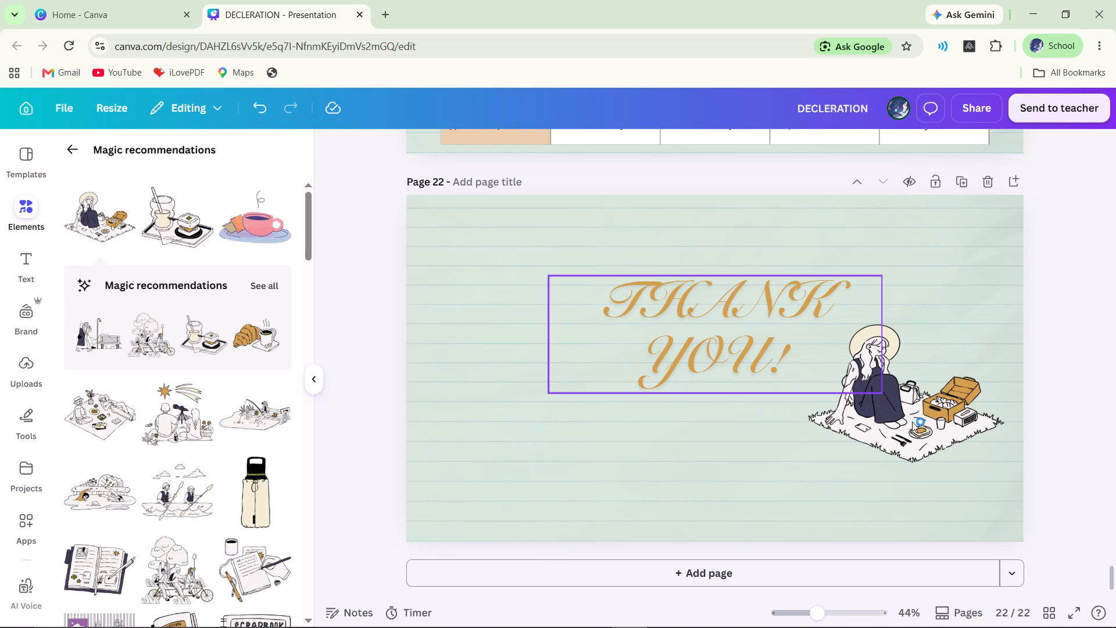
Move the picnic illustration to the lower left of the "THANK YOU!" page and enlarge it.
left_click_drag(912, 422, 556, 459)
left_click_drag(646, 502, 699, 535)
left_click(699, 535)
left_click_drag(598, 477, 588, 466)
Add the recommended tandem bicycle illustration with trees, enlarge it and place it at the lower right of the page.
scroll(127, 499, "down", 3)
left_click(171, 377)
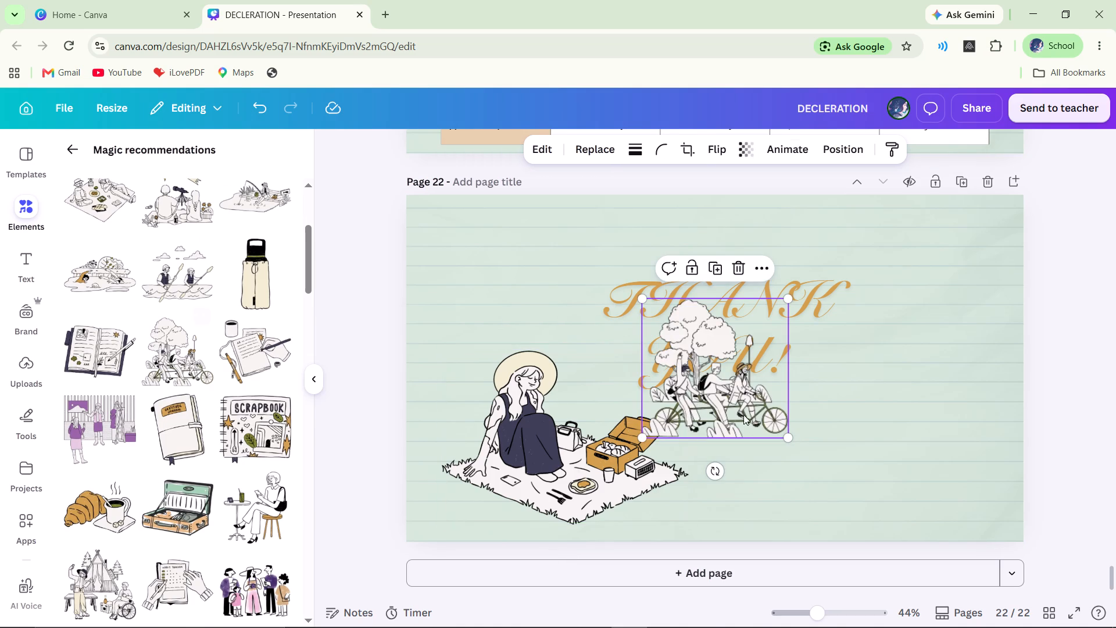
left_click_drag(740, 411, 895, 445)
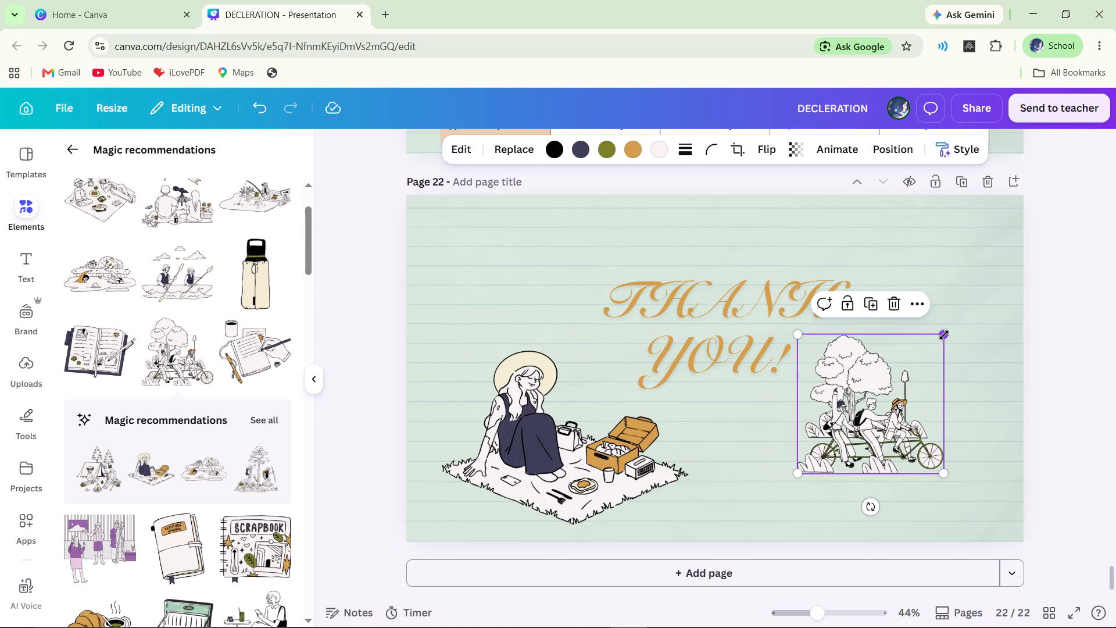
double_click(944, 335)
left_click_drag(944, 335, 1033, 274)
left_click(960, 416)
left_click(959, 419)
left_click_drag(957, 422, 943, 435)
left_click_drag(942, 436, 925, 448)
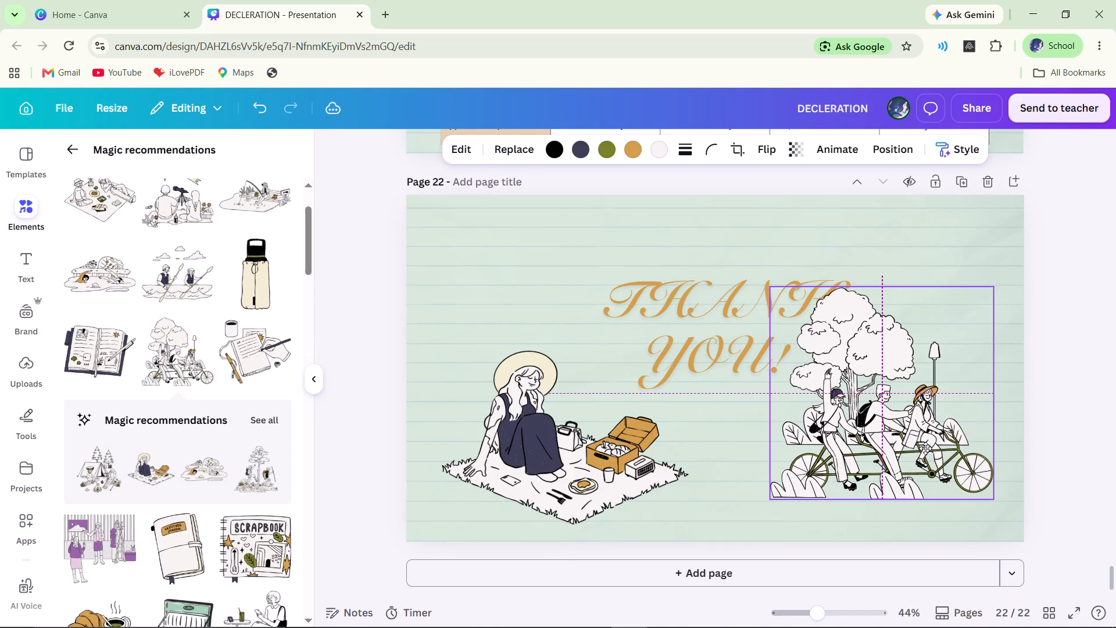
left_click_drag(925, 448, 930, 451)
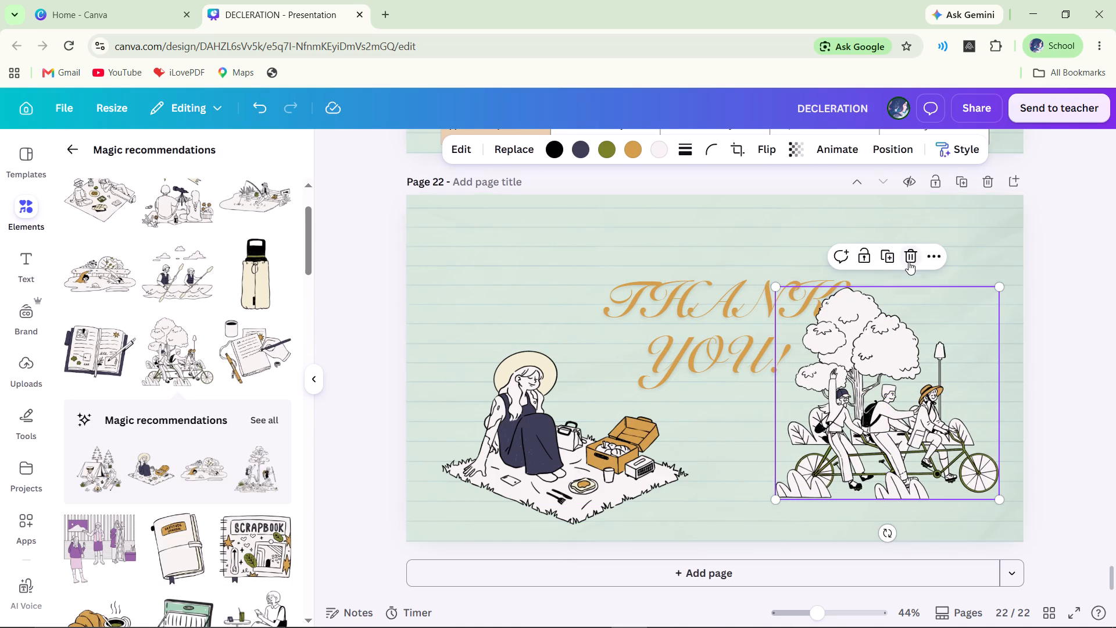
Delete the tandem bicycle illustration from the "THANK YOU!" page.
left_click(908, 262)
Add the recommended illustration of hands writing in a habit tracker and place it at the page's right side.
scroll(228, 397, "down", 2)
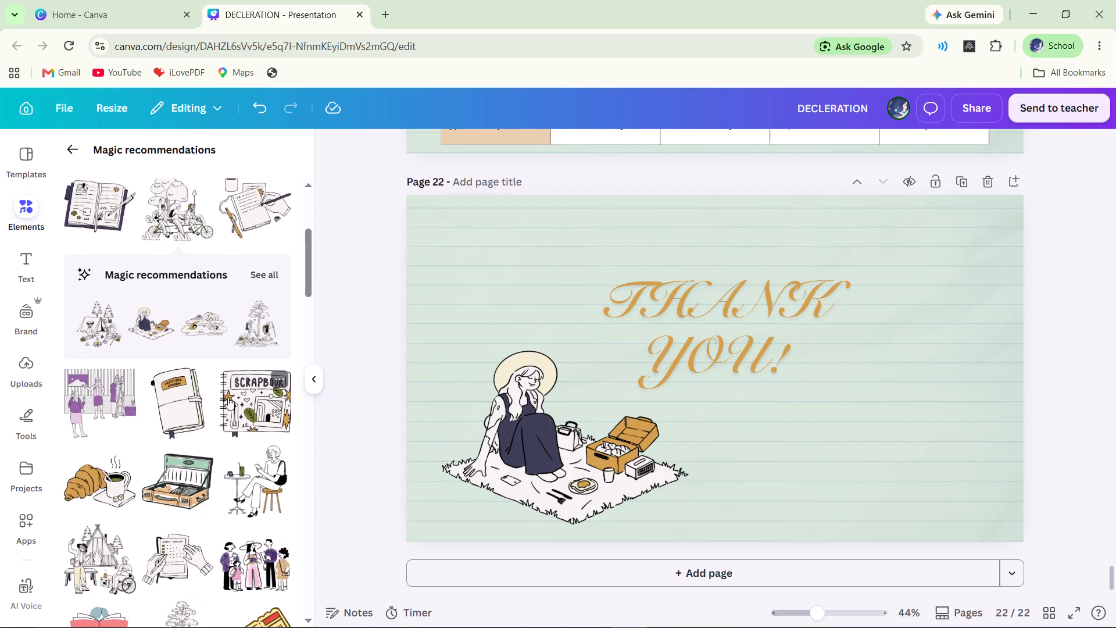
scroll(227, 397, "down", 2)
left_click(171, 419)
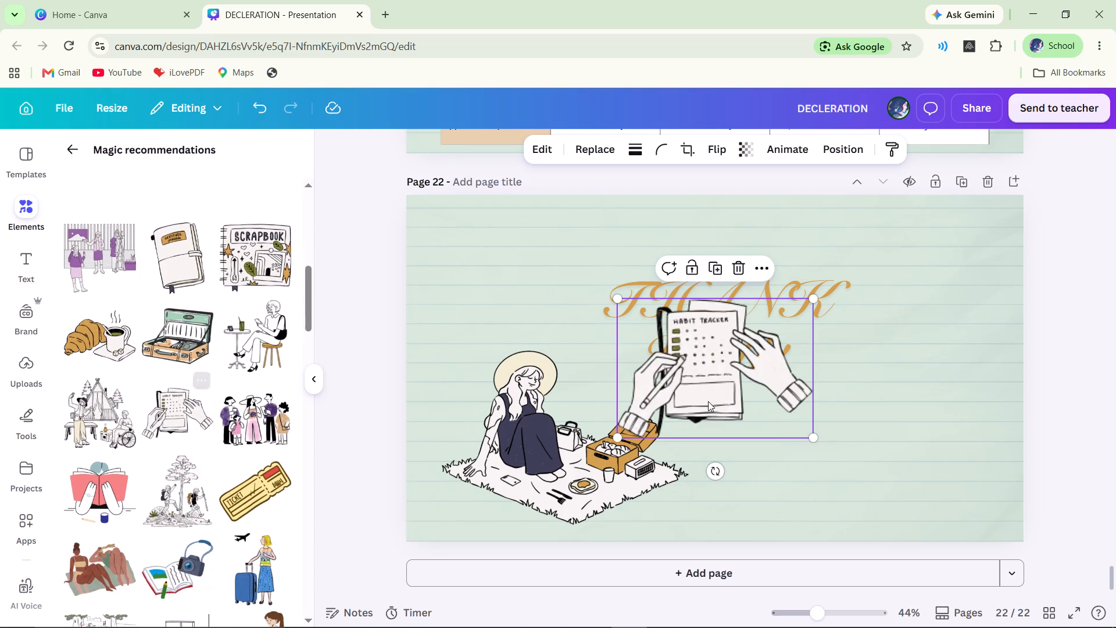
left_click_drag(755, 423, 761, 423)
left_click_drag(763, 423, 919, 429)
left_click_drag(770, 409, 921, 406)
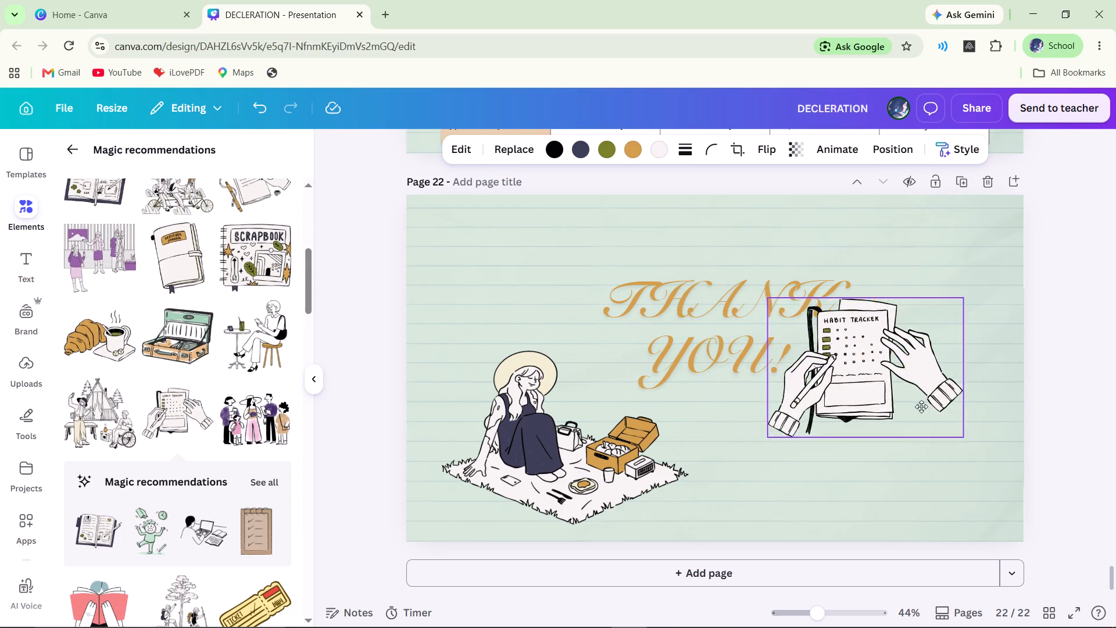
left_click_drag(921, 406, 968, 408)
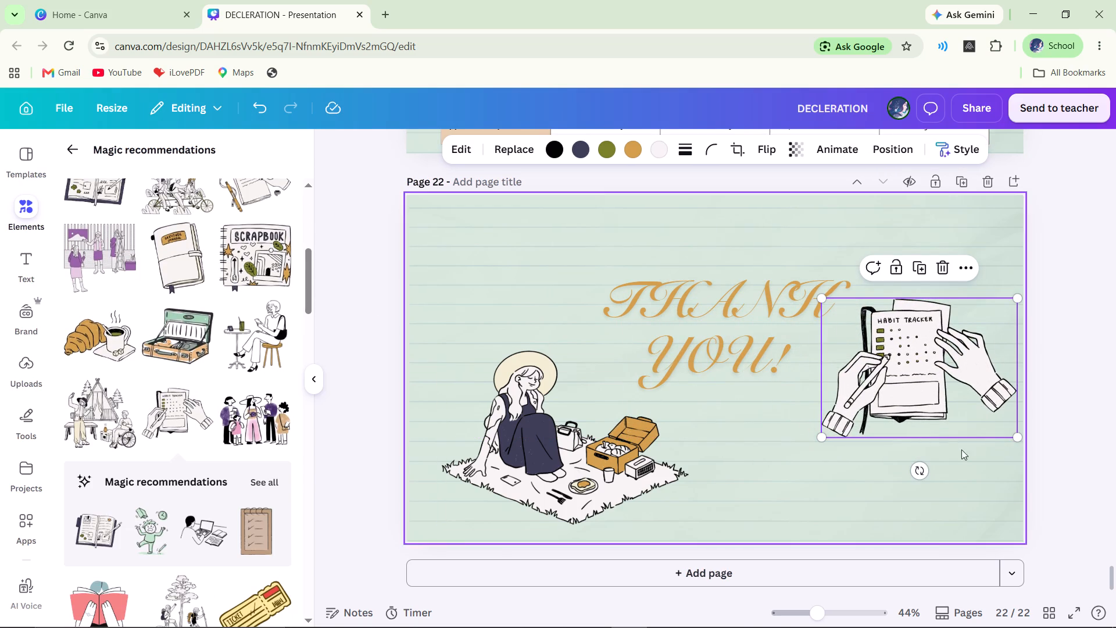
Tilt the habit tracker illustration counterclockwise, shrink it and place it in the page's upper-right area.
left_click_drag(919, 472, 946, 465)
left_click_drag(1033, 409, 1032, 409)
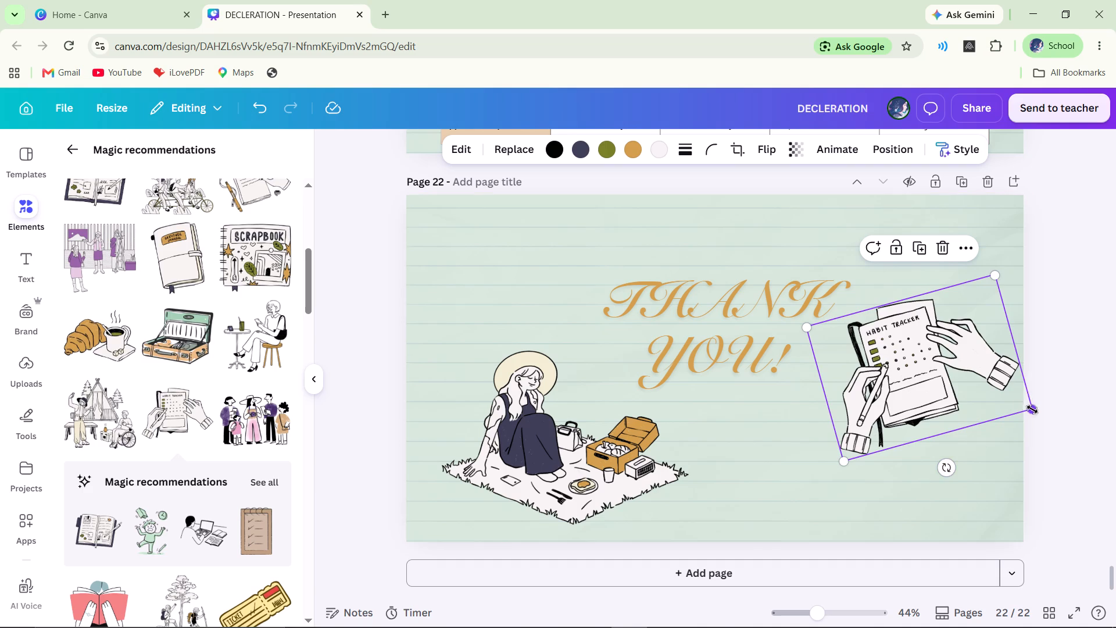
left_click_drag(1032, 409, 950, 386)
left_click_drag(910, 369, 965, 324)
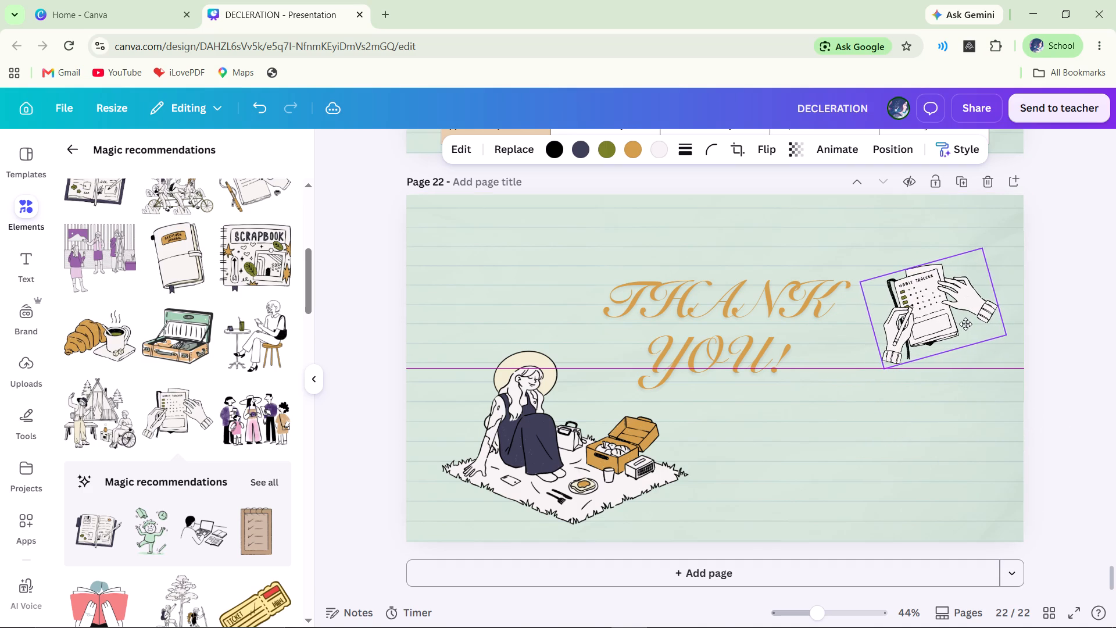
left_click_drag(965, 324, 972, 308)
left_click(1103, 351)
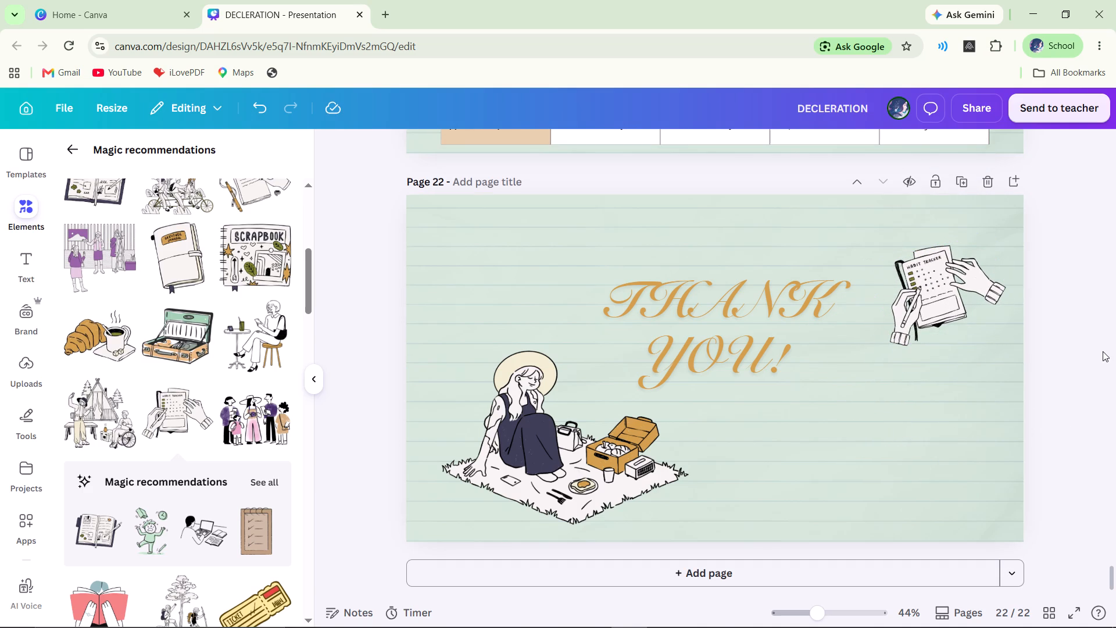
Browse the remaining recommendations, then search the elements for "BREEZE" and show all graphics results.
scroll(1097, 368, "down", 3)
scroll(198, 409, "down", 4)
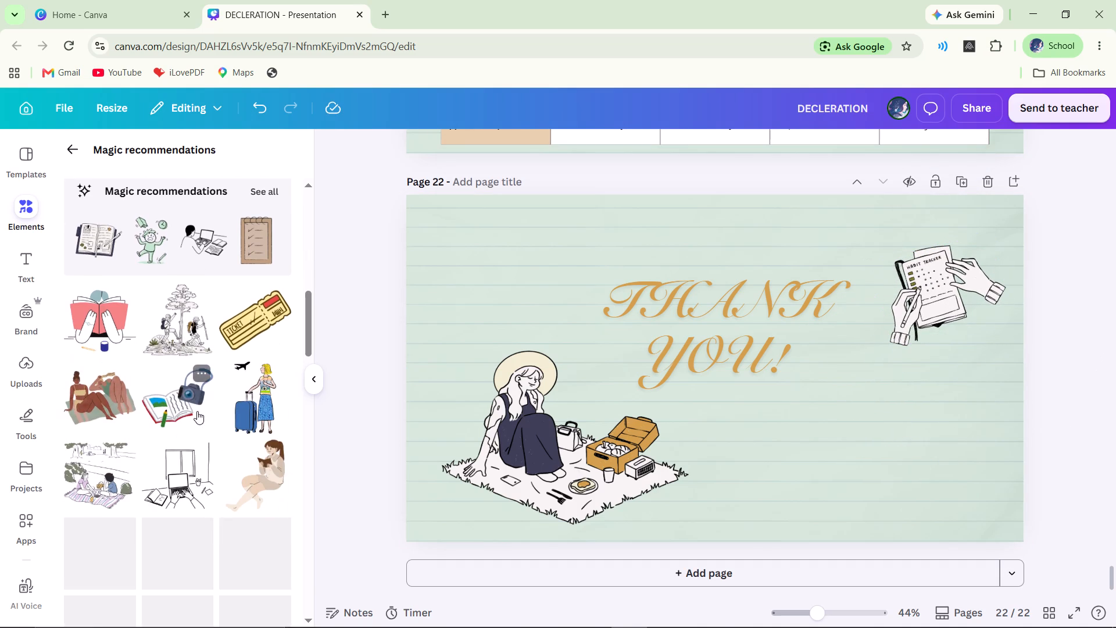
scroll(119, 295, "down", 1)
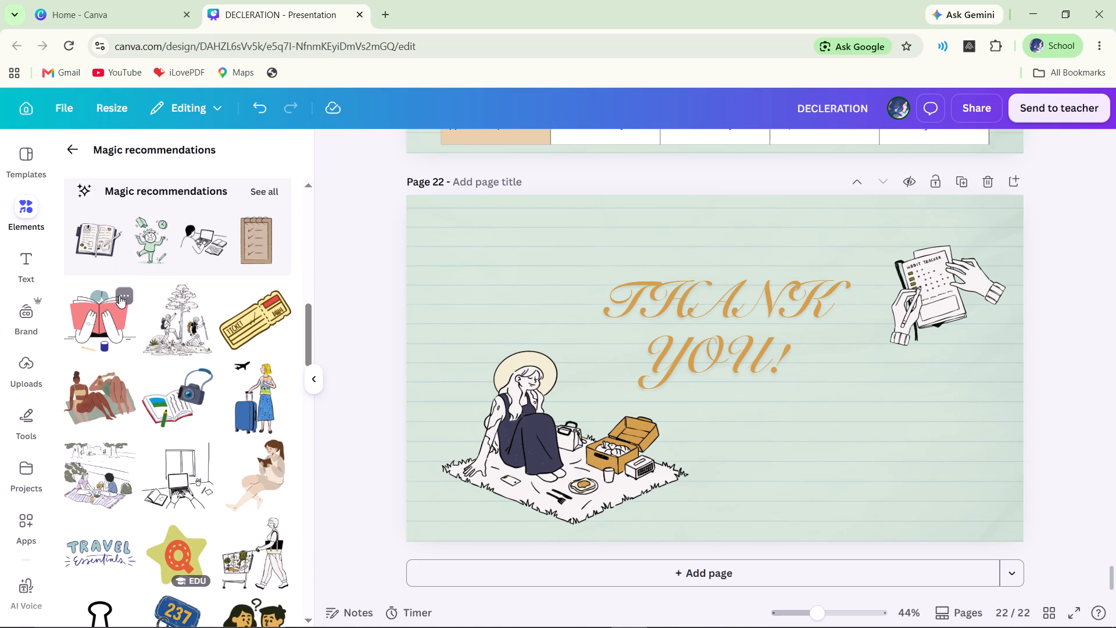
scroll(119, 295, "down", 1)
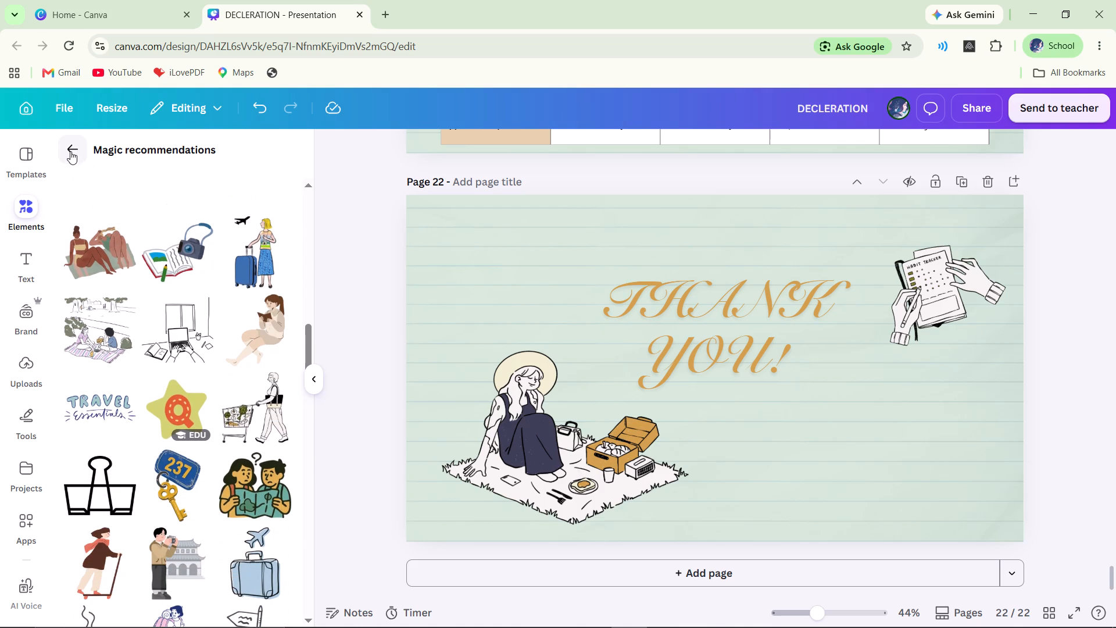
double_click(70, 151)
double_click(161, 147)
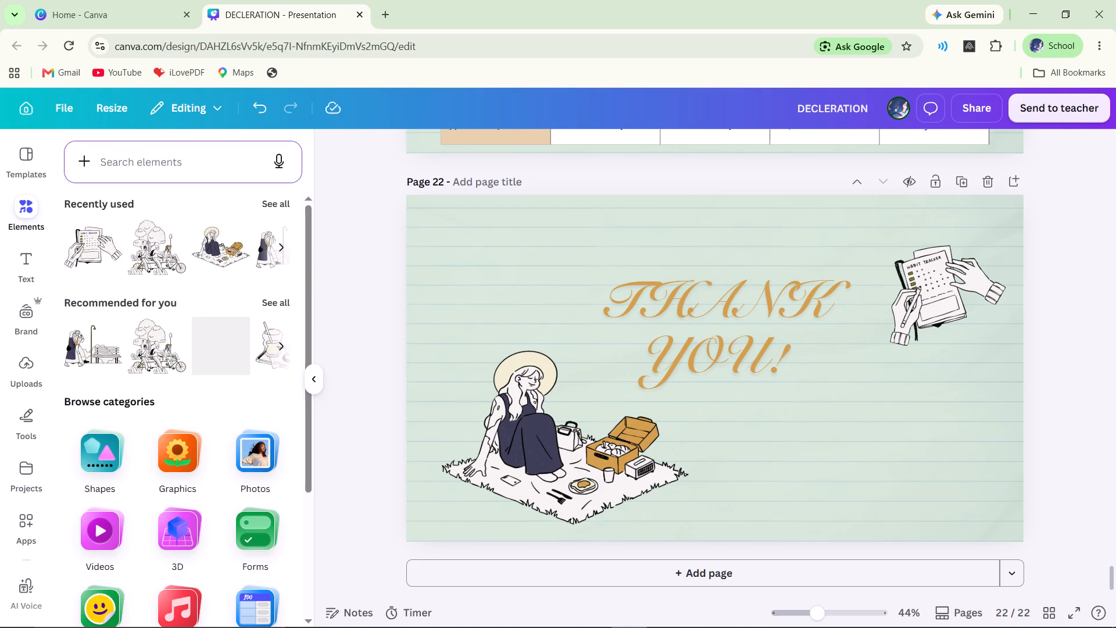
left_click(158, 159)
type("BREEZE]")
key("BackSpace")
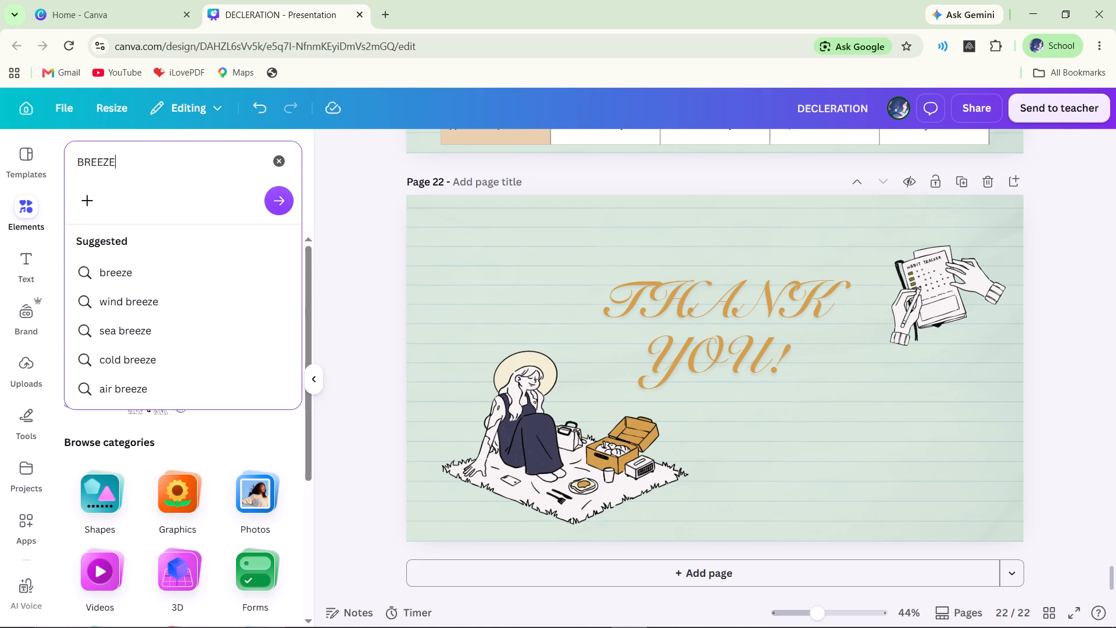
key("Return")
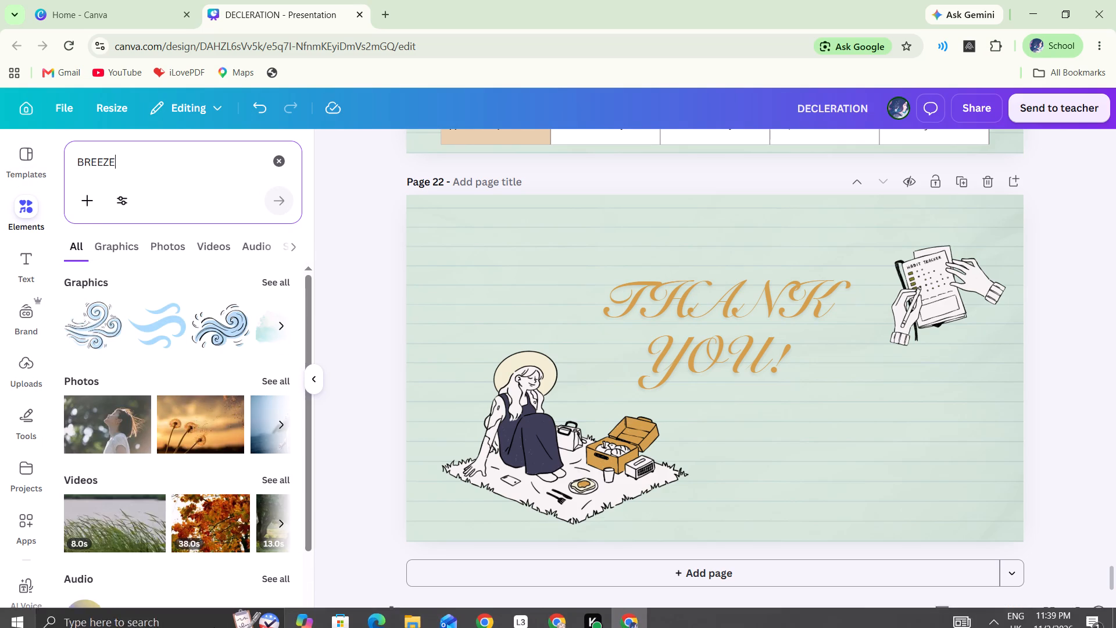
left_click(267, 286)
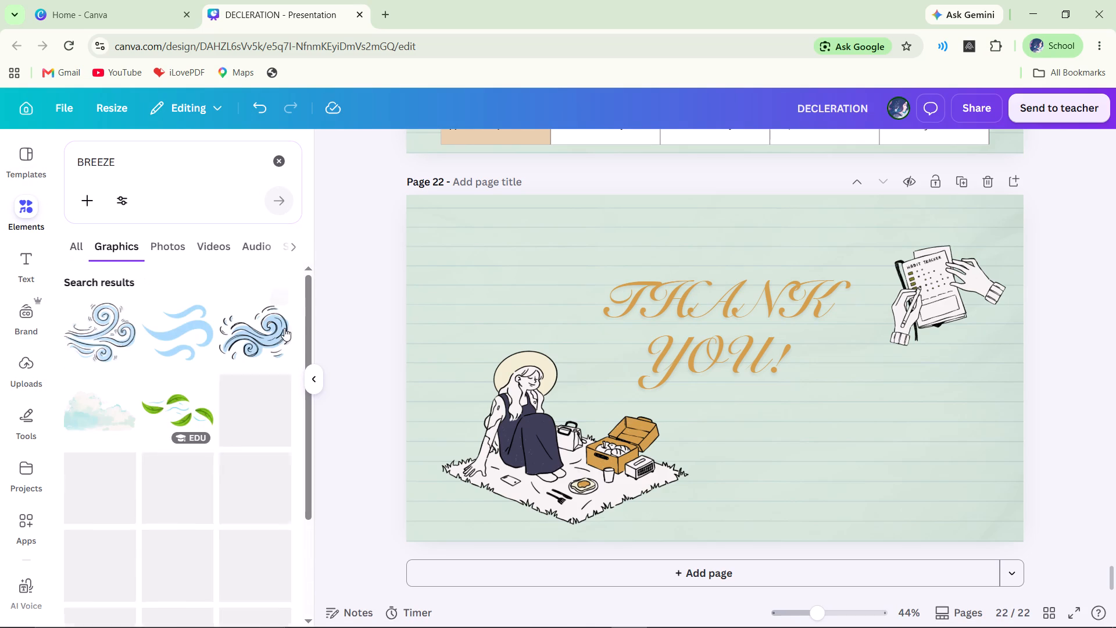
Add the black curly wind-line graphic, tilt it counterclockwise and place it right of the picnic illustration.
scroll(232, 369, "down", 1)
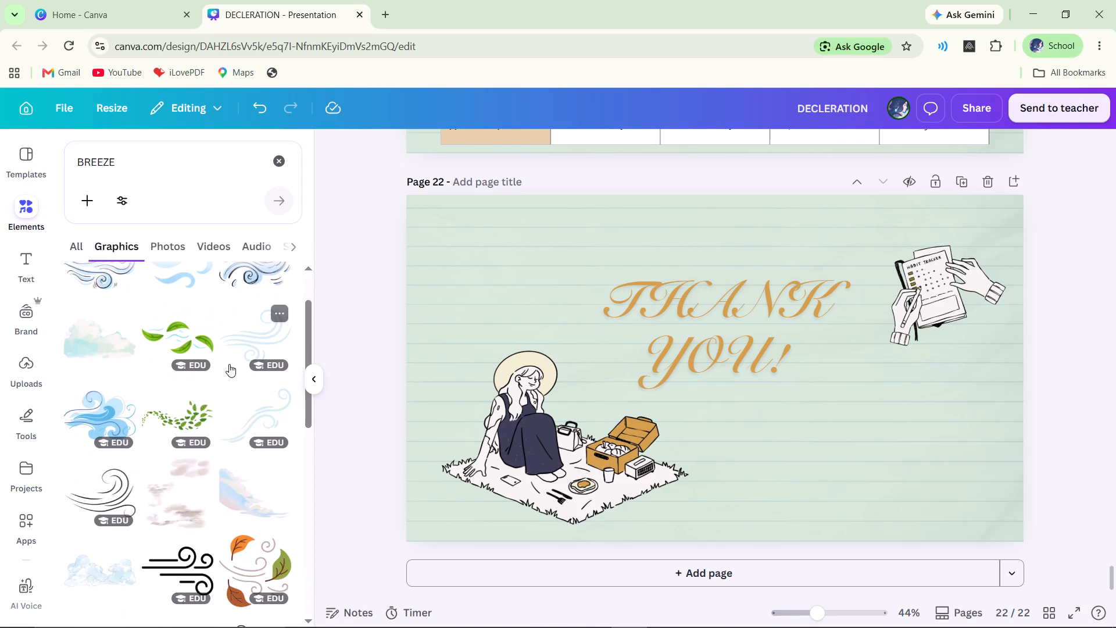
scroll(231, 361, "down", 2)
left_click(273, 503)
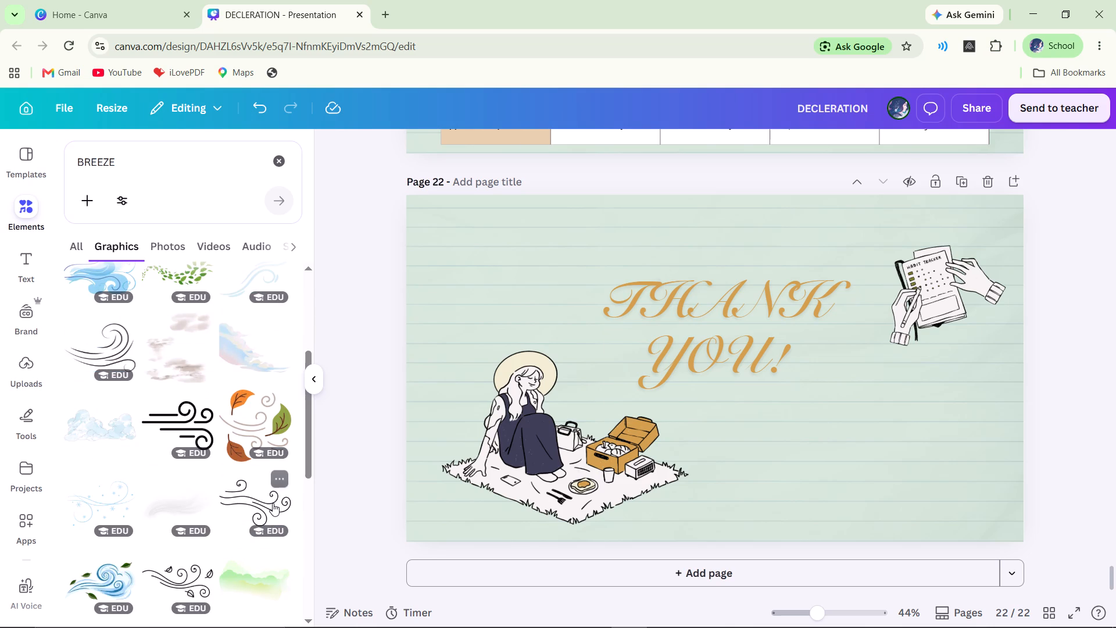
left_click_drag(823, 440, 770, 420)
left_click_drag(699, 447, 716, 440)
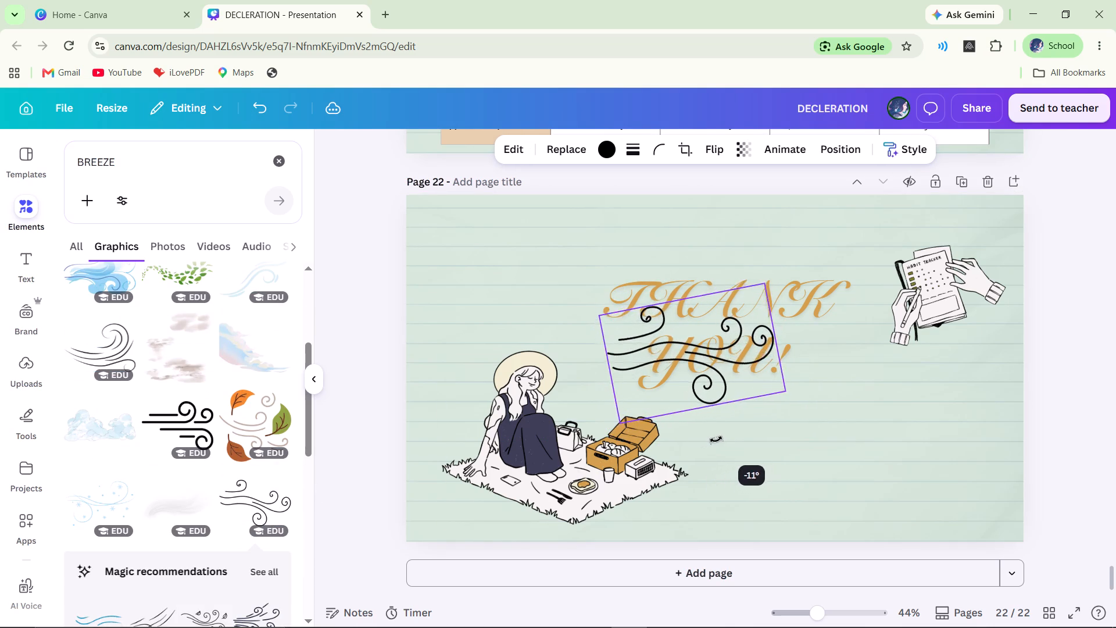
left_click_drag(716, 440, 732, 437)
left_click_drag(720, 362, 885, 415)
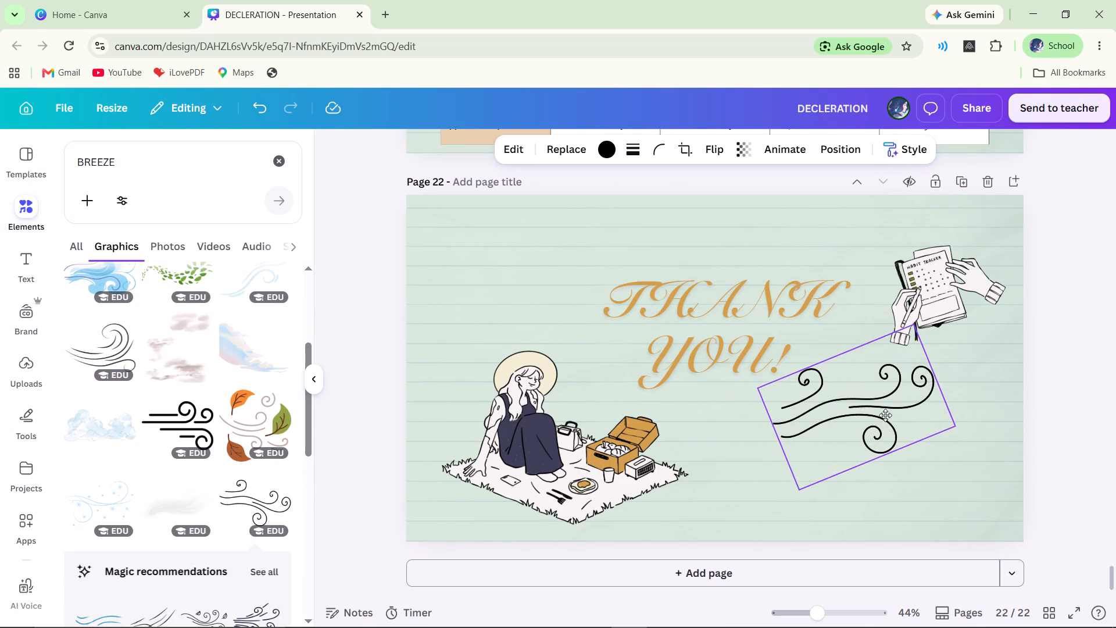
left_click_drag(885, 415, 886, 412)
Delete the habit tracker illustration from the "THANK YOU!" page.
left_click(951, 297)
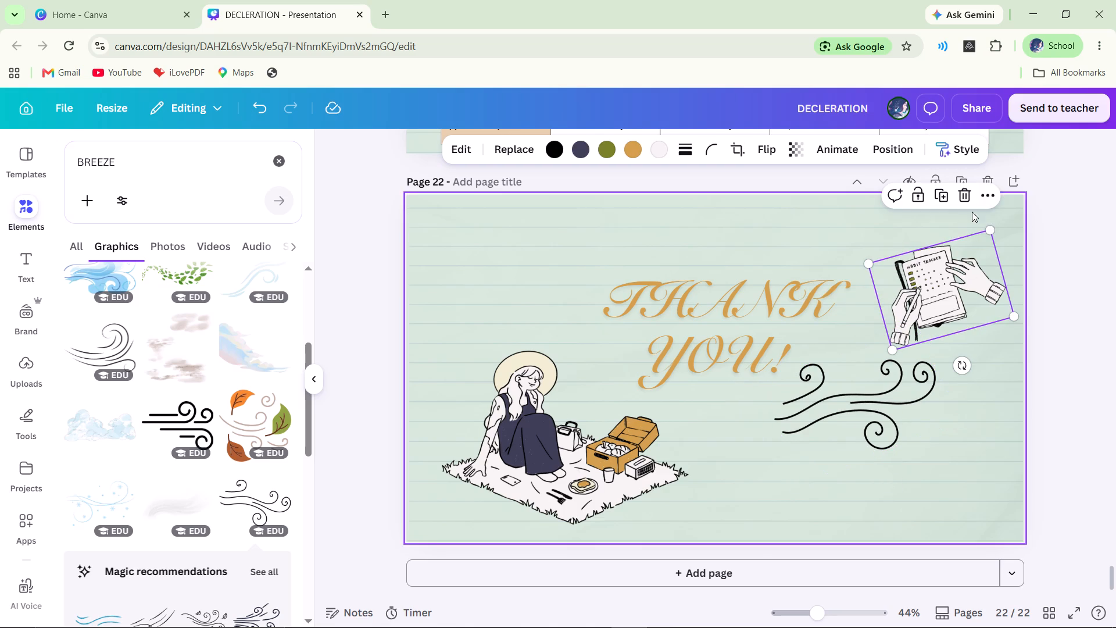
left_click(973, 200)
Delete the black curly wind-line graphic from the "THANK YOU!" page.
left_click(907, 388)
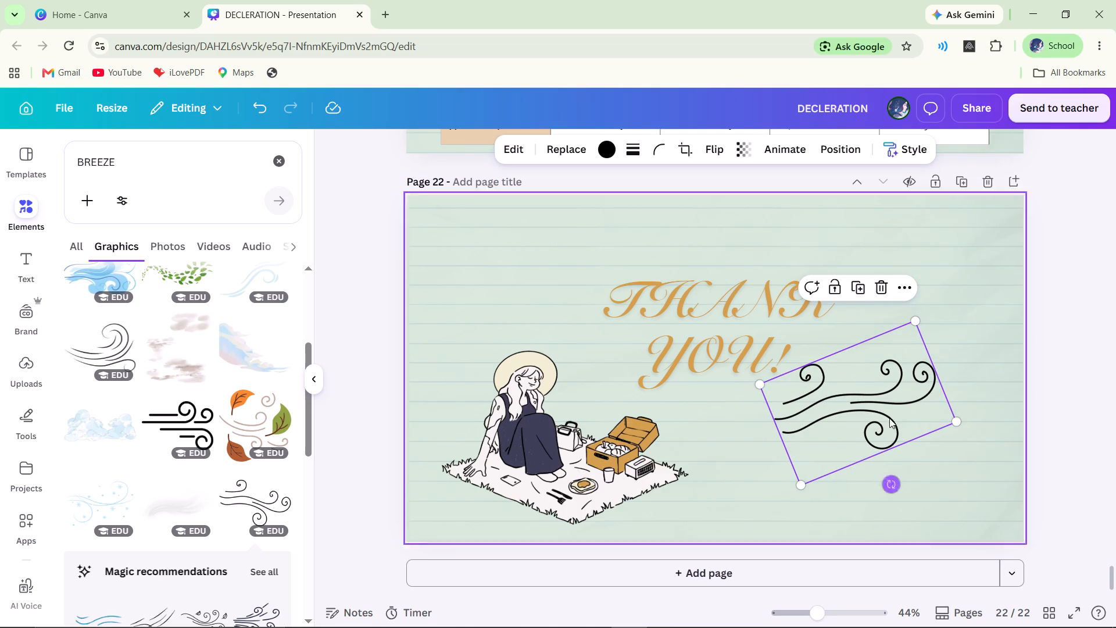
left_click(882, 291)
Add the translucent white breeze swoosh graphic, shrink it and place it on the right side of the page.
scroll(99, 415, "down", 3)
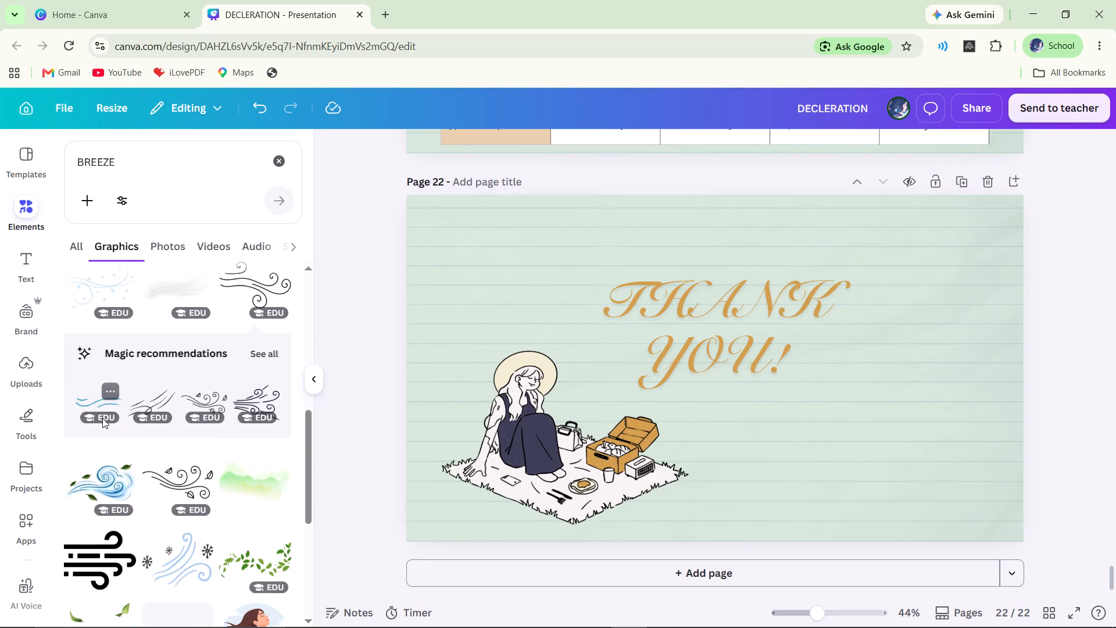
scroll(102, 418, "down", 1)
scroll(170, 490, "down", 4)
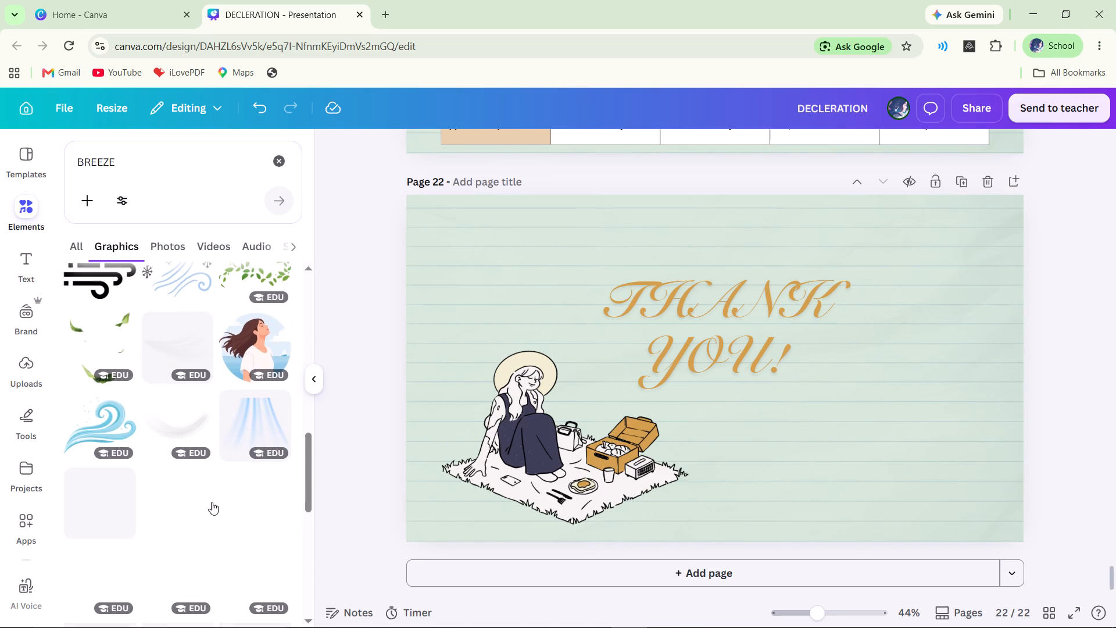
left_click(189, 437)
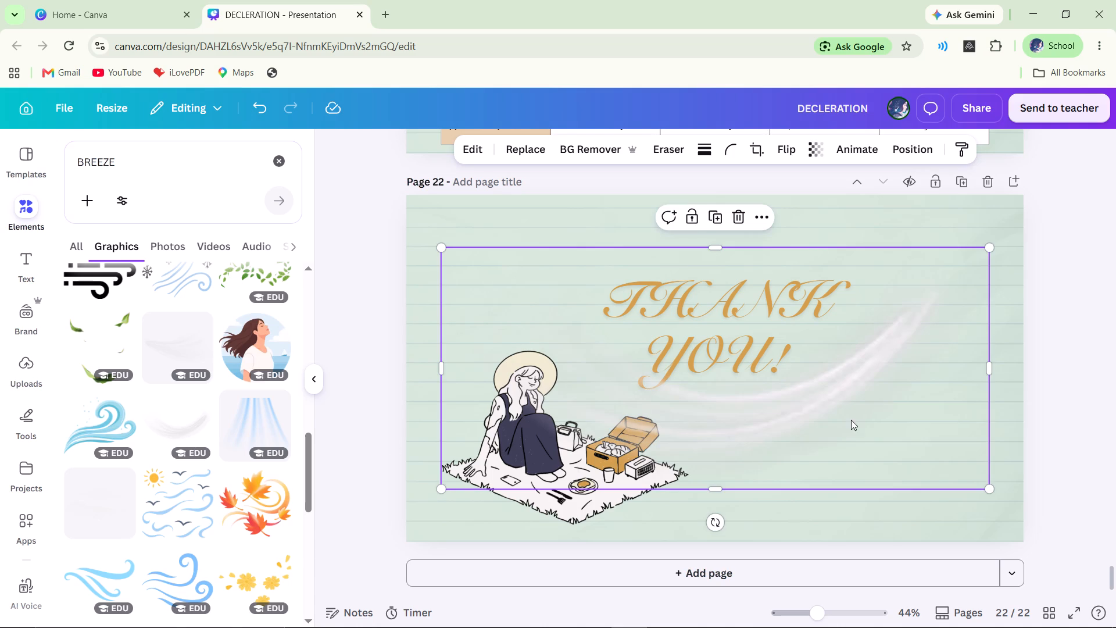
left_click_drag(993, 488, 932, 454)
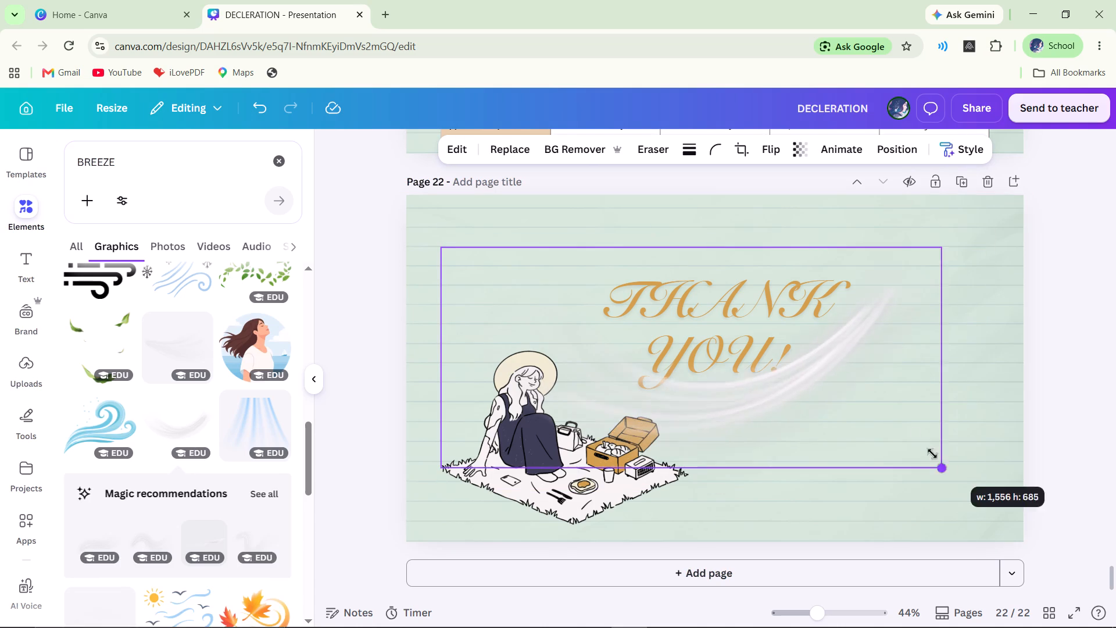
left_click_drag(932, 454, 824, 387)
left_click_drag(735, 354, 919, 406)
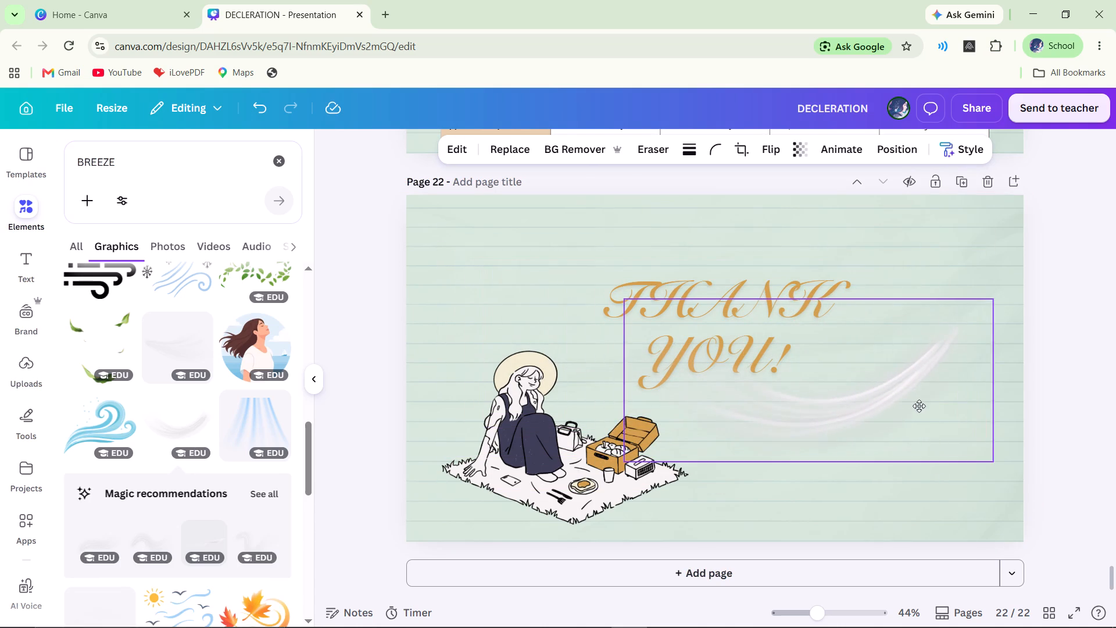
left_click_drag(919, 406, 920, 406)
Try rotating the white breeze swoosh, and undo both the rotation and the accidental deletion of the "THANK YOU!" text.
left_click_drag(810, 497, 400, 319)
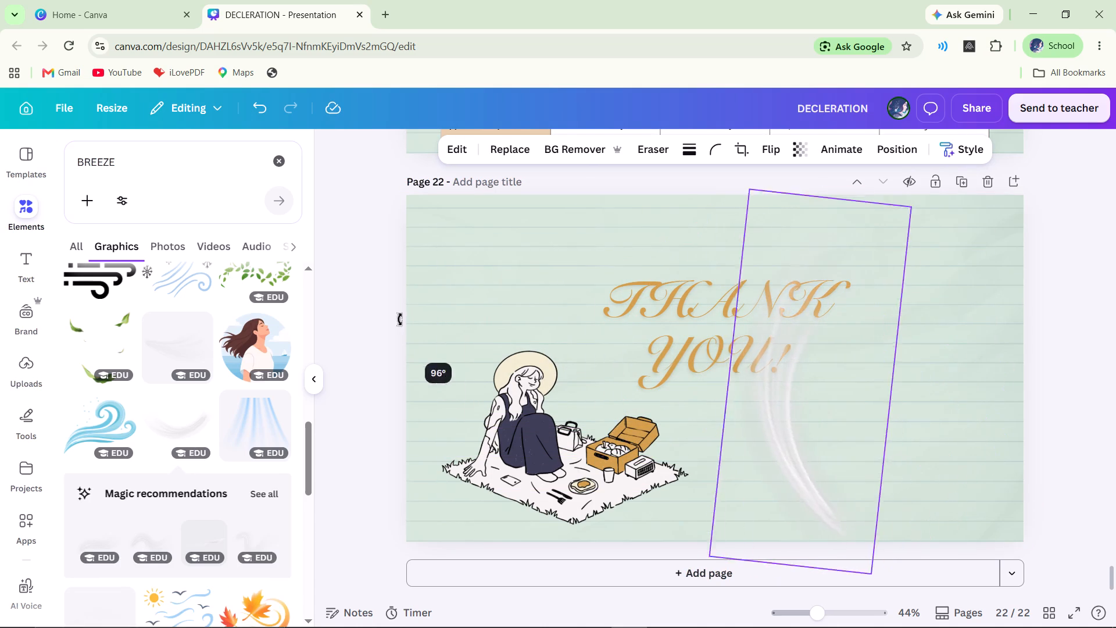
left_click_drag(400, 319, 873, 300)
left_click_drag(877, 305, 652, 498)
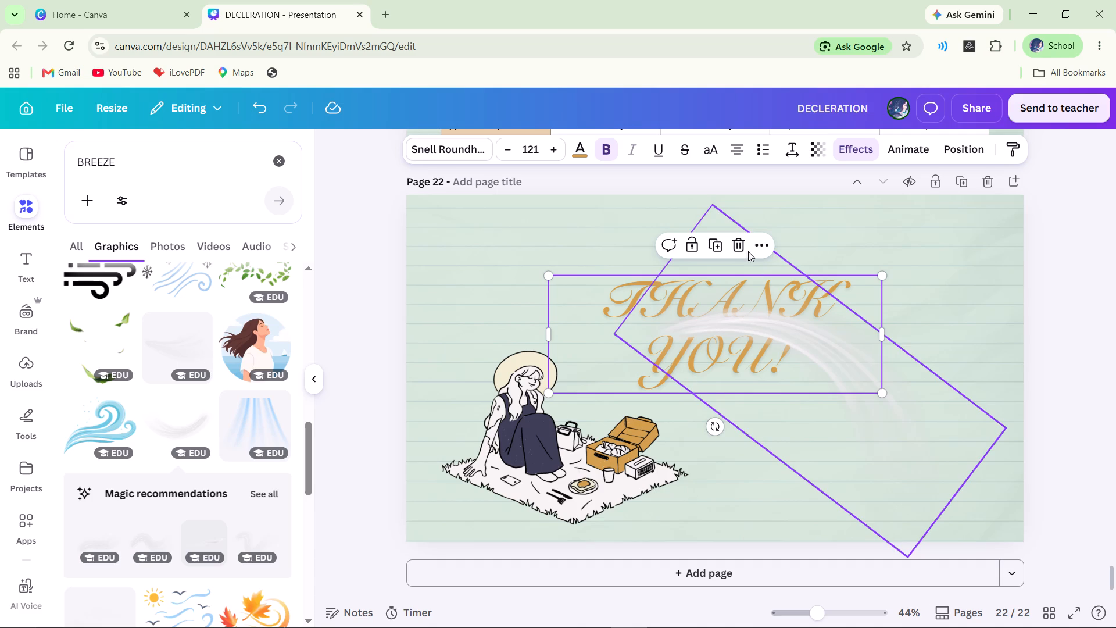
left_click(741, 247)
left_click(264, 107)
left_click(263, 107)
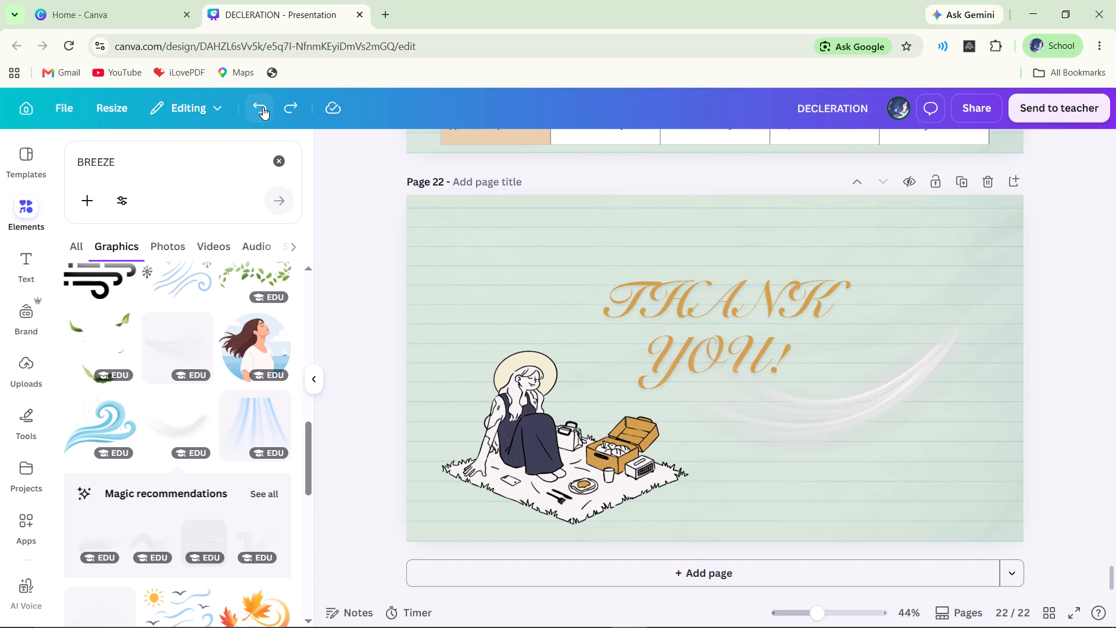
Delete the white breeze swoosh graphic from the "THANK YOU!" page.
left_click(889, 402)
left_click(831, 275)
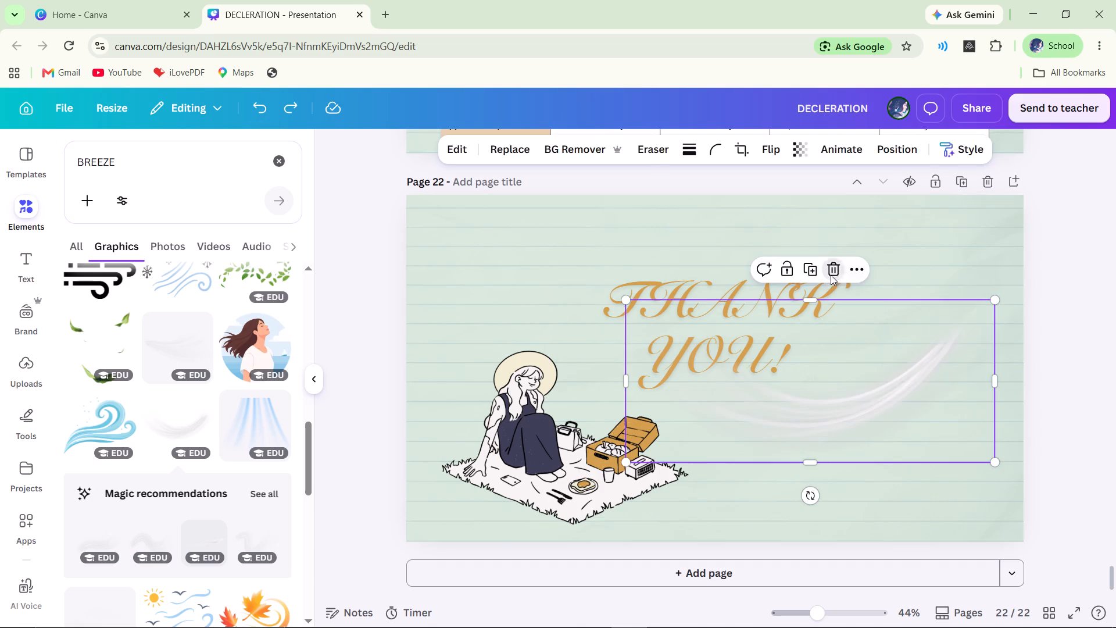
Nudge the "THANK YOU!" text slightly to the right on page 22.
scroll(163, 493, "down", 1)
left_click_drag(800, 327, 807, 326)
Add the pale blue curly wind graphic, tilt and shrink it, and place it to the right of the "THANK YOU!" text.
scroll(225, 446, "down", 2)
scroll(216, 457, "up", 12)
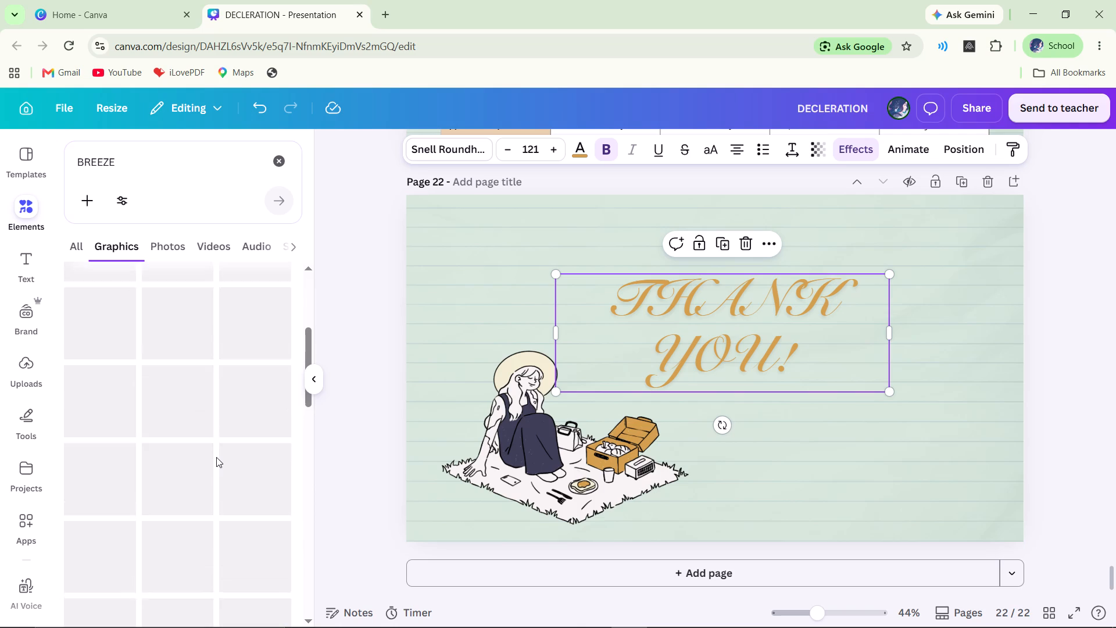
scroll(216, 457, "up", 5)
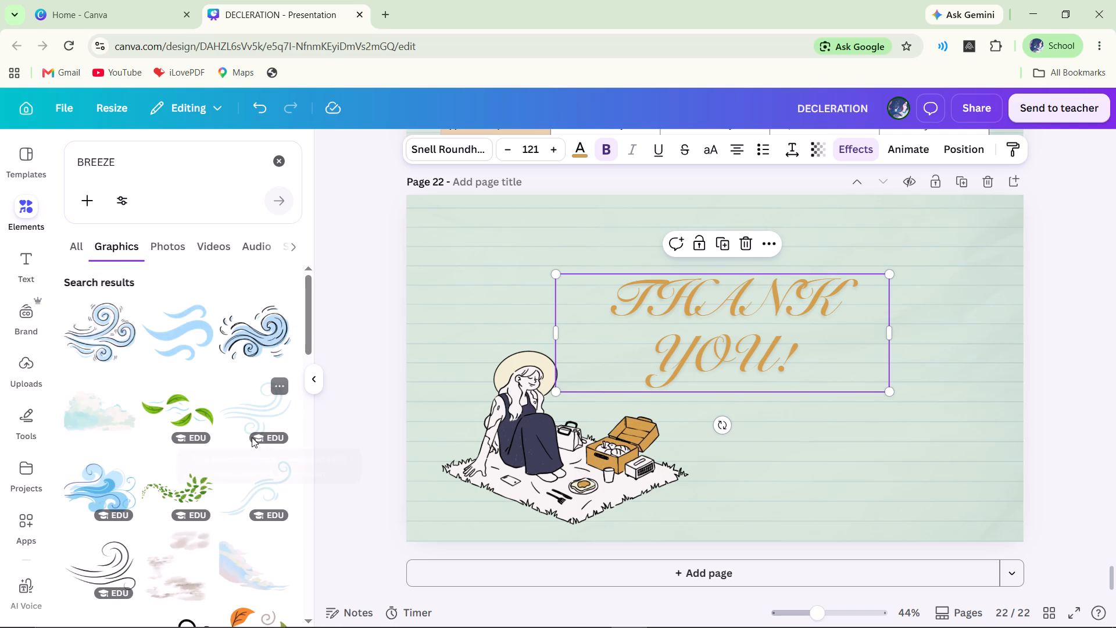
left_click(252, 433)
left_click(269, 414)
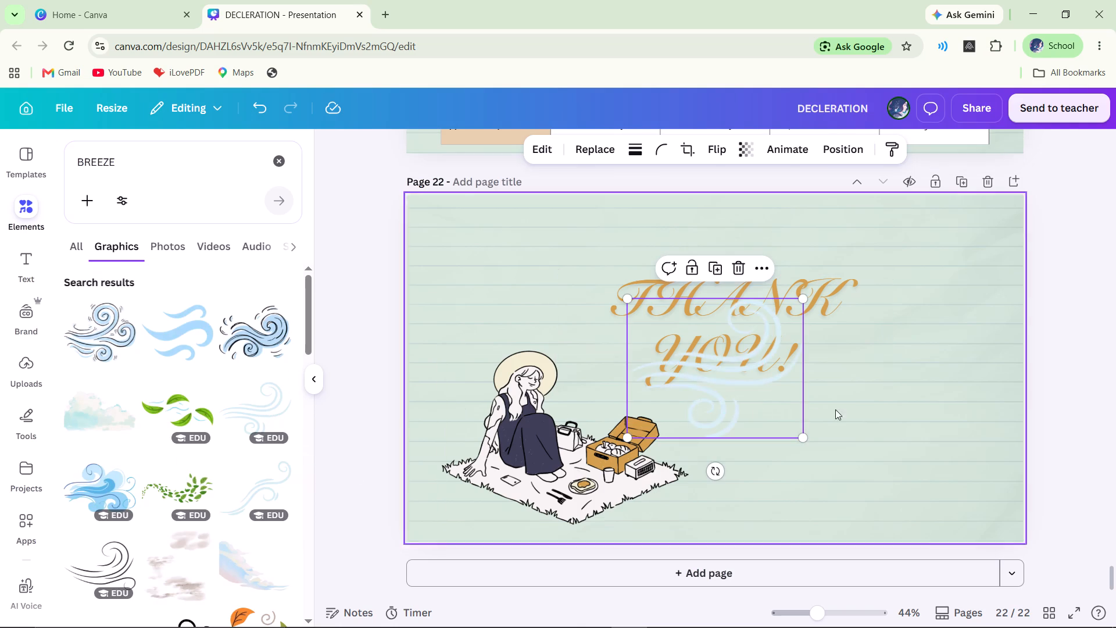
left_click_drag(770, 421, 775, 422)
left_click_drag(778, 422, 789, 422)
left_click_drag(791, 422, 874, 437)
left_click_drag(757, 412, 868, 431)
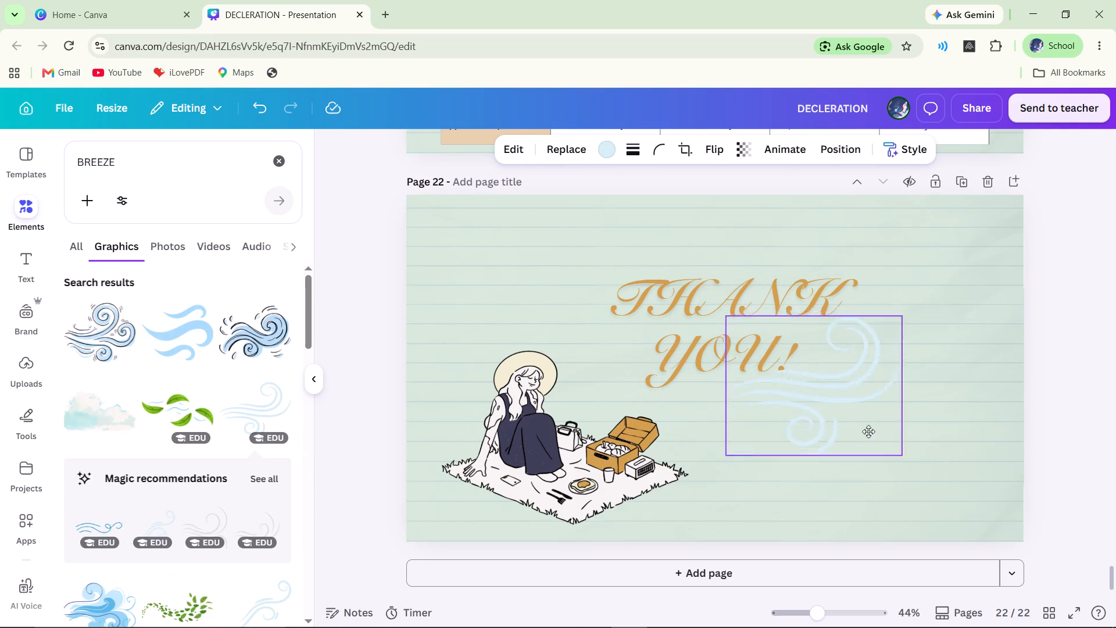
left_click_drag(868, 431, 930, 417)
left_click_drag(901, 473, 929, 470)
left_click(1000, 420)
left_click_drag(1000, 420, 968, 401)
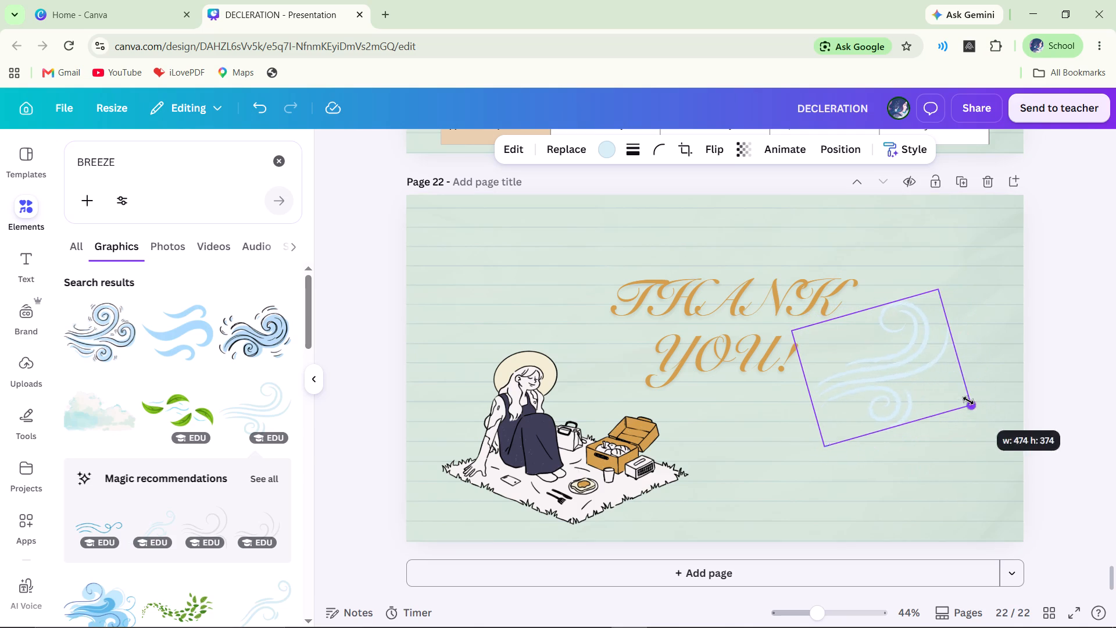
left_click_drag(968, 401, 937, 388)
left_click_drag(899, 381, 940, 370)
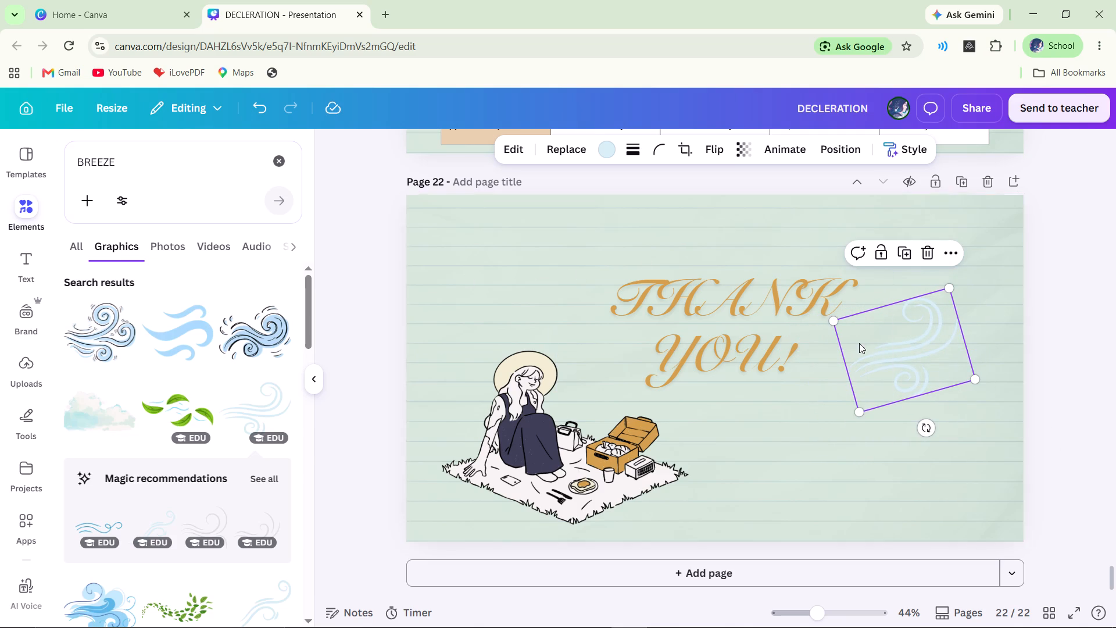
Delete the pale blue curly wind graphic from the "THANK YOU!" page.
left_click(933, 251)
Add the graphic of four green leaves blowing in the wind, shrink it and tilt it slightly counterclockwise.
left_click(180, 413)
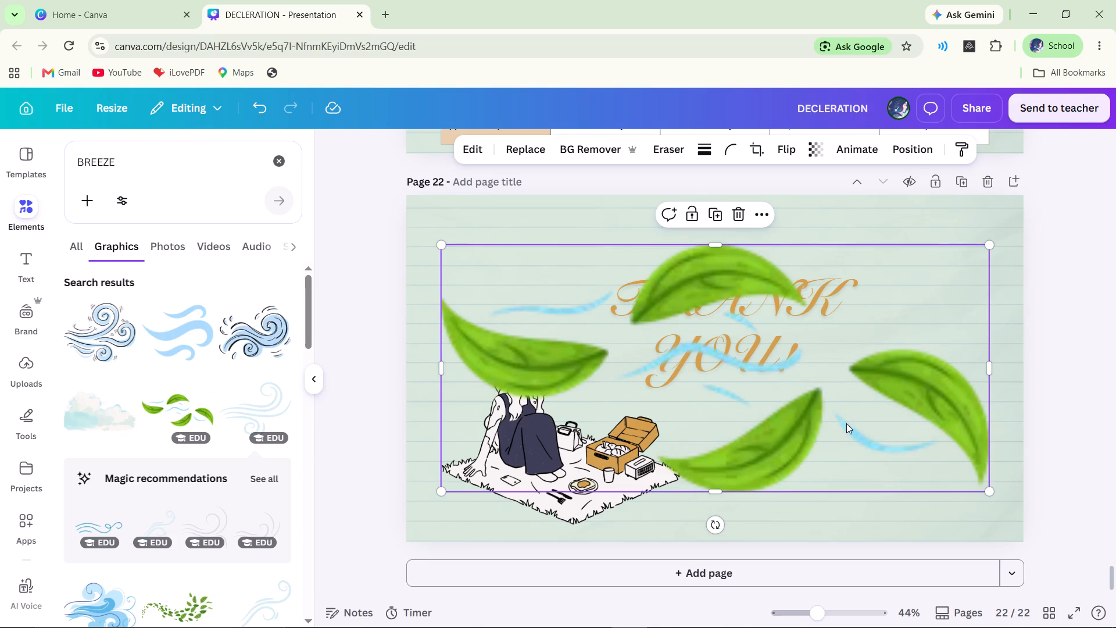
left_click_drag(988, 488, 661, 352)
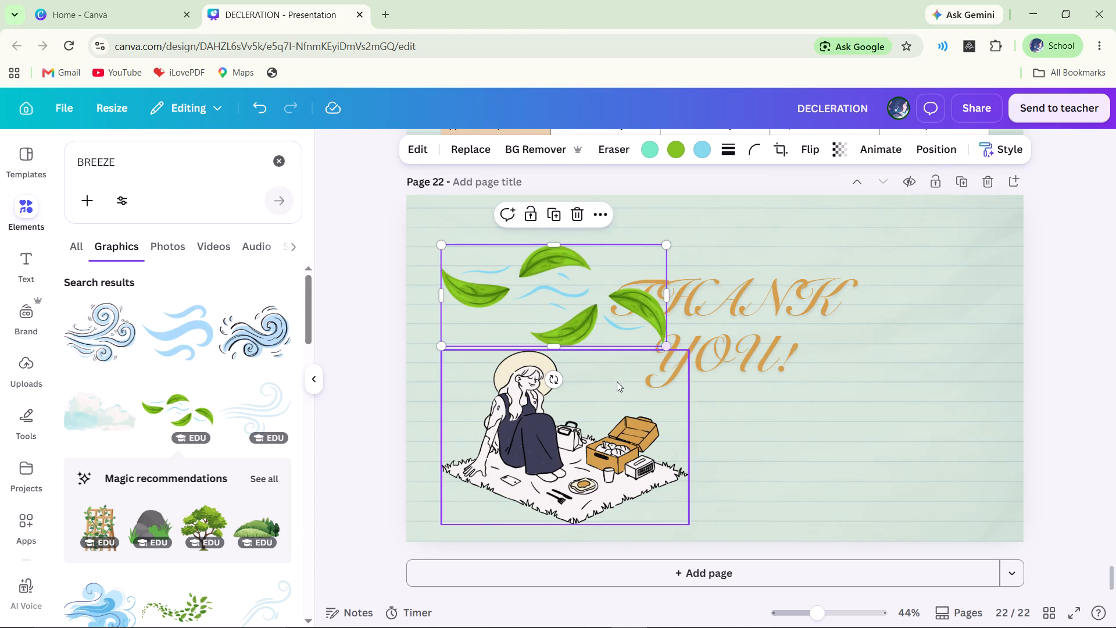
left_click_drag(557, 383, 585, 381)
Recolour the bright green of the blowing leaves graphic to the design's olive green.
left_click(678, 147)
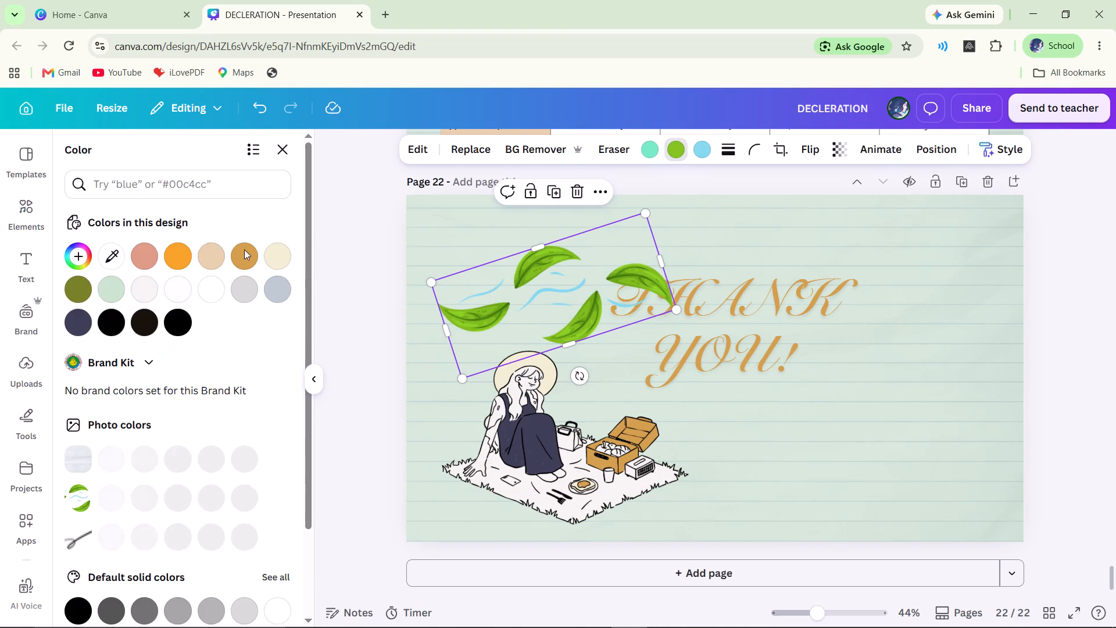
left_click(117, 282)
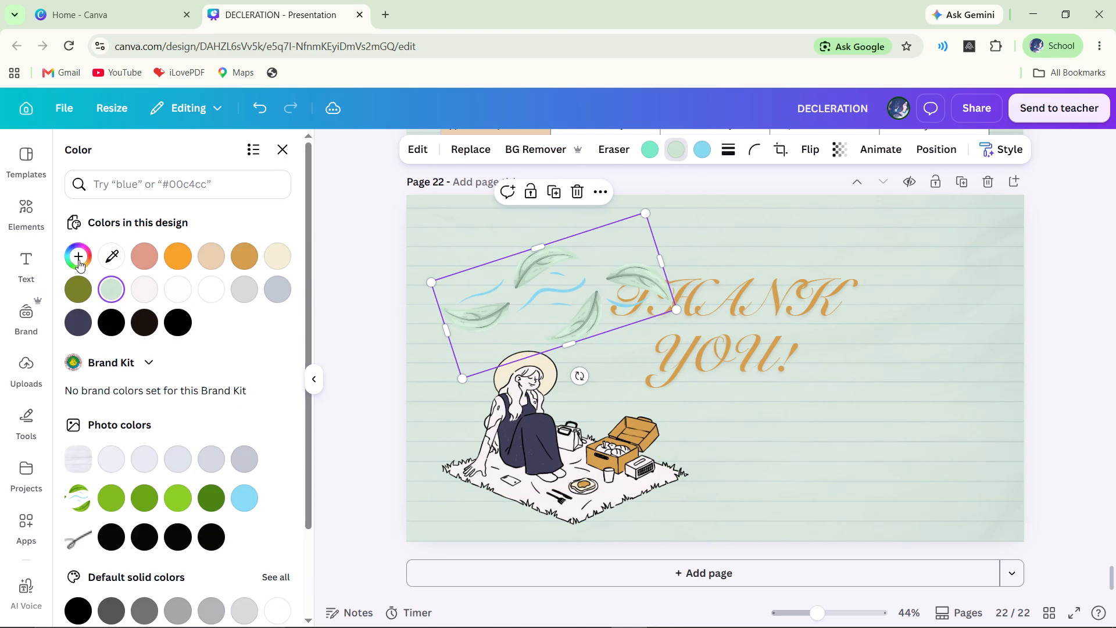
left_click(81, 285)
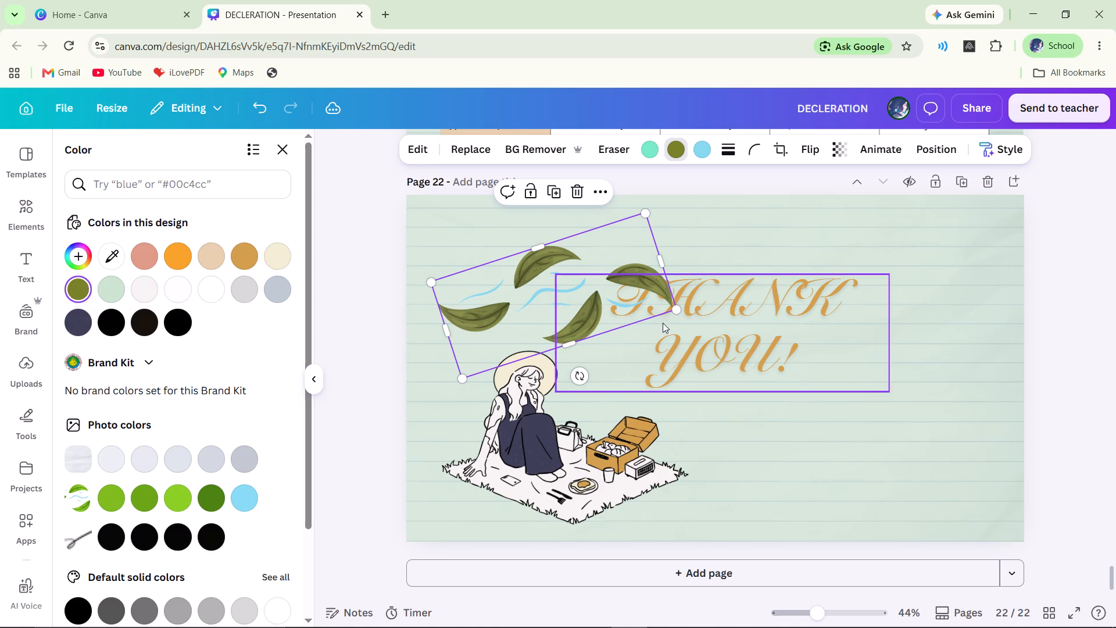
Shrink the blowing leaves graphic, place it to the right of the "THANK YOU!" text, and adjust its size and tilt.
left_click_drag(675, 312, 577, 291)
left_click_drag(528, 295, 804, 365)
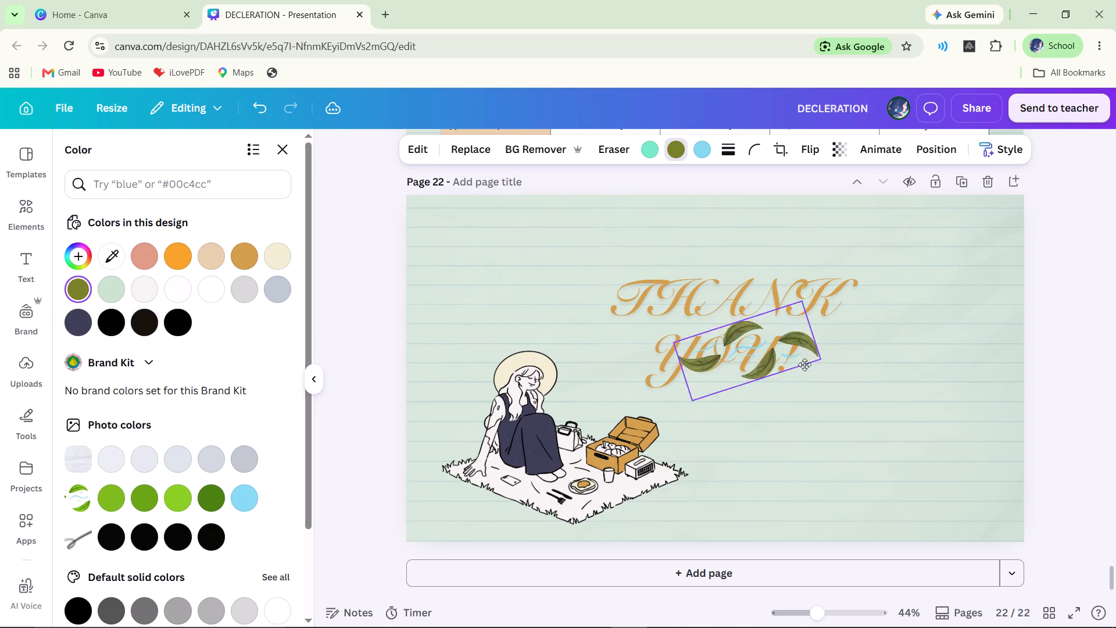
left_click_drag(804, 365, 933, 351)
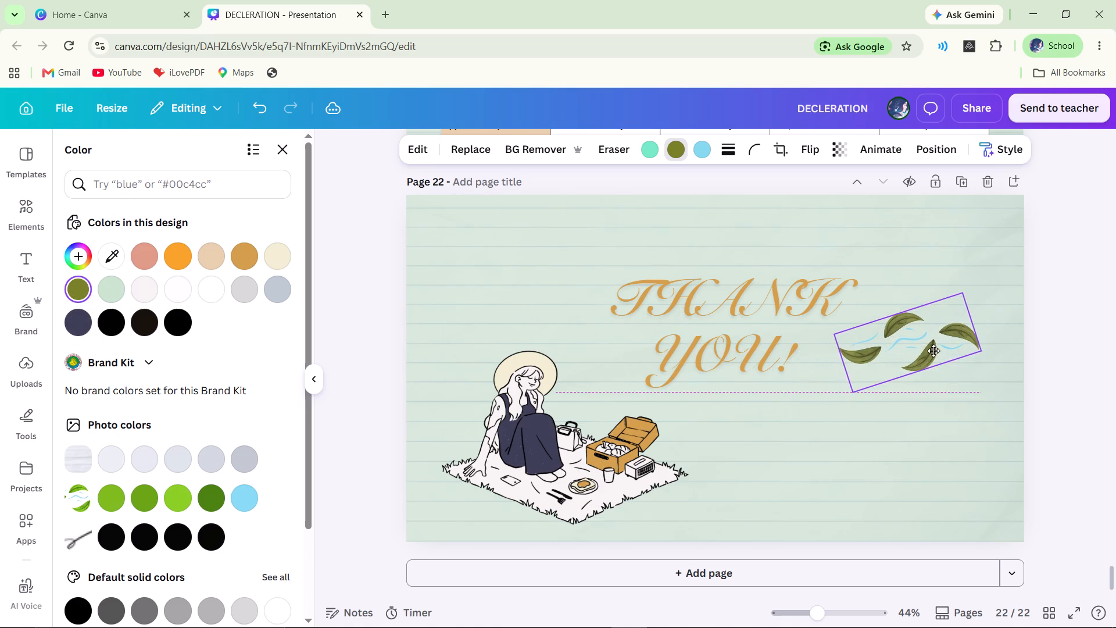
left_click_drag(933, 351, 933, 375)
left_click(852, 425)
left_click_drag(850, 426, 844, 439)
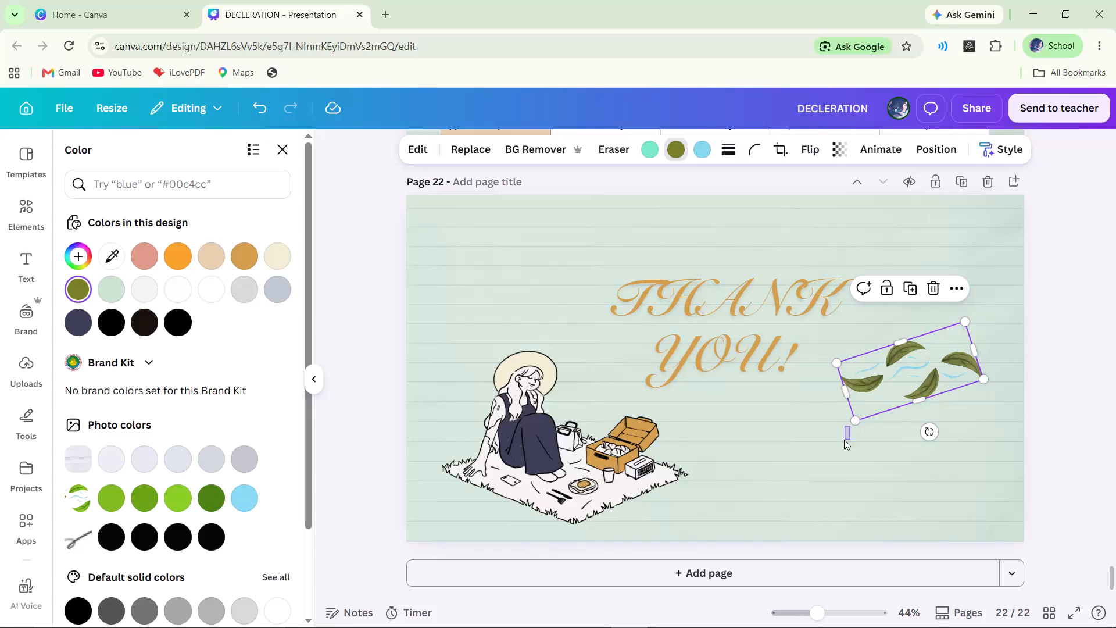
left_click(767, 419)
left_click_drag(855, 418, 842, 433)
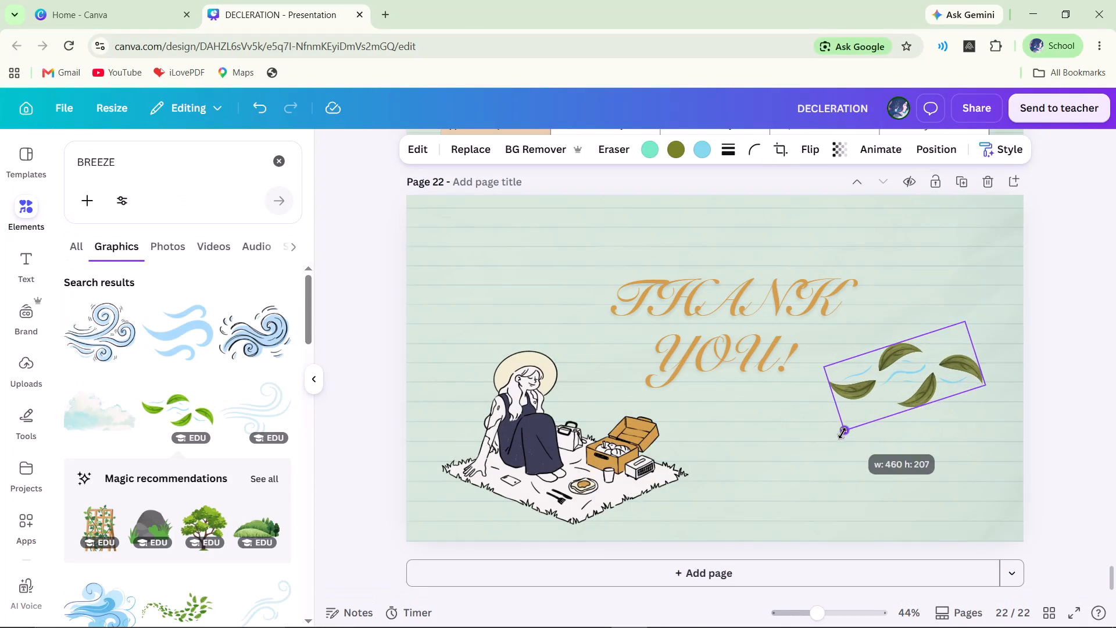
left_click_drag(842, 433, 838, 441)
left_click_drag(921, 440, 927, 440)
left_click_drag(915, 383, 928, 369)
Recolour the leaves graphic's aqua tone to dark green and its light blue wind lines to grey.
left_click(653, 148)
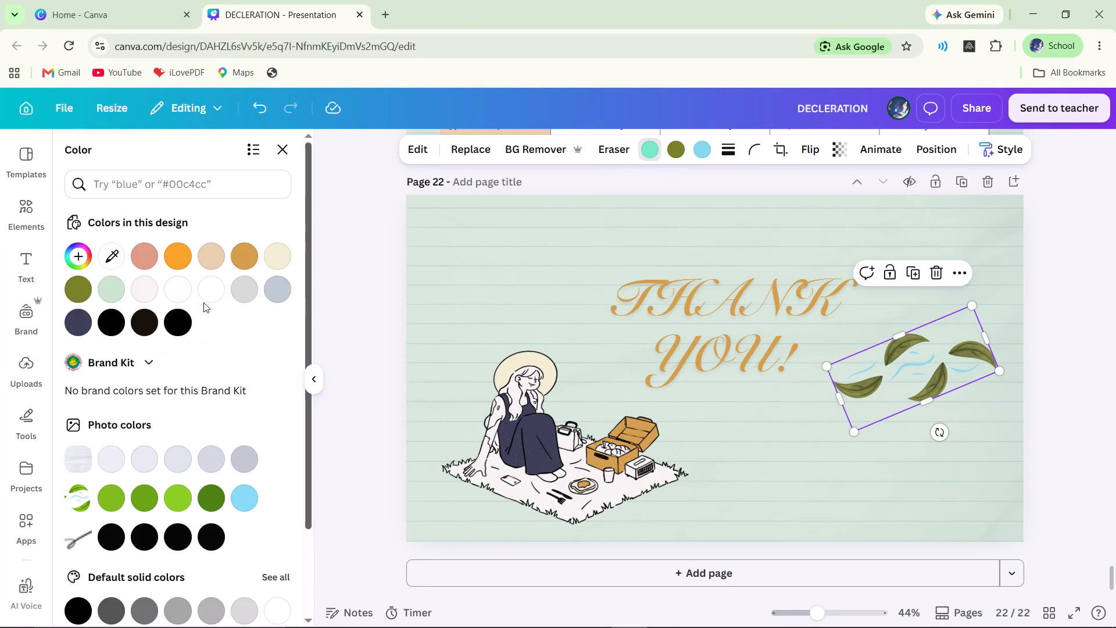
left_click(249, 465)
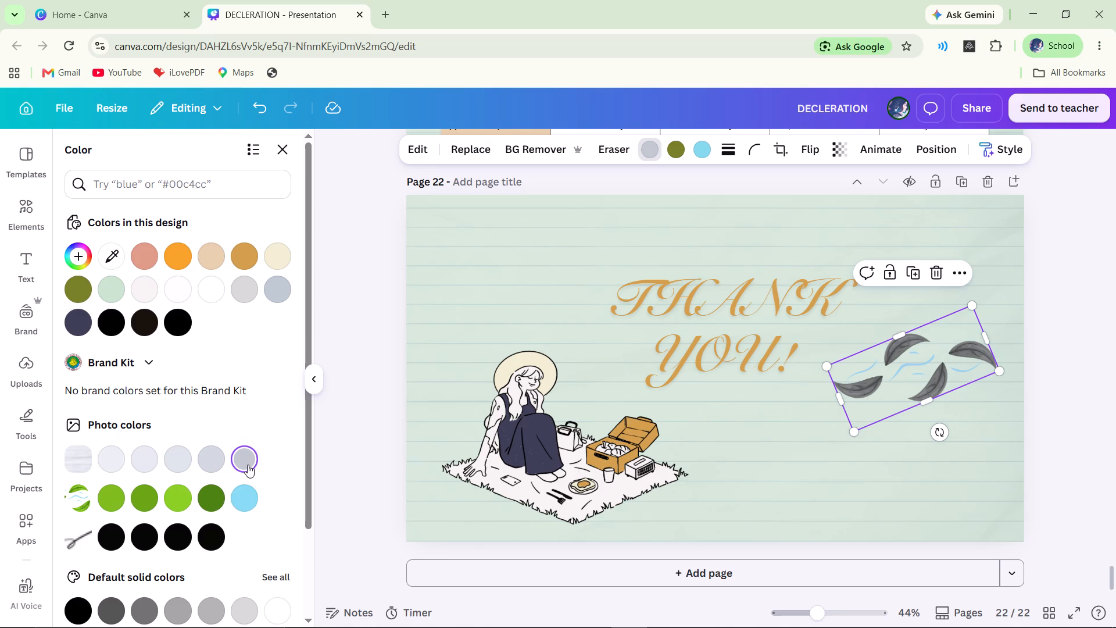
left_click(255, 501)
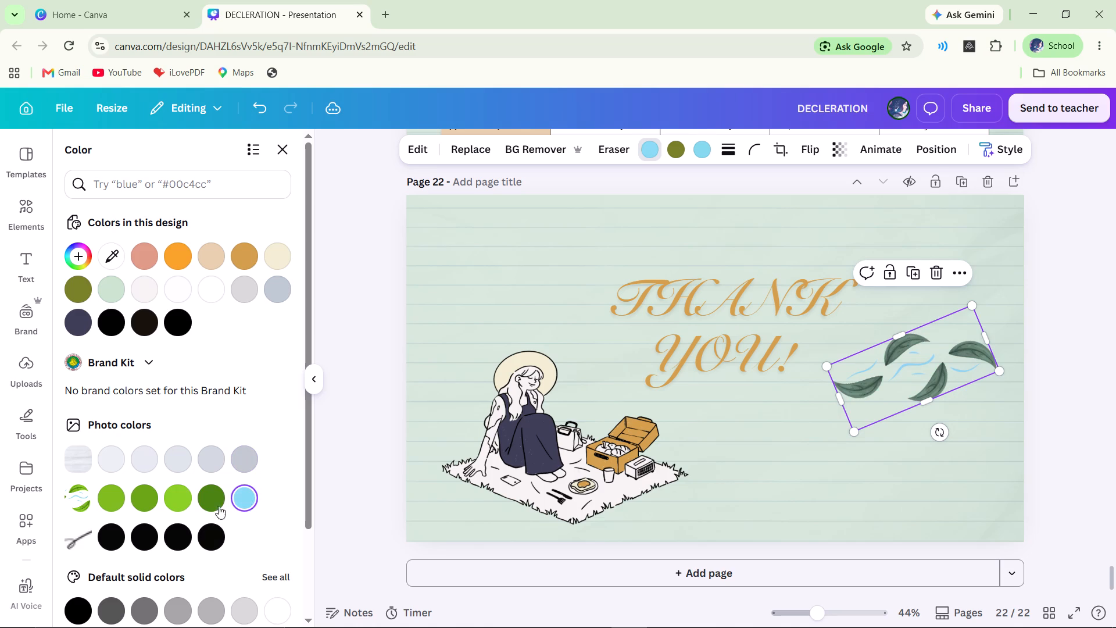
left_click(213, 506)
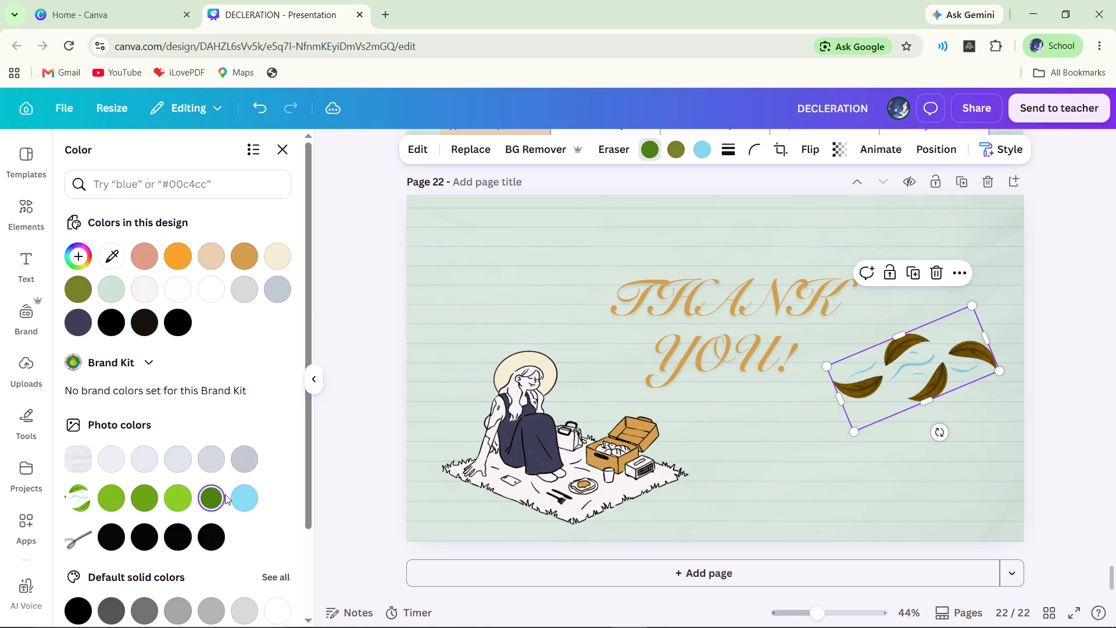
left_click(700, 144)
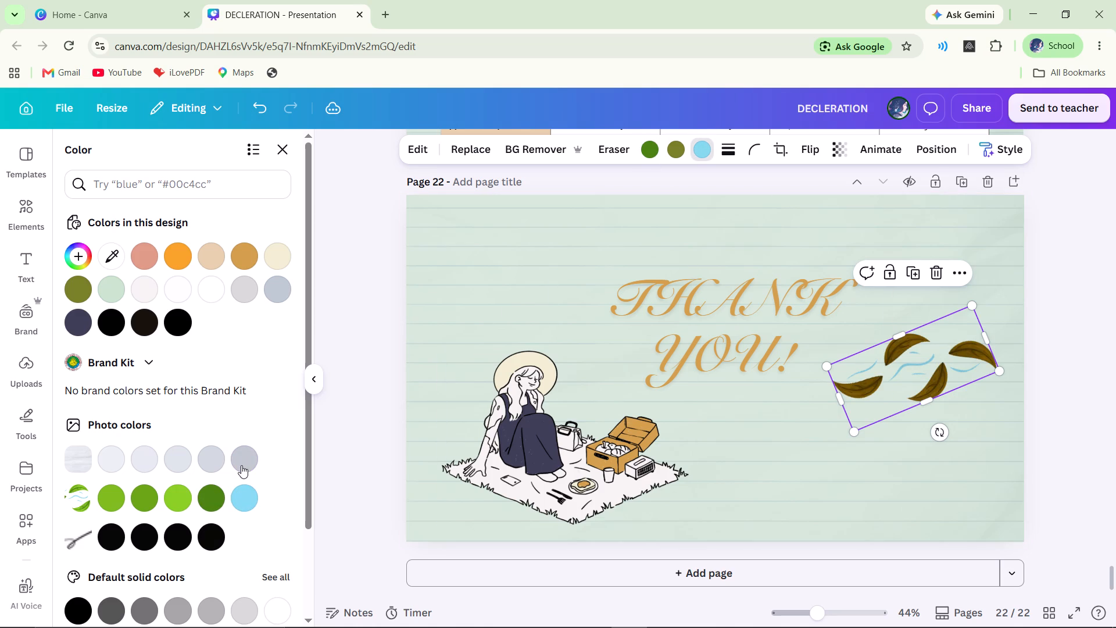
left_click(241, 465)
Nudge the blowing leaves graphic slightly up and to the right, clear of the "THANK YOU!" text.
left_click(961, 360)
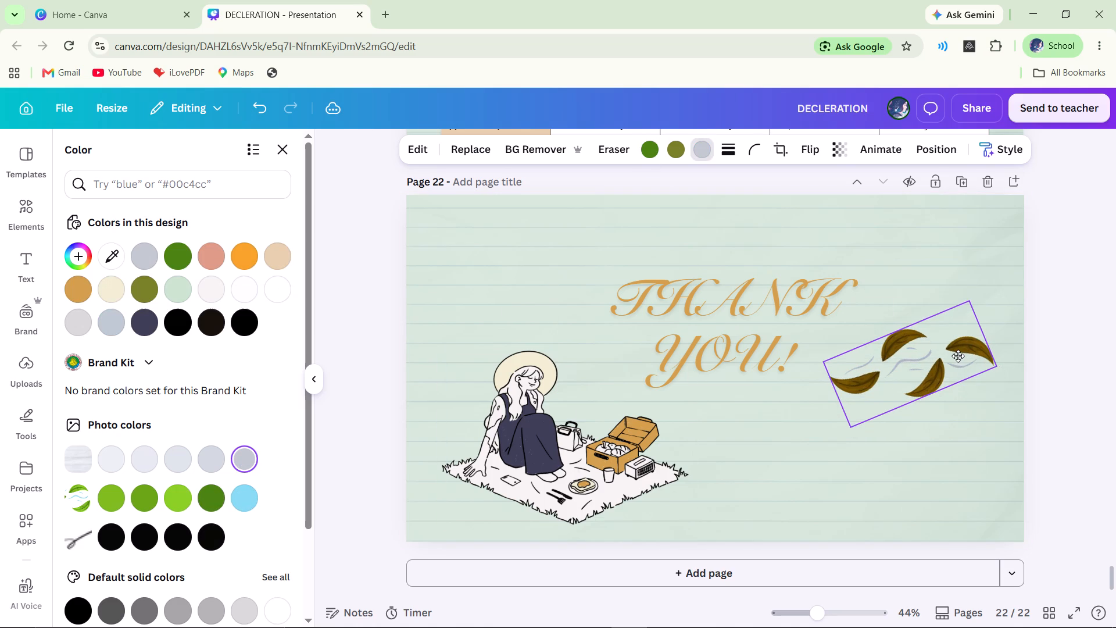
left_click(1113, 407)
left_click(1100, 398)
left_click(1082, 389)
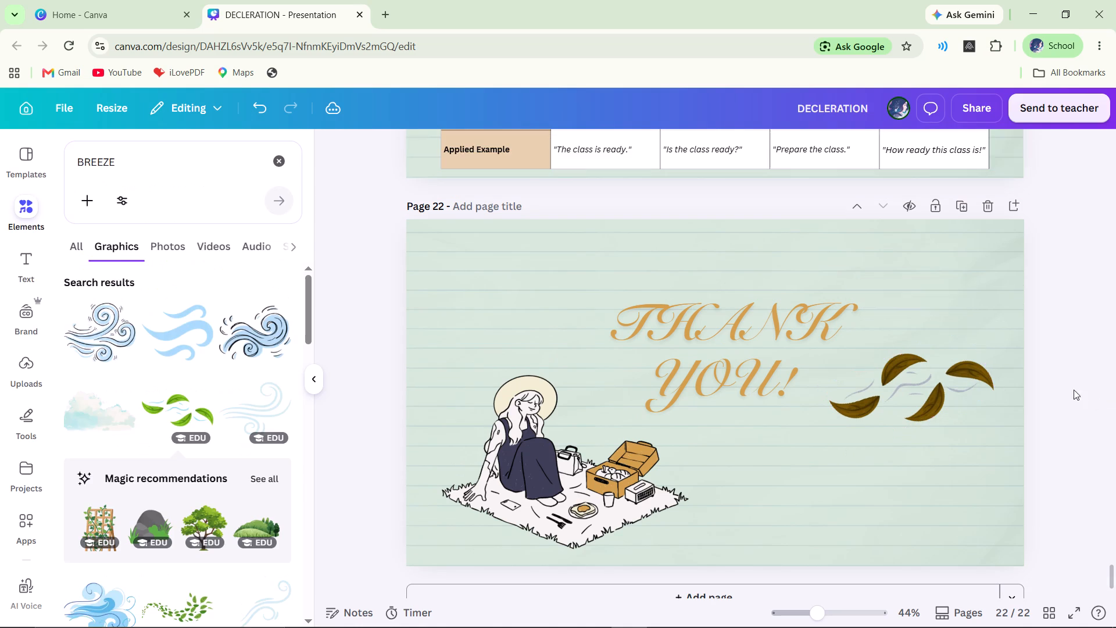
left_click_drag(908, 386, 918, 375)
left_click(1059, 404)
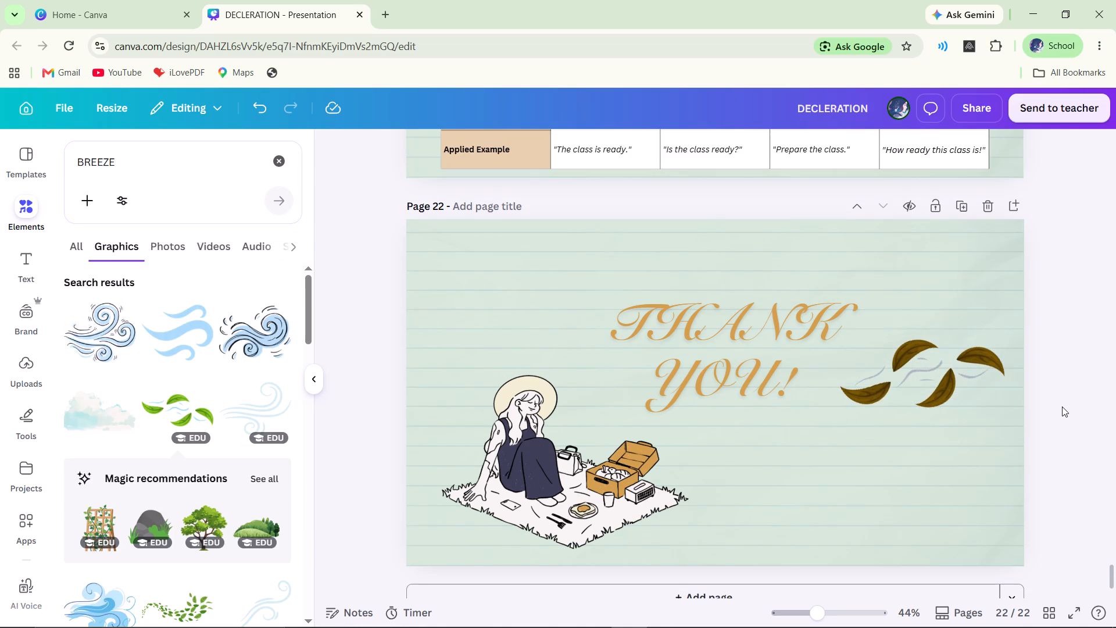
Shift the "THANK YOU!" text slightly left to centre it horizontally on the page.
scroll(1062, 408, "down", 1)
left_click_drag(686, 315, 680, 316)
left_click(1113, 437)
left_click(1083, 419)
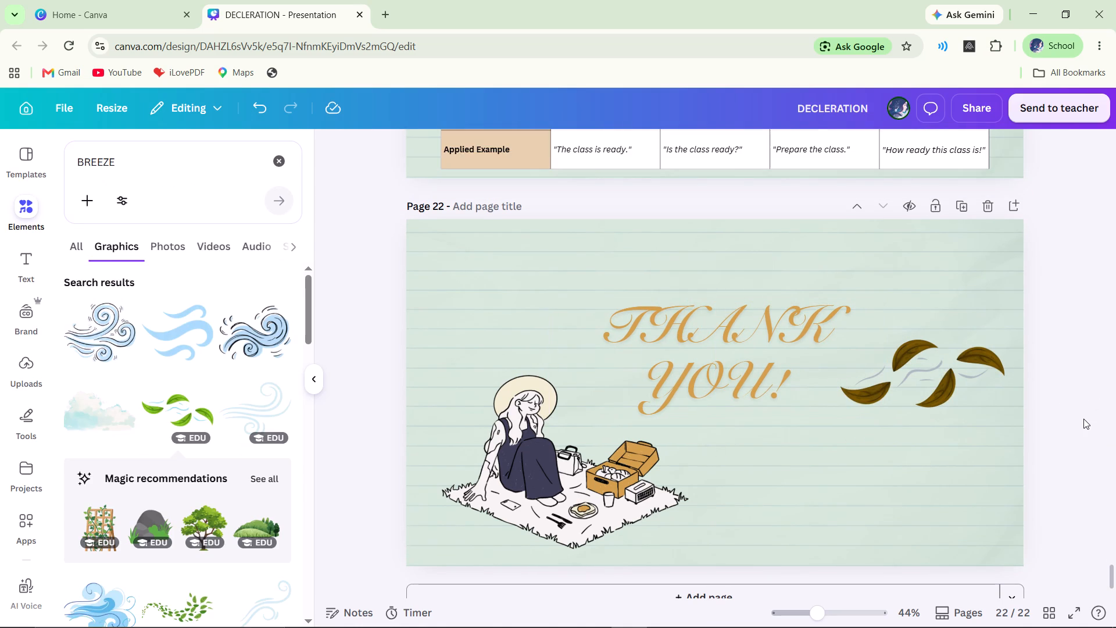
scroll(1083, 419, "down", 3)
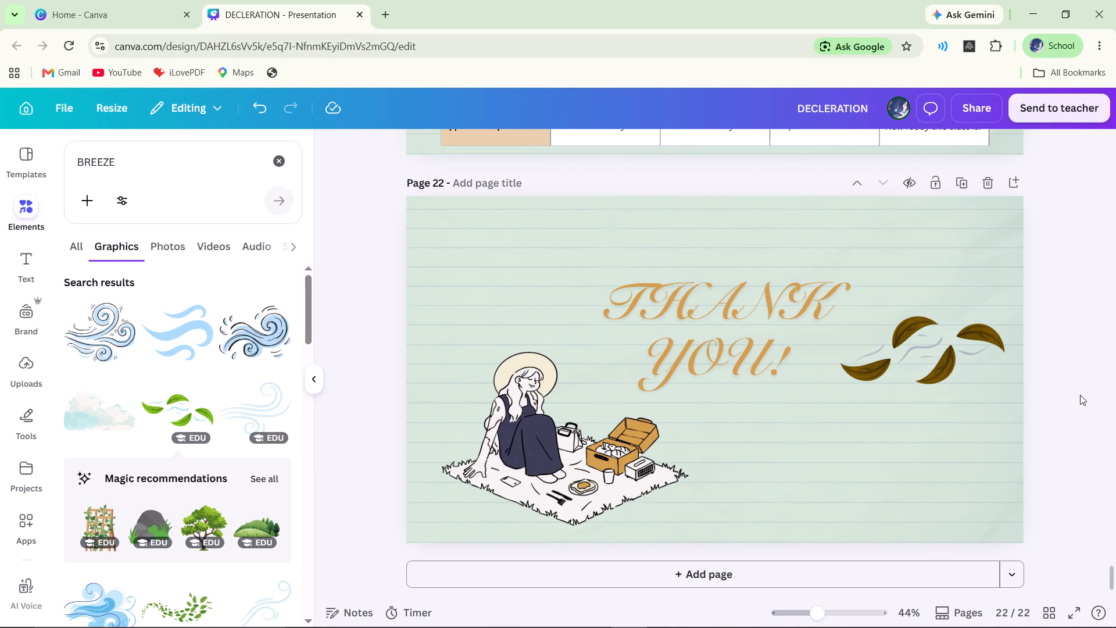
Search the elements library for "LINE DOUBLE".
left_click(276, 160)
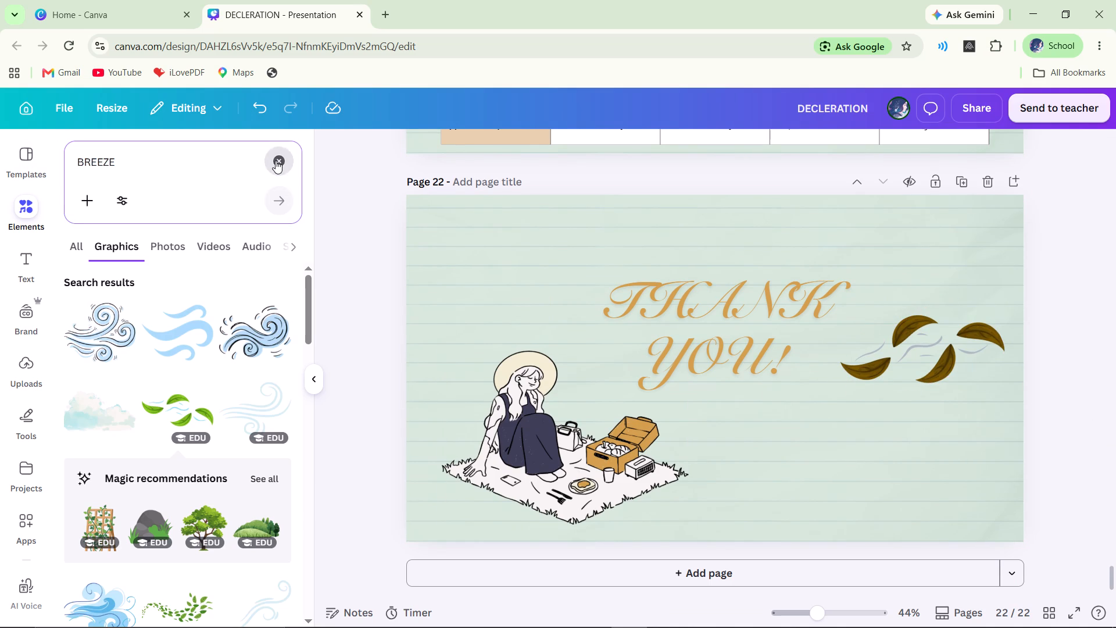
left_click(253, 164)
type("LINE")
key("space")
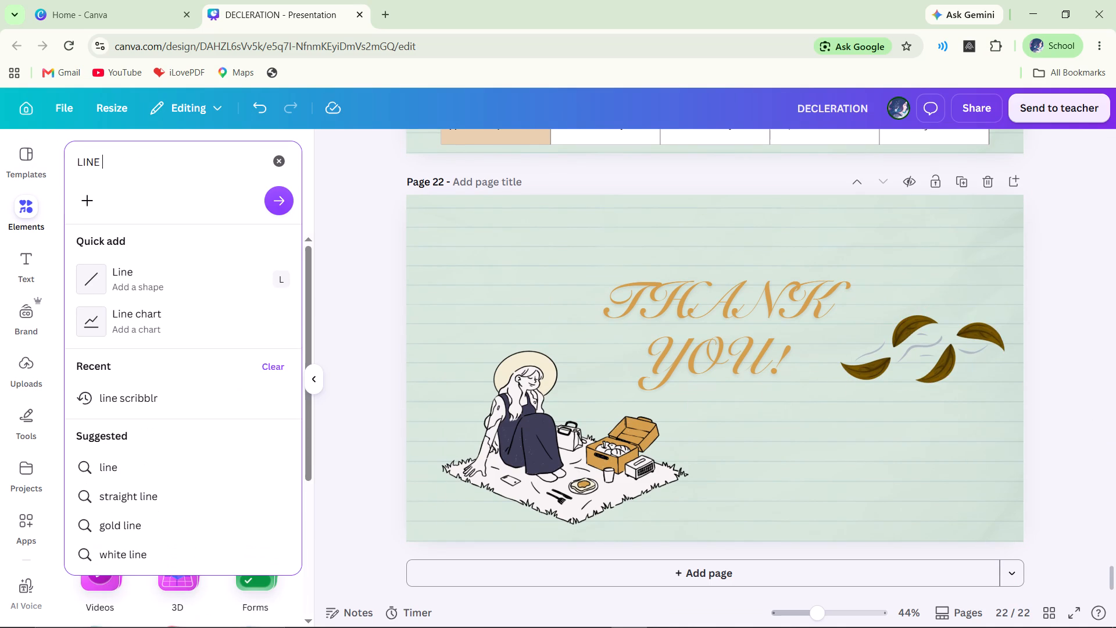
type("DOUBLE")
key("Return")
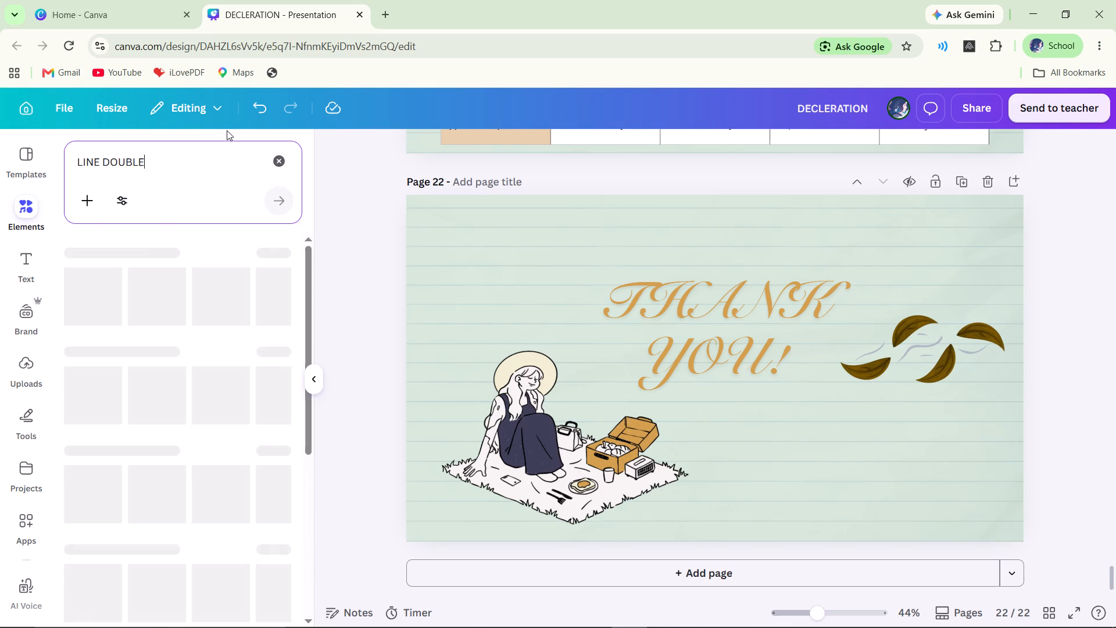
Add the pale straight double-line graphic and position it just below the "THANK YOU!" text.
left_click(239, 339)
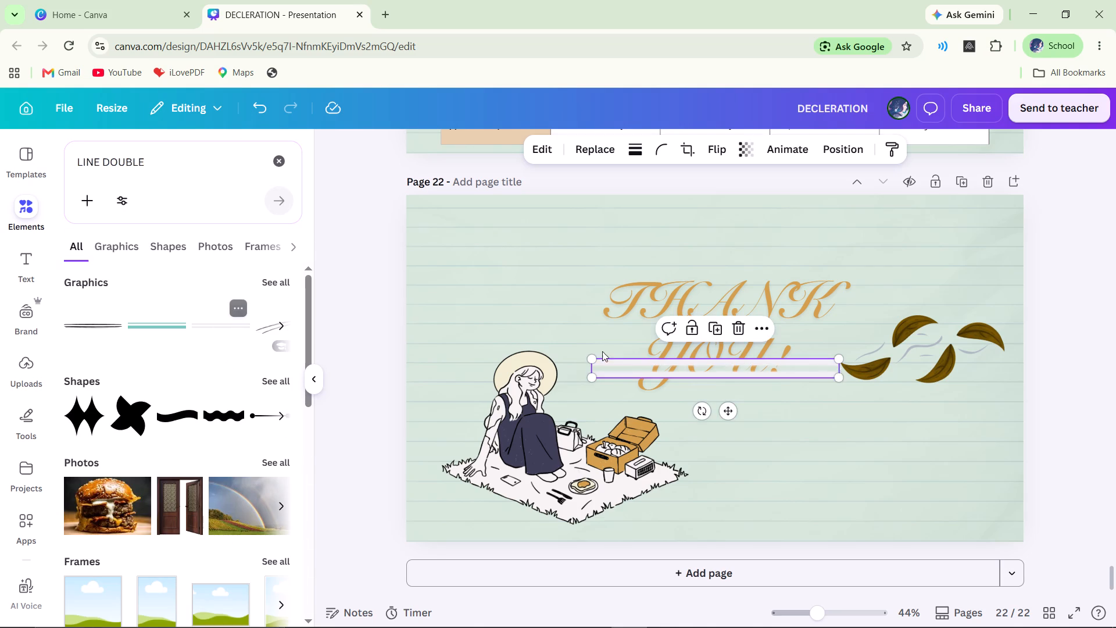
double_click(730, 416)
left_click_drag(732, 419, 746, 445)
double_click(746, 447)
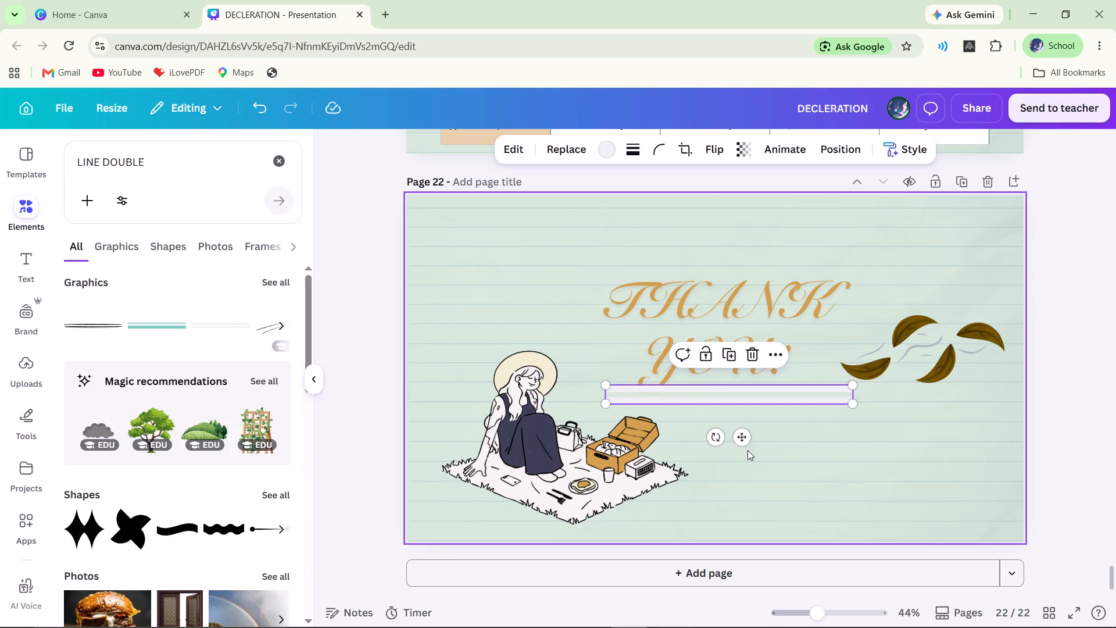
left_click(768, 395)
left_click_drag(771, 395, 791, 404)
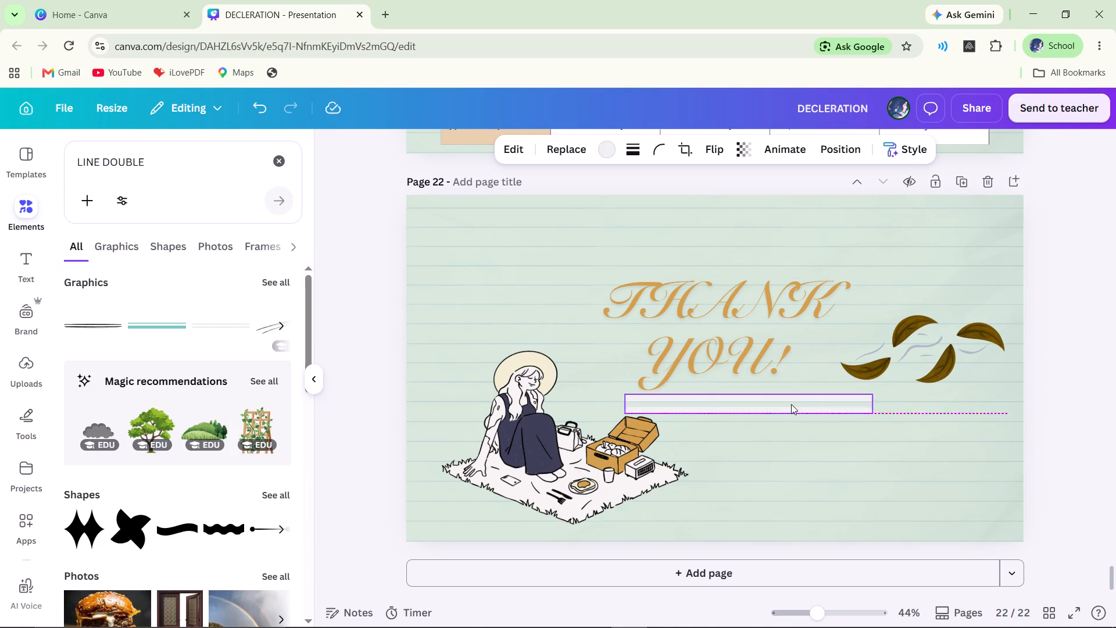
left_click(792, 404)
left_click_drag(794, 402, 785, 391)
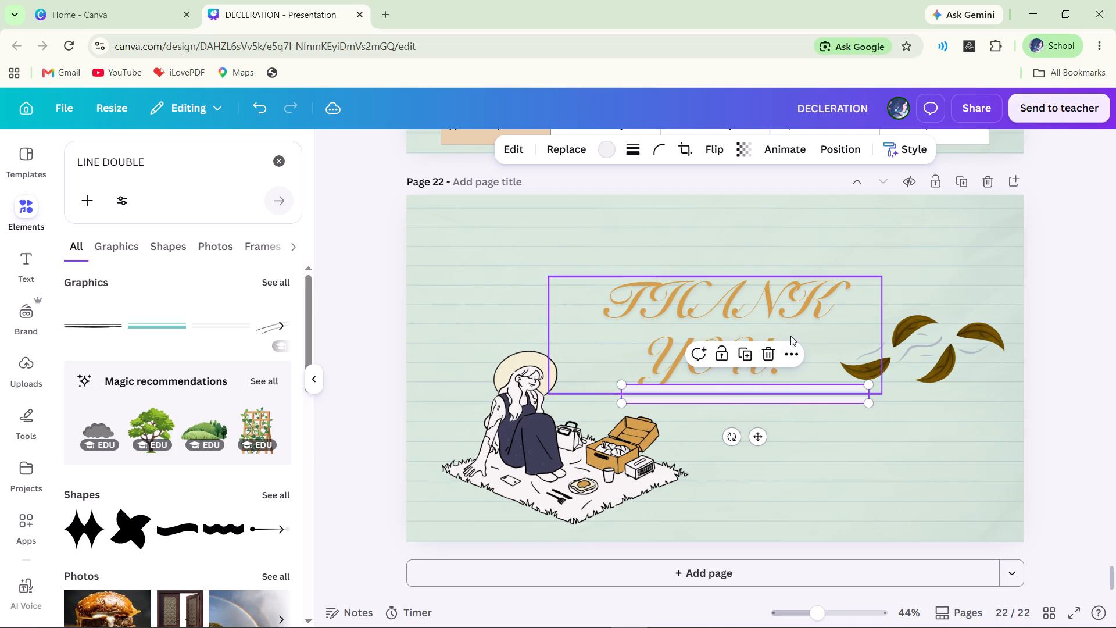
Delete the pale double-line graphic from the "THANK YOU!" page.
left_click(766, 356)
Add the dark, curved hand-drawn double-line graphic from the search results and position it just under the "THANK YOU!" text.
left_click(264, 279)
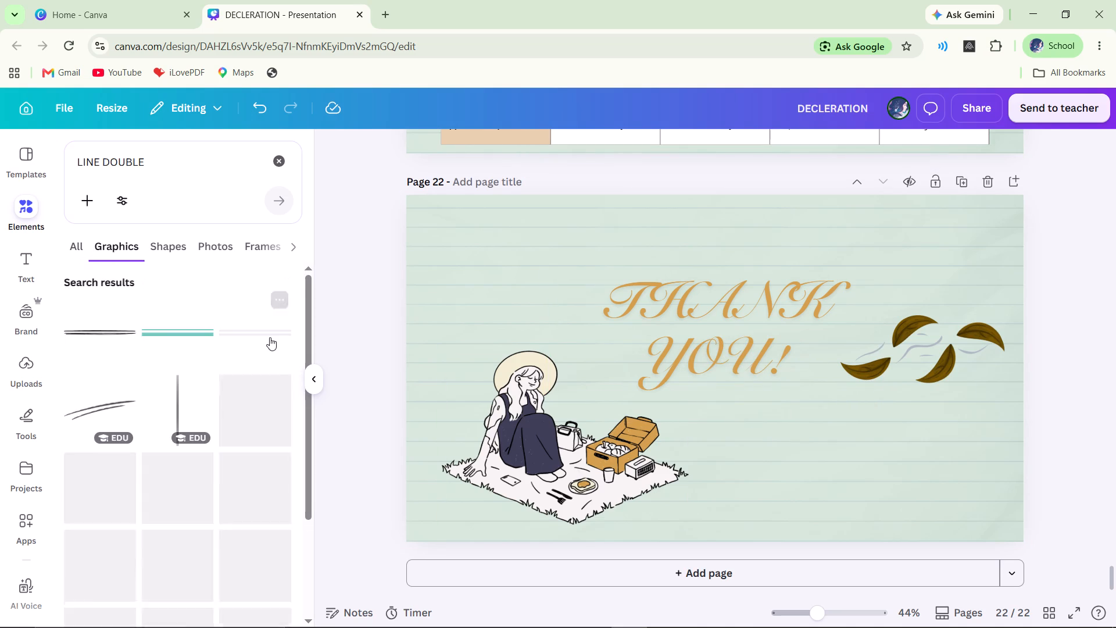
scroll(238, 393, "down", 1)
left_click(108, 418)
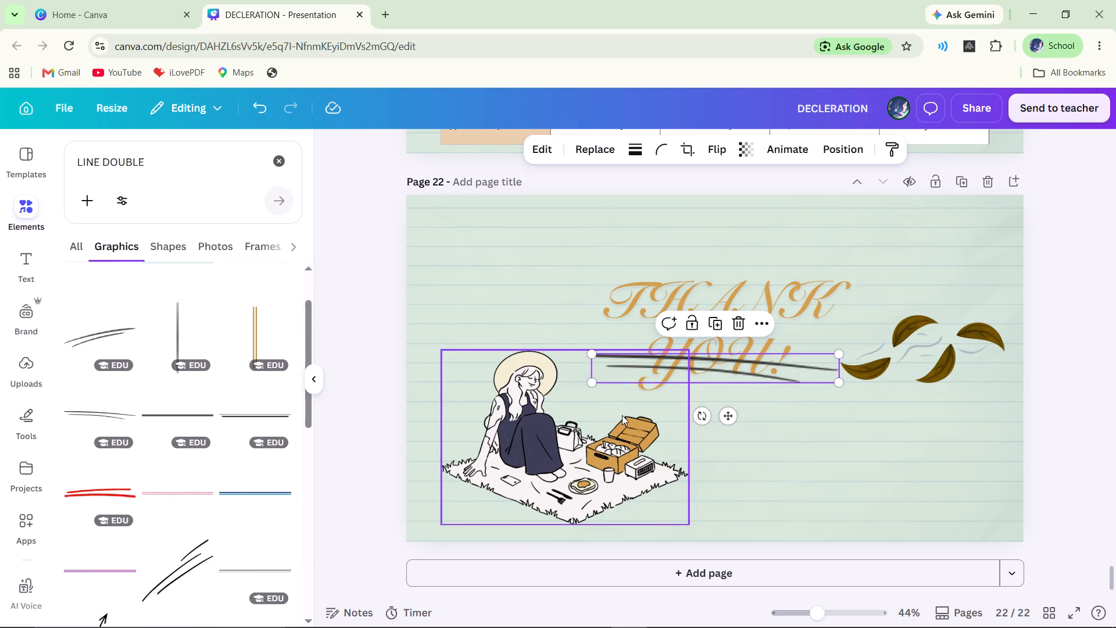
left_click_drag(729, 416, 760, 454)
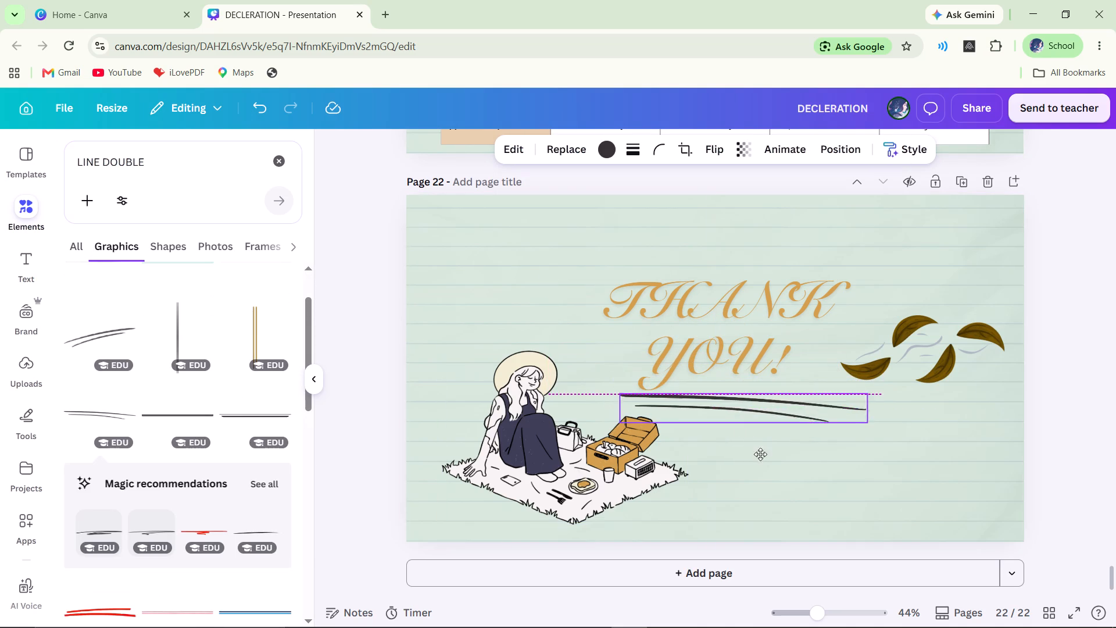
left_click_drag(760, 454, 745, 439)
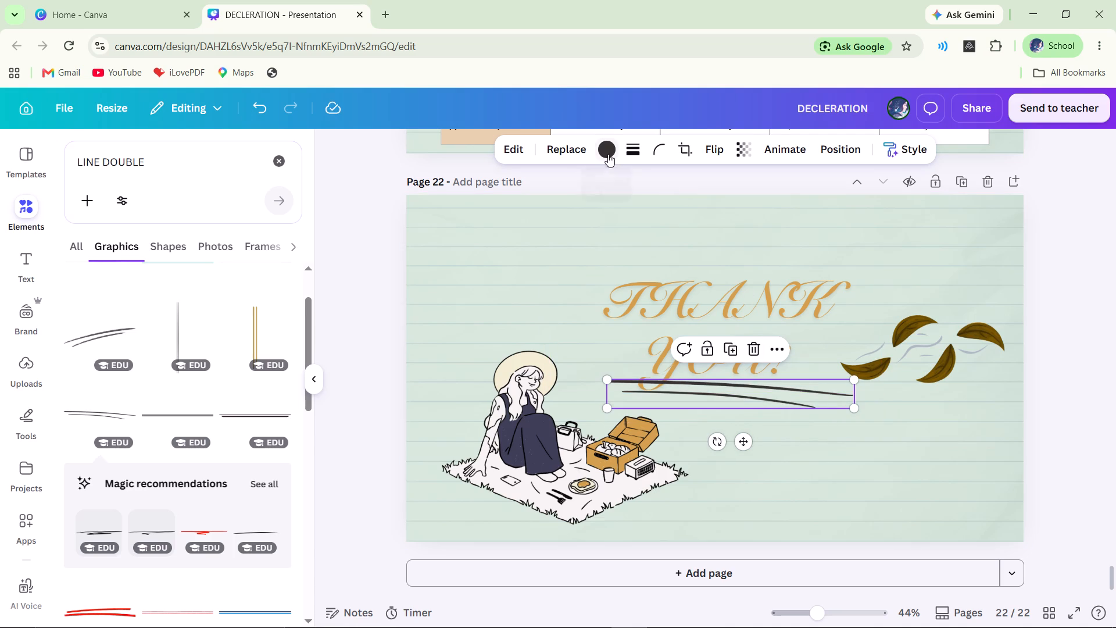
Recolour the double-line graphic under "THANK YOU!" white (#ffffff).
left_click(608, 154)
left_click(138, 288)
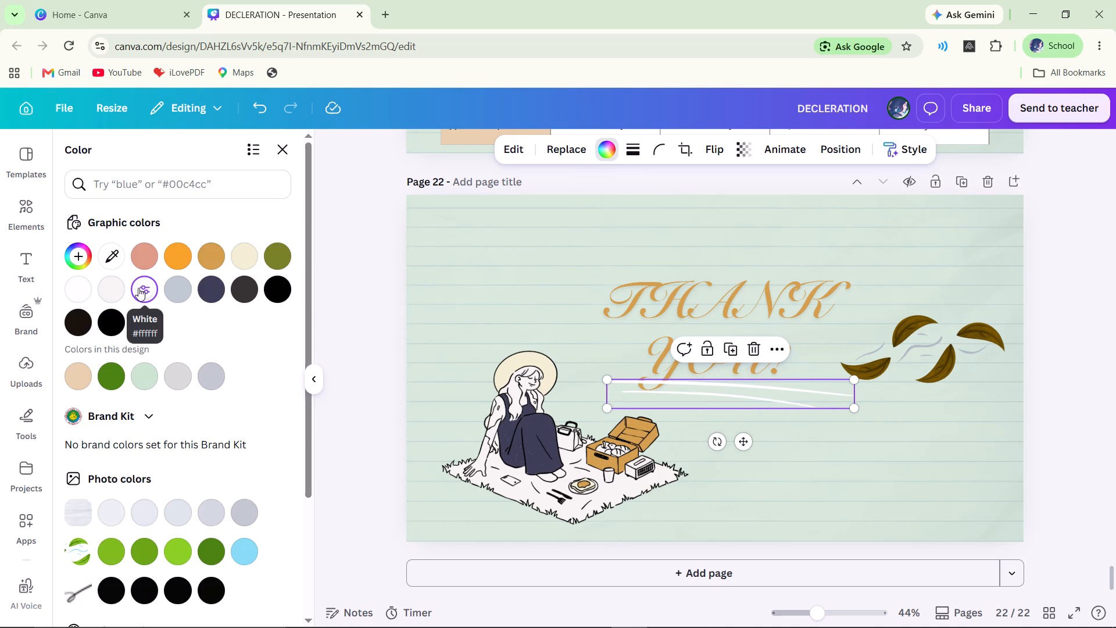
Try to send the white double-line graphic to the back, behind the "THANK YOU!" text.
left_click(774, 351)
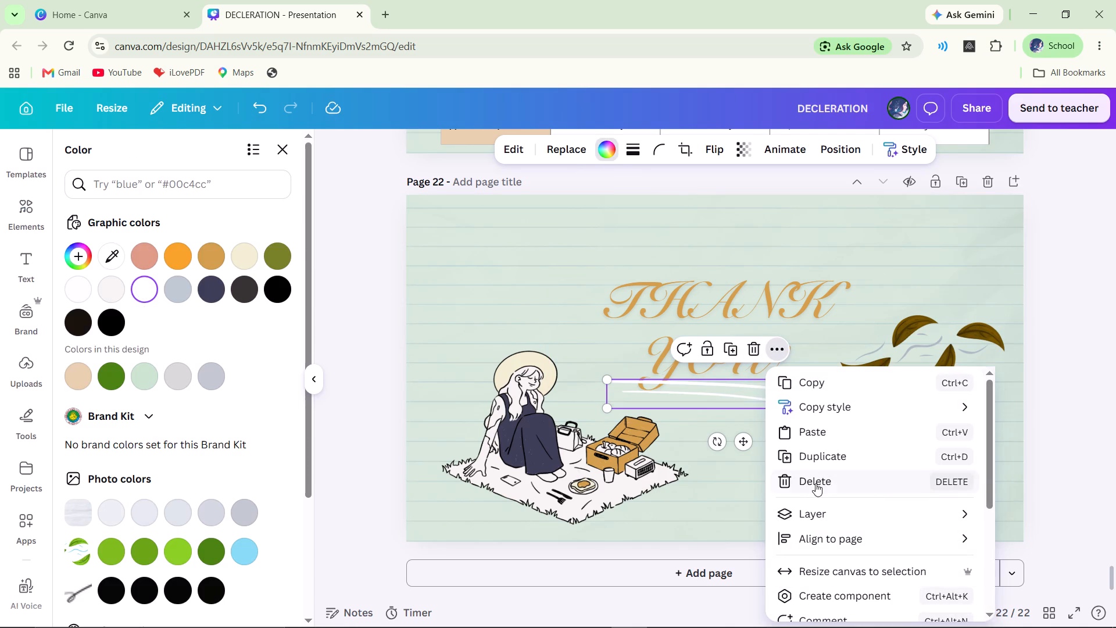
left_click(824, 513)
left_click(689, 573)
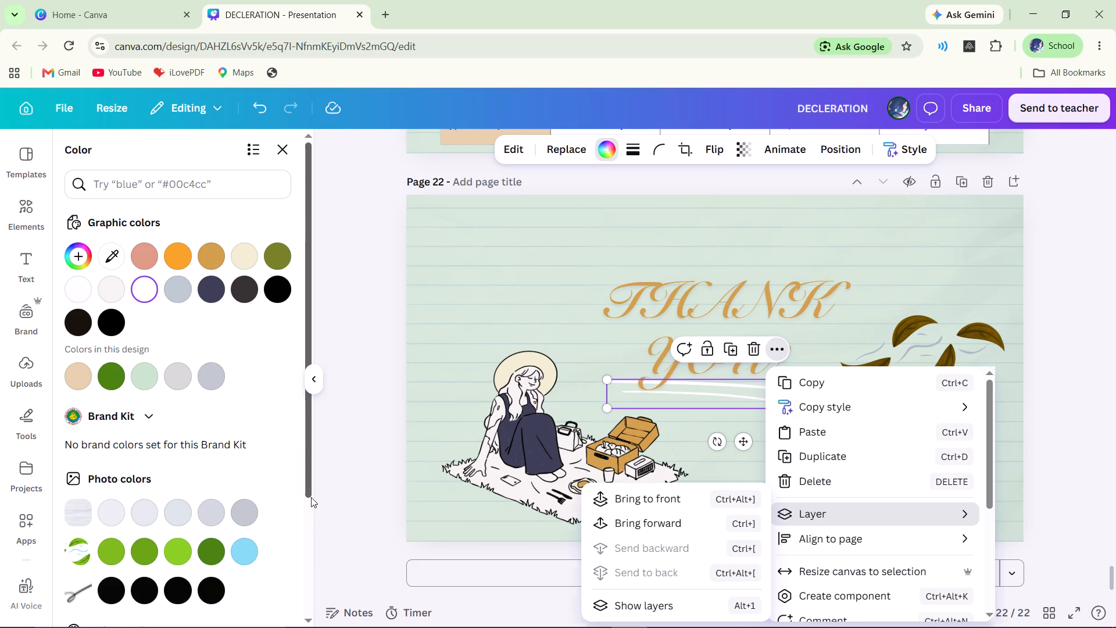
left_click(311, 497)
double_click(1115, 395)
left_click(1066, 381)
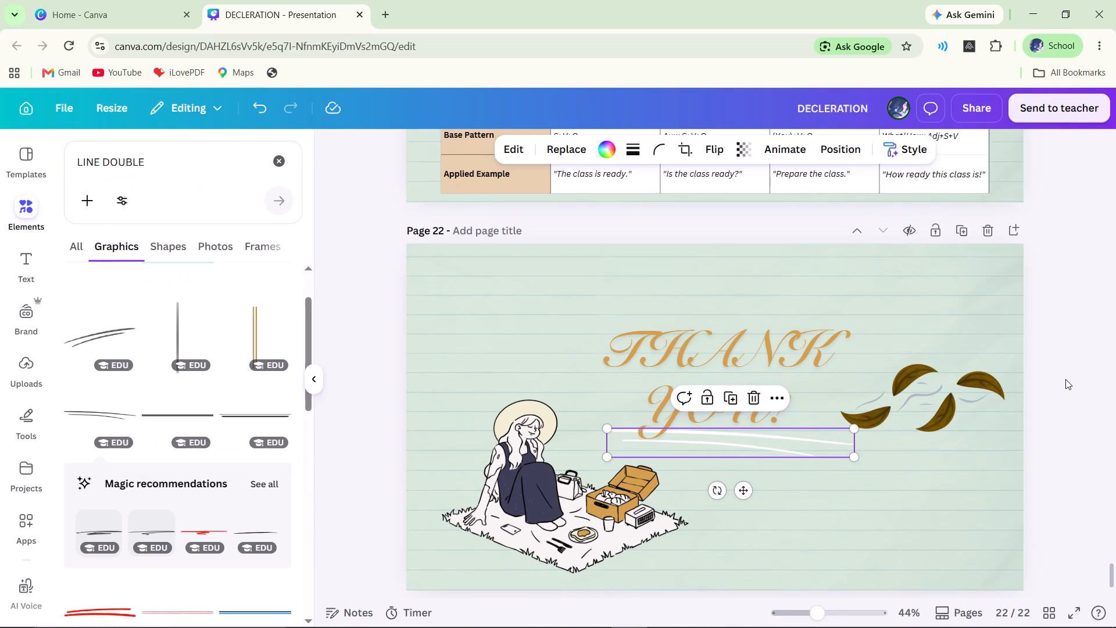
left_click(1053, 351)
Nudge the white double-line graphic slightly up and left so it overlaps the lower edge of "YOU!".
scroll(1055, 363, "down", 1)
left_click_drag(771, 403, 771, 400)
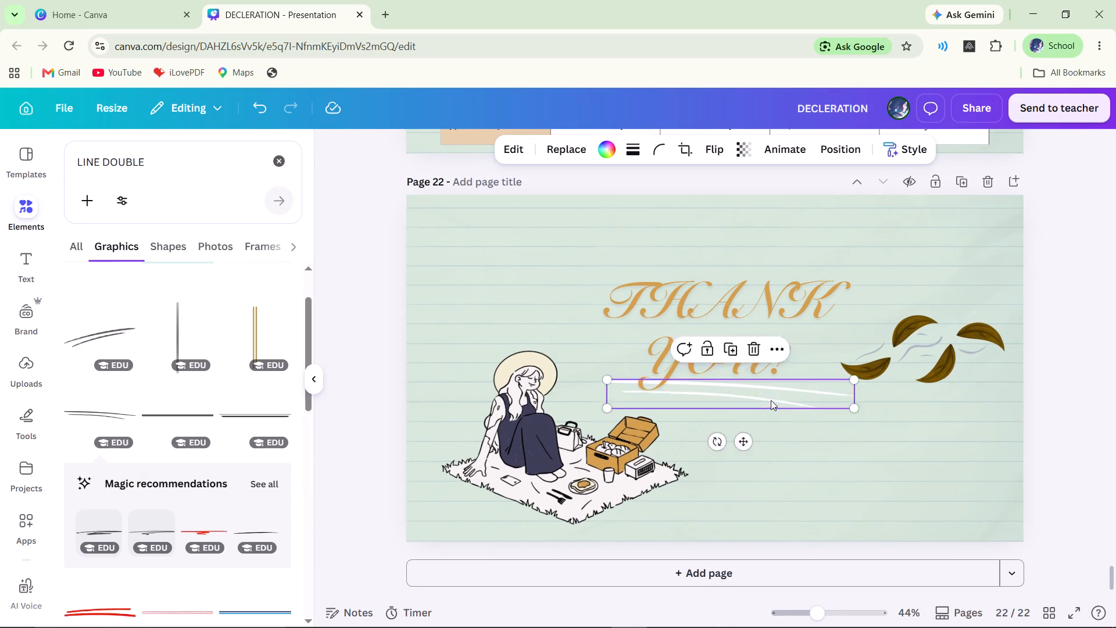
left_click_drag(771, 400, 768, 393)
left_click(1115, 428)
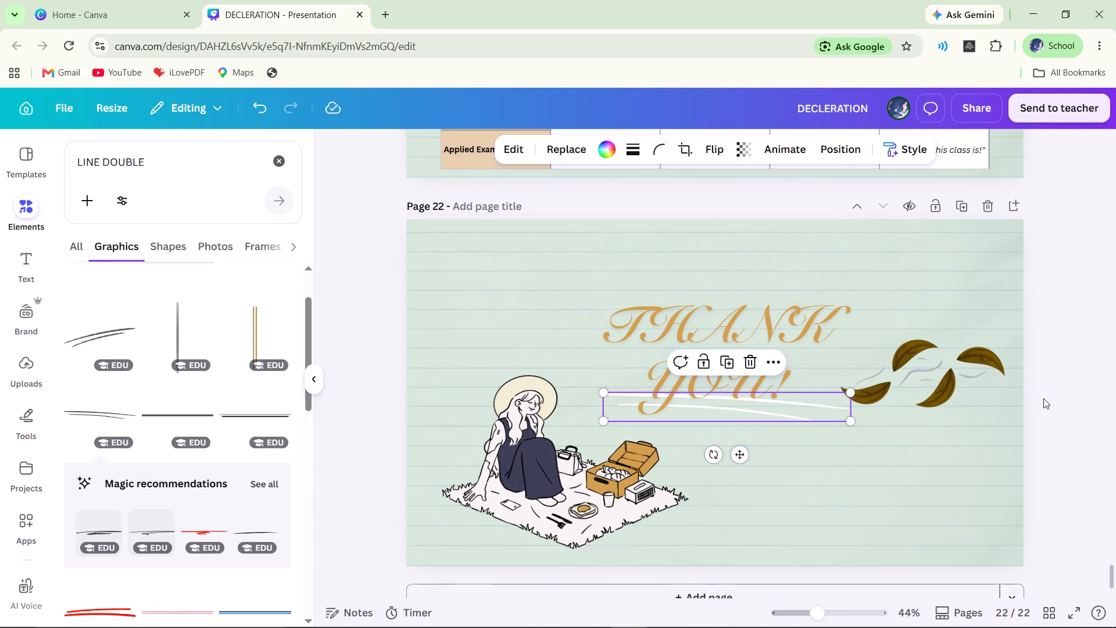
left_click(1043, 398)
Move the leaves graphic beside "THANK YOU!" slightly up and to the right.
left_click(927, 359)
left_click_drag(934, 370, 943, 341)
left_click(1065, 386)
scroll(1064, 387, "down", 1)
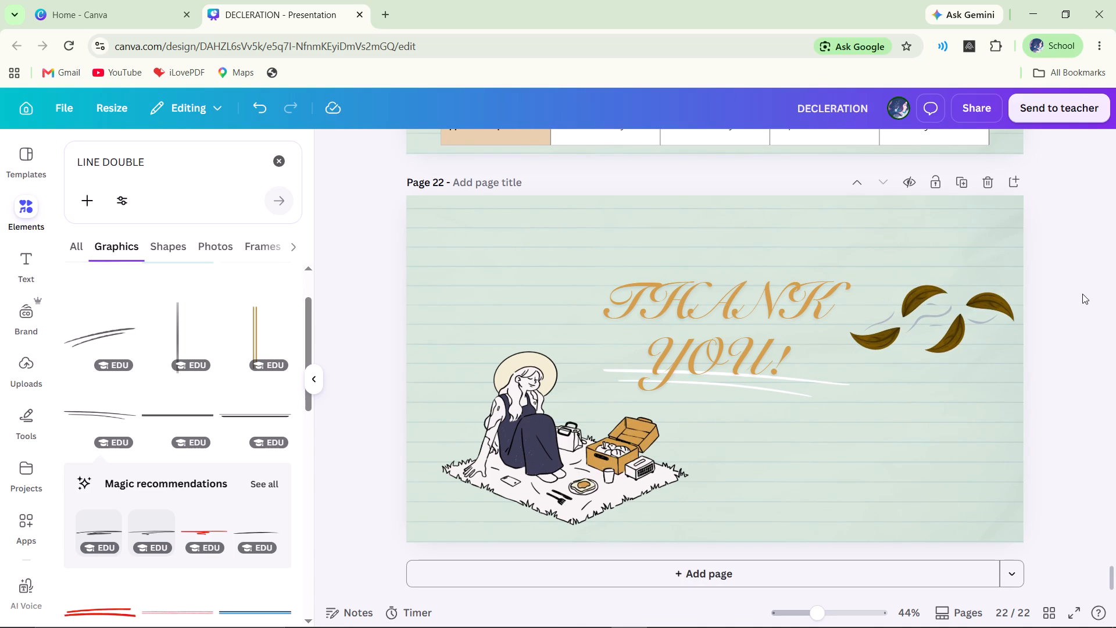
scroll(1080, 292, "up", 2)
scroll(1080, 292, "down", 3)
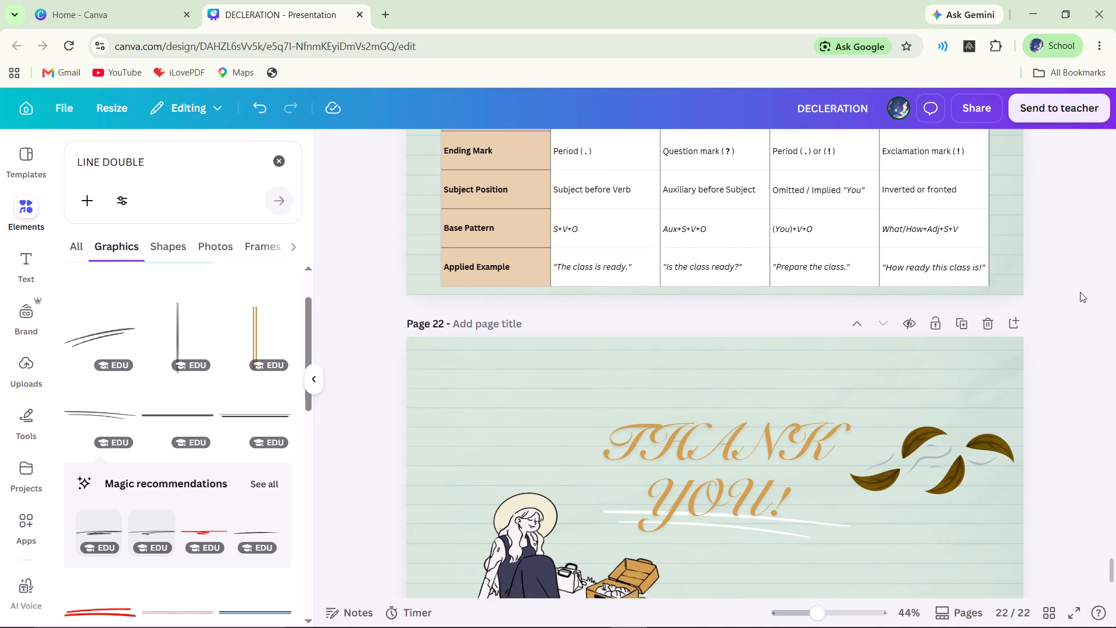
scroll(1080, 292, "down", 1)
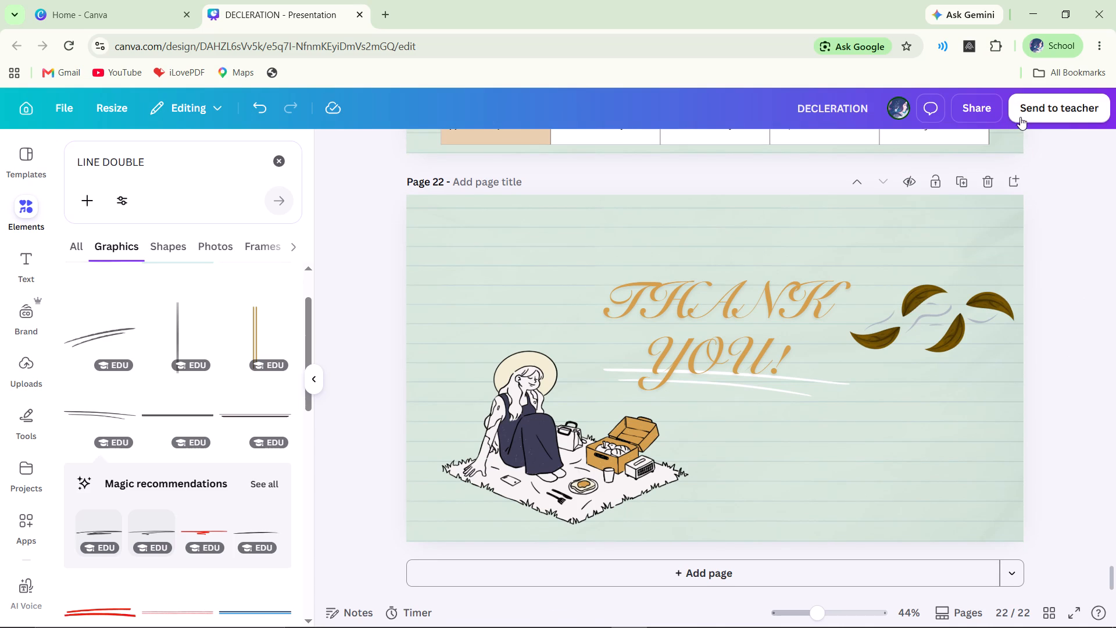
Set the design's sharing access level to "Anyone with the link".
left_click(984, 109)
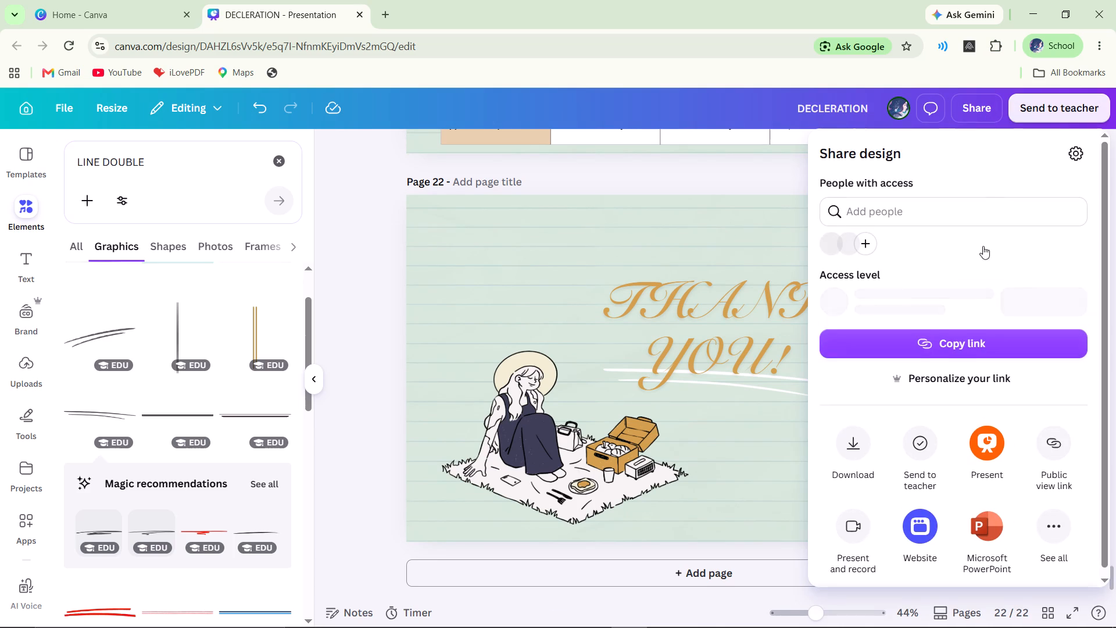
scroll(984, 322, "down", 3)
scroll(967, 426, "down", 3)
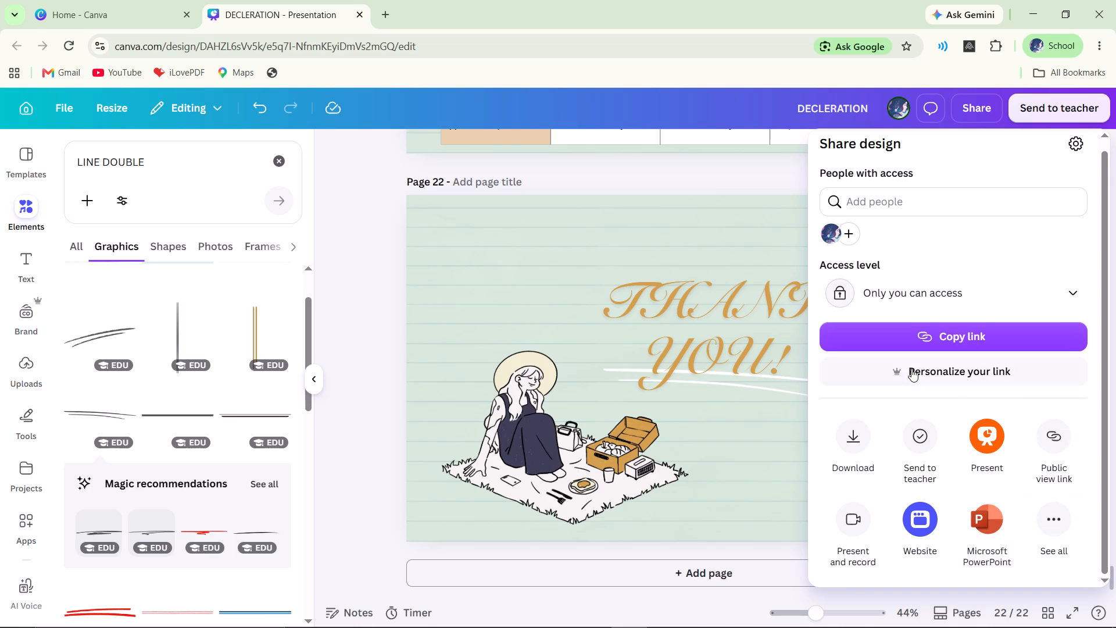
scroll(975, 416, "down", 1)
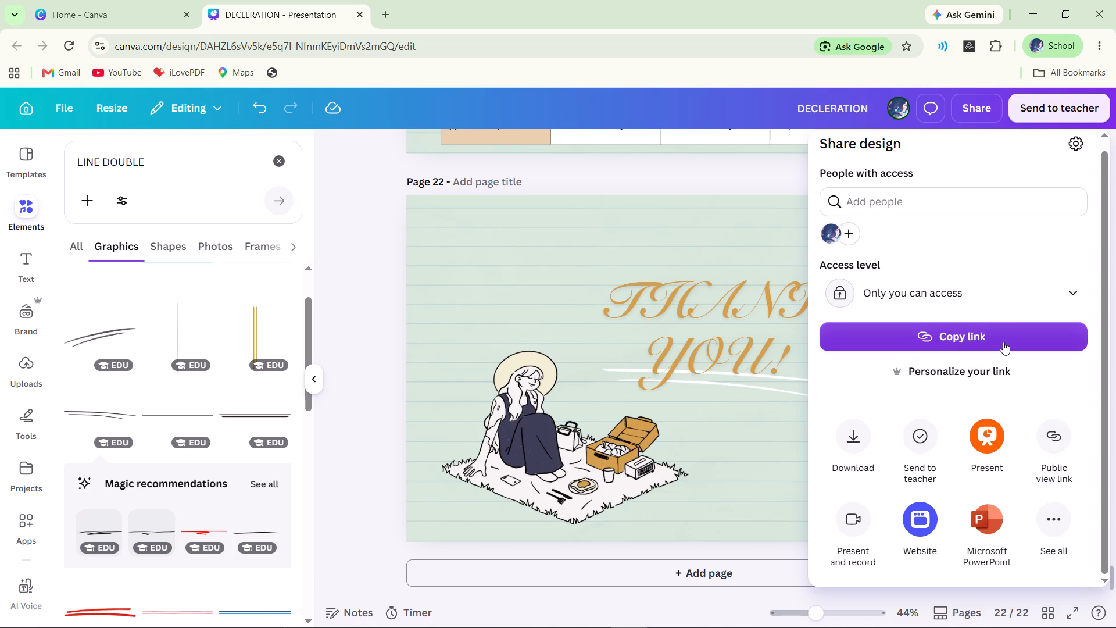
left_click(942, 294)
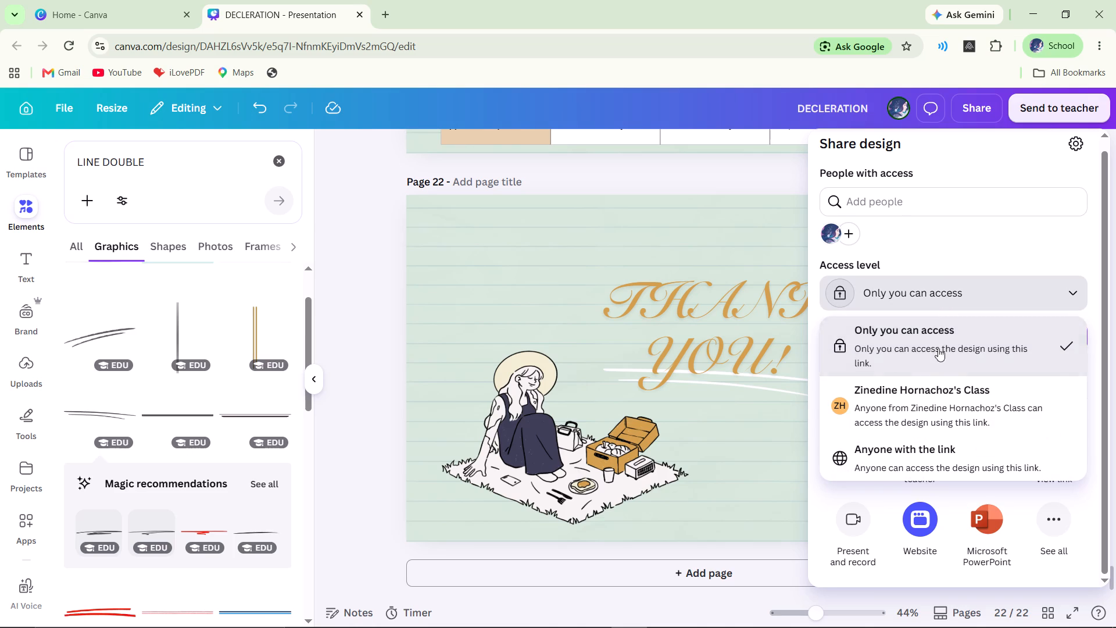
left_click(960, 448)
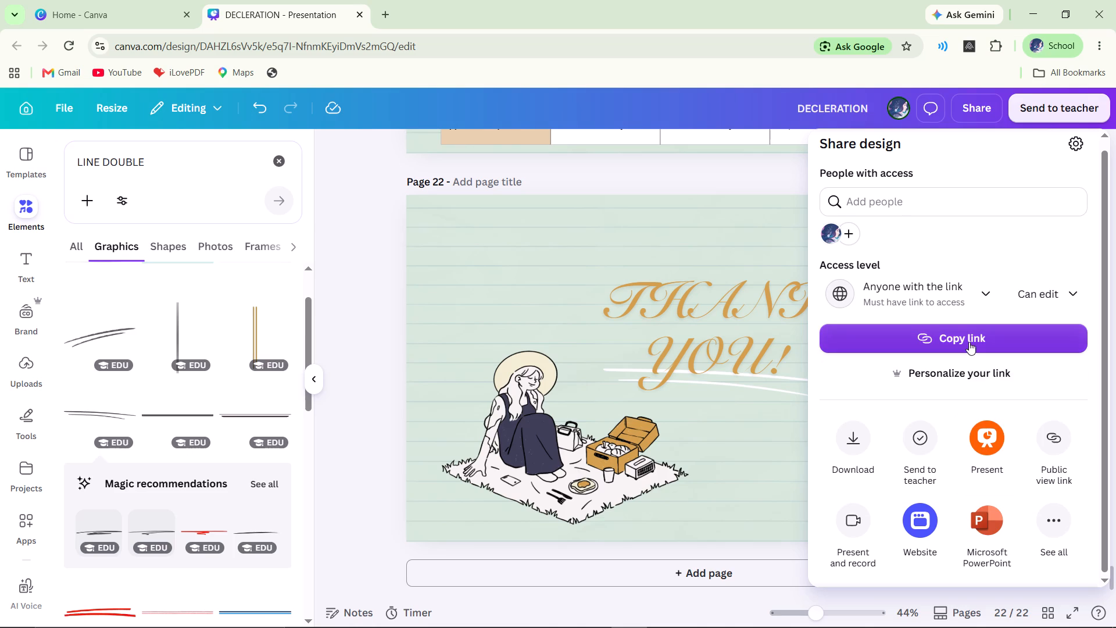
left_click(1056, 291)
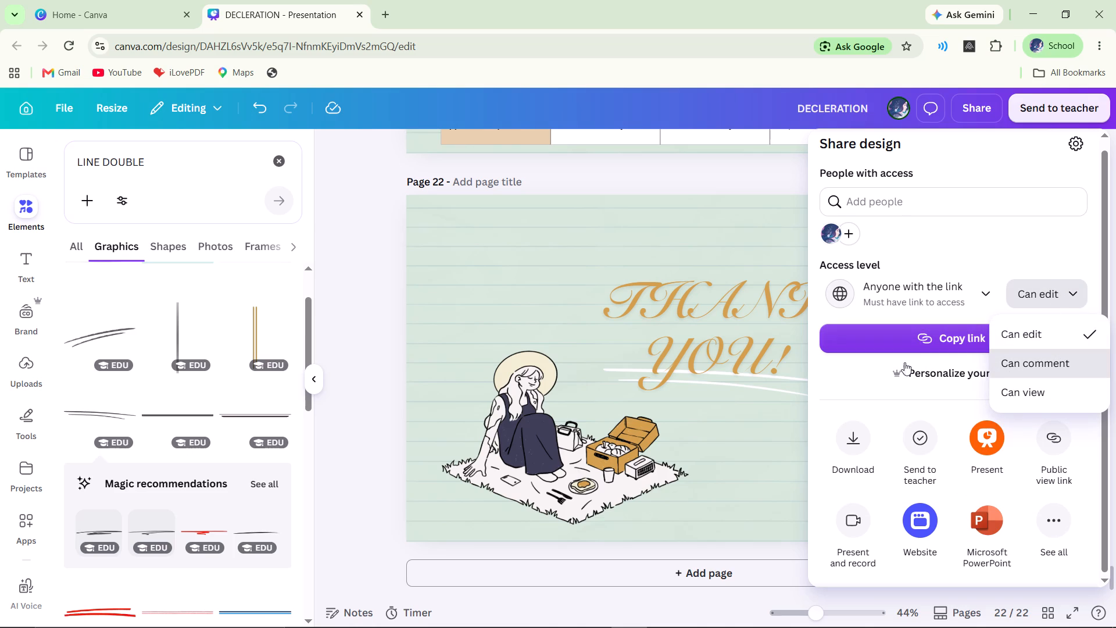
left_click(839, 403)
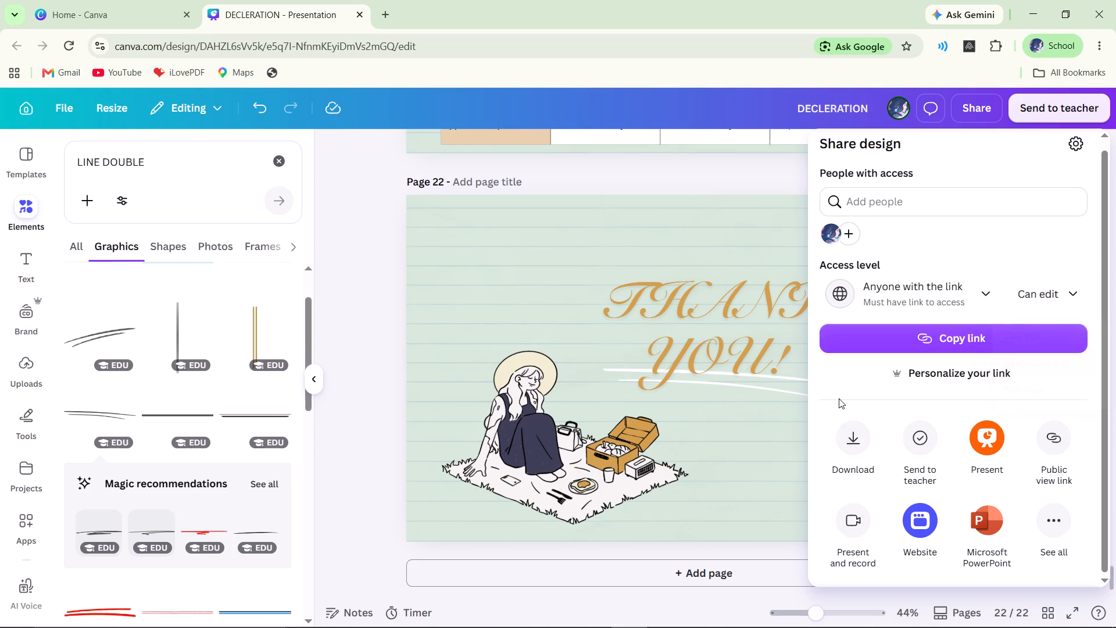
left_click(289, 308)
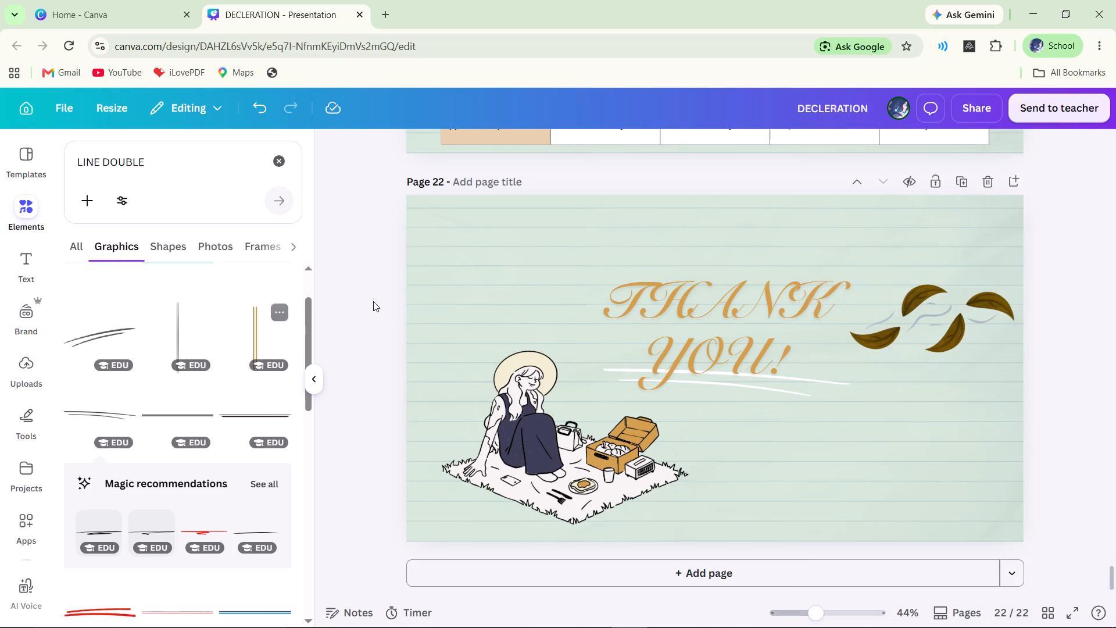
Fully lock page 22 ("THANK YOU!") and page 21 ("Comprehensive Contrast Matrix").
left_click(945, 185)
scroll(926, 242, "up", 3)
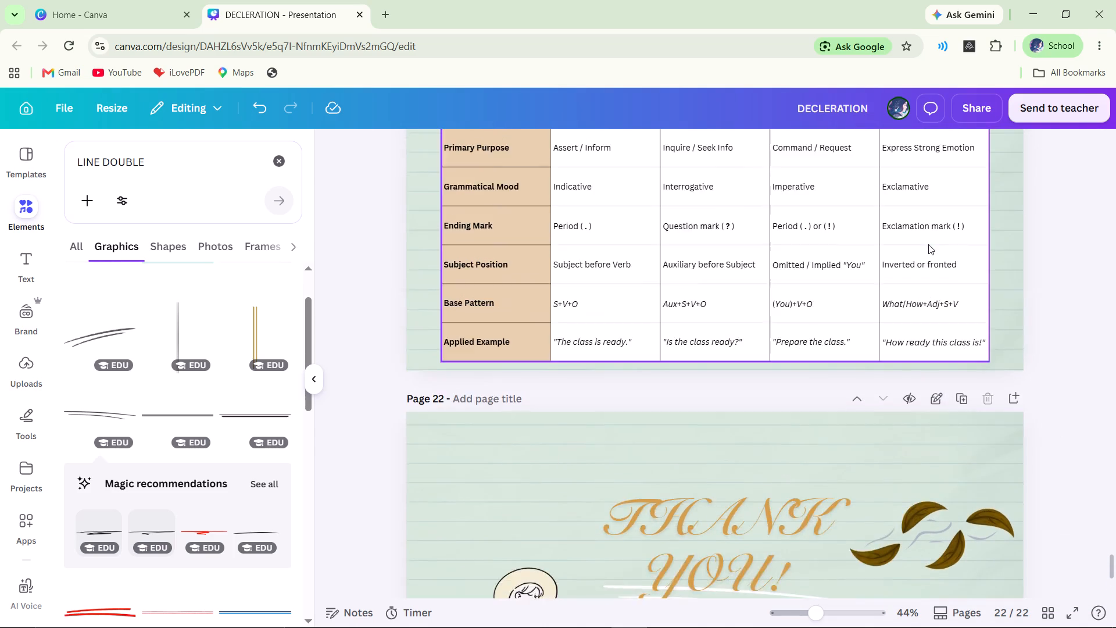
scroll(928, 244, "up", 3)
scroll(946, 254, "down", 1)
scroll(949, 341, "down", 1)
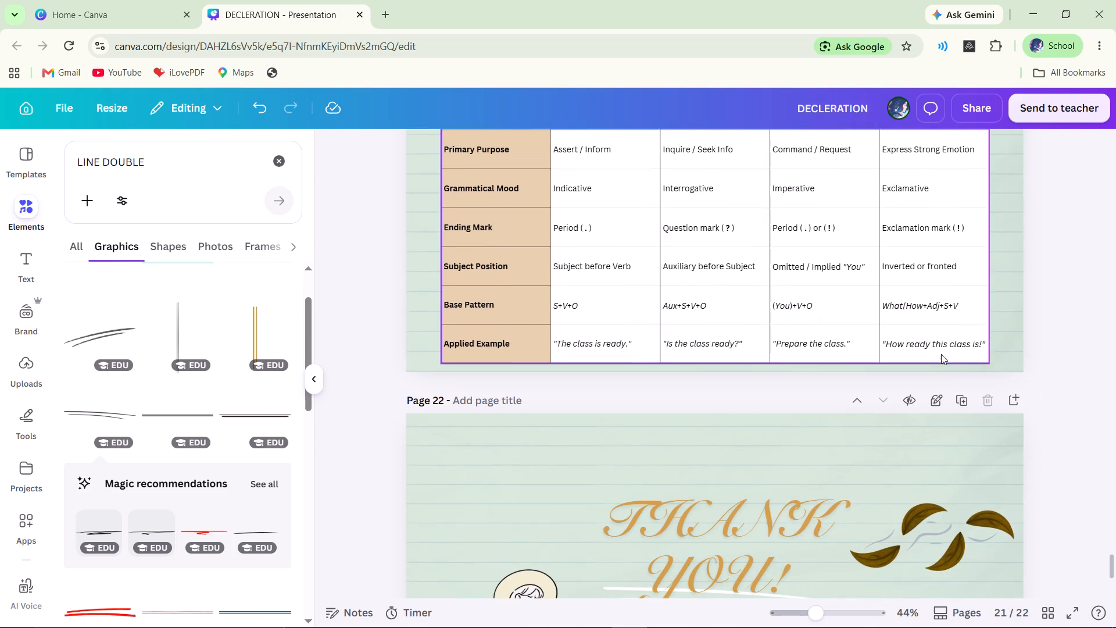
left_click(940, 397)
scroll(1015, 374, "up", 2)
left_click(934, 165)
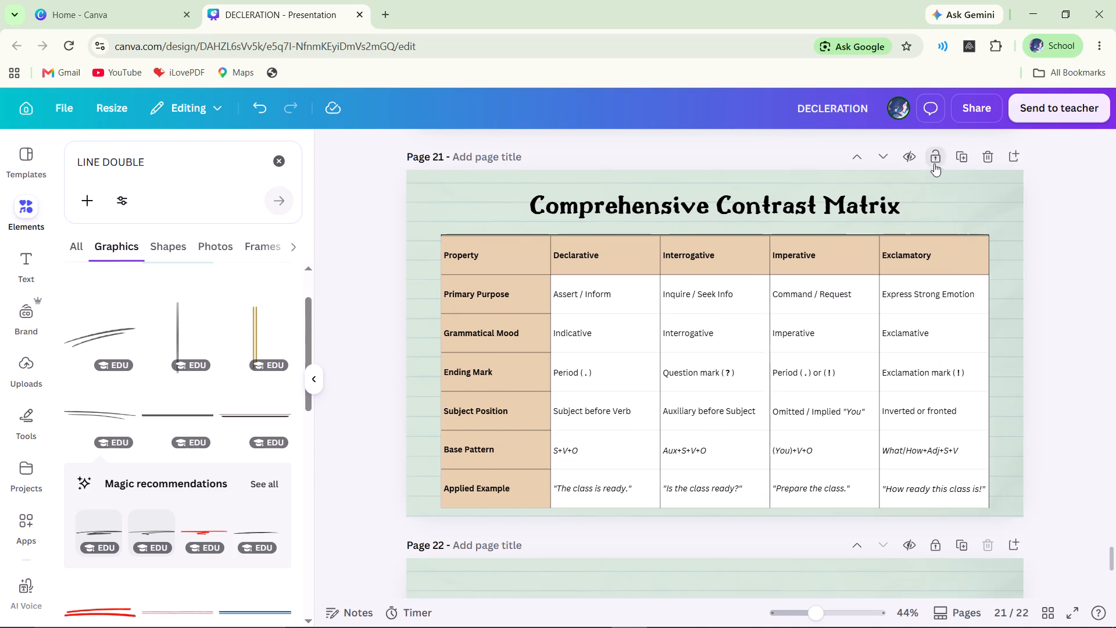
left_click(935, 161)
Fully lock pages 20, 19 and 18, covering the "Backshift" rule and the indirect and direct declarative speech slides.
scroll(935, 161, "up", 7)
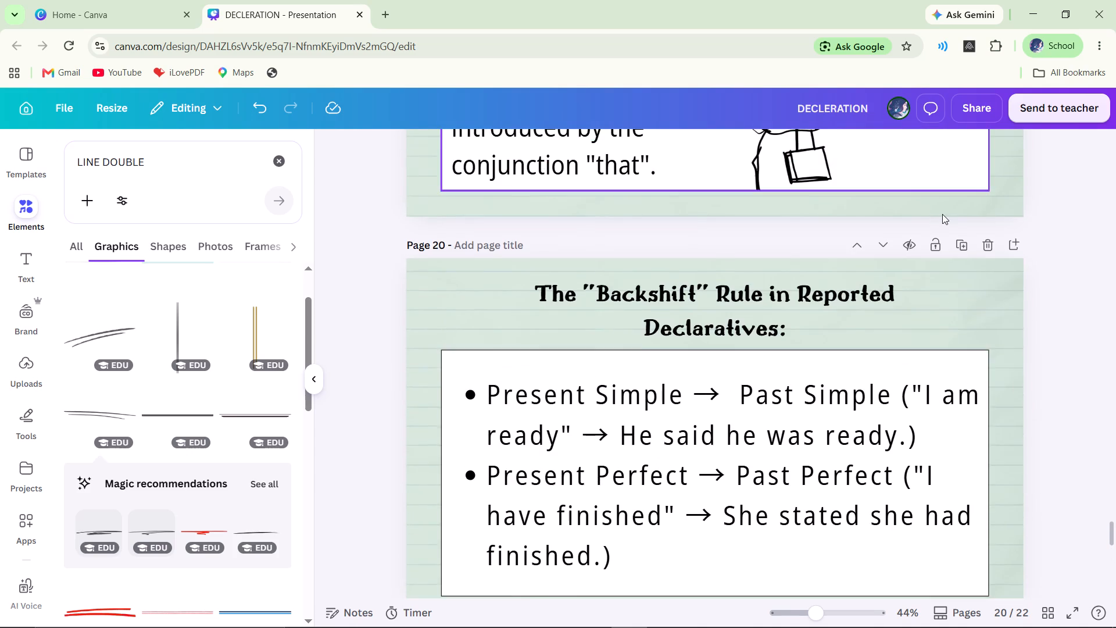
double_click(936, 277)
scroll(933, 281, "up", 3)
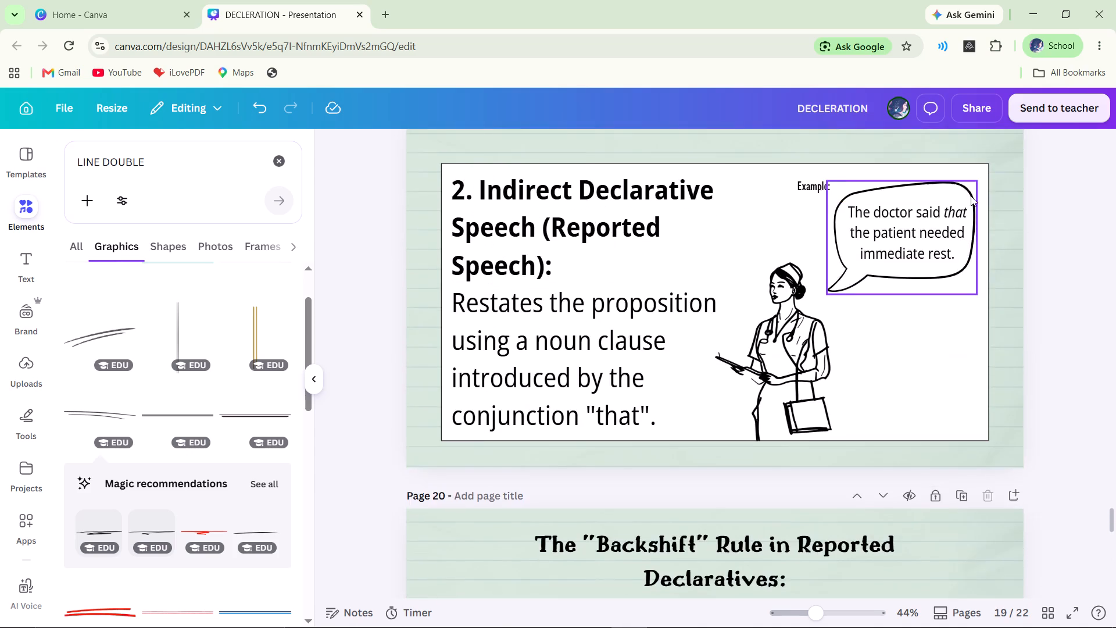
scroll(971, 196, "up", 2)
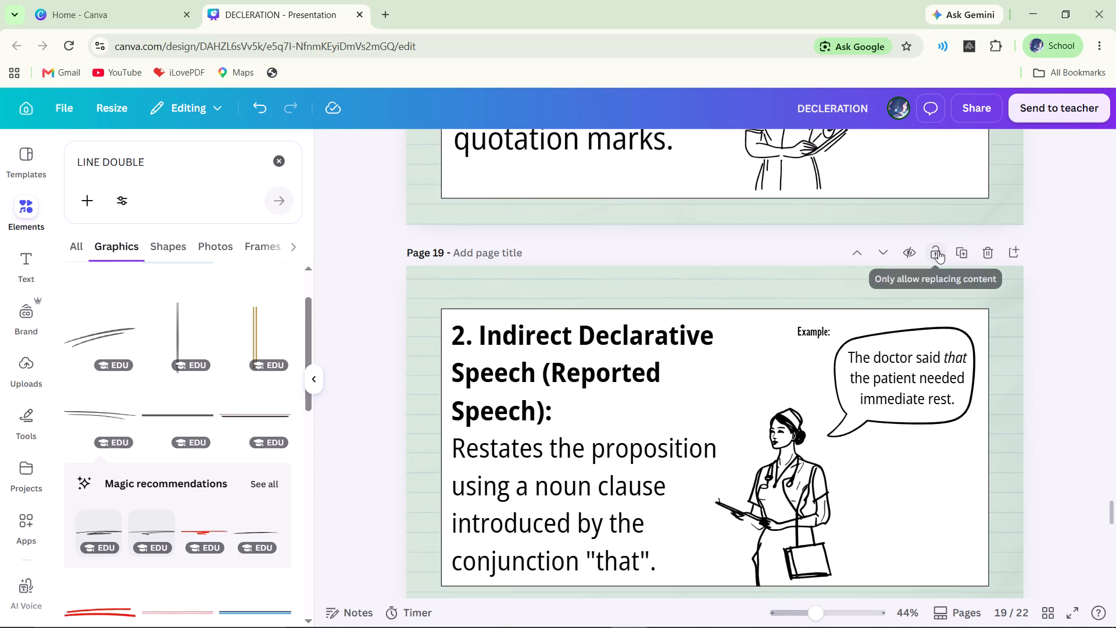
left_click(938, 252)
left_click(938, 254)
scroll(938, 254, "up", 5)
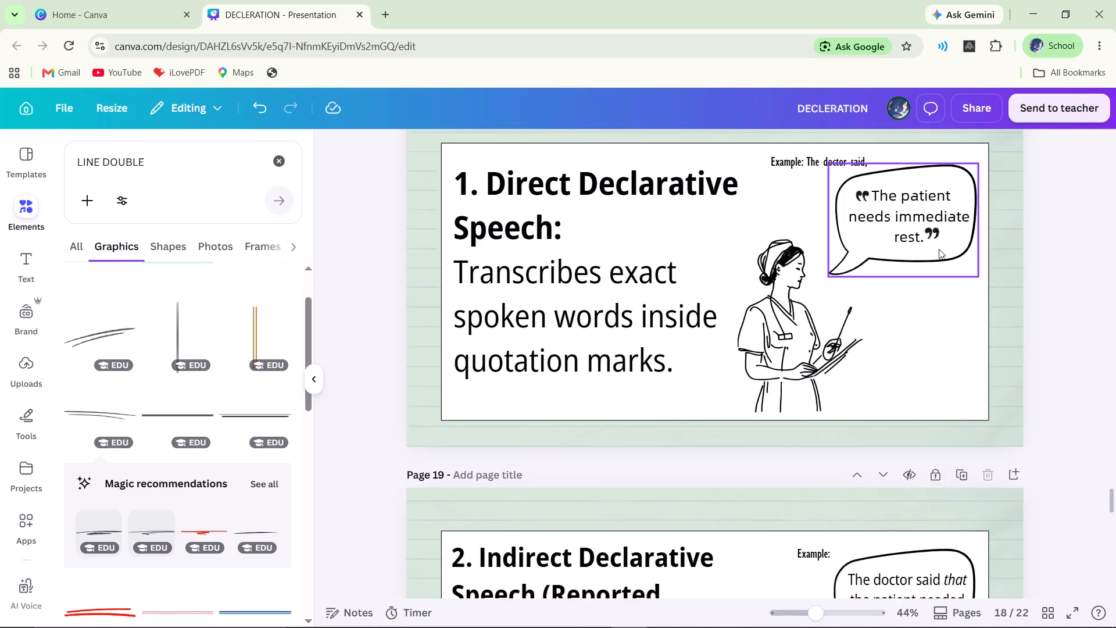
left_click(934, 230)
left_click(934, 230)
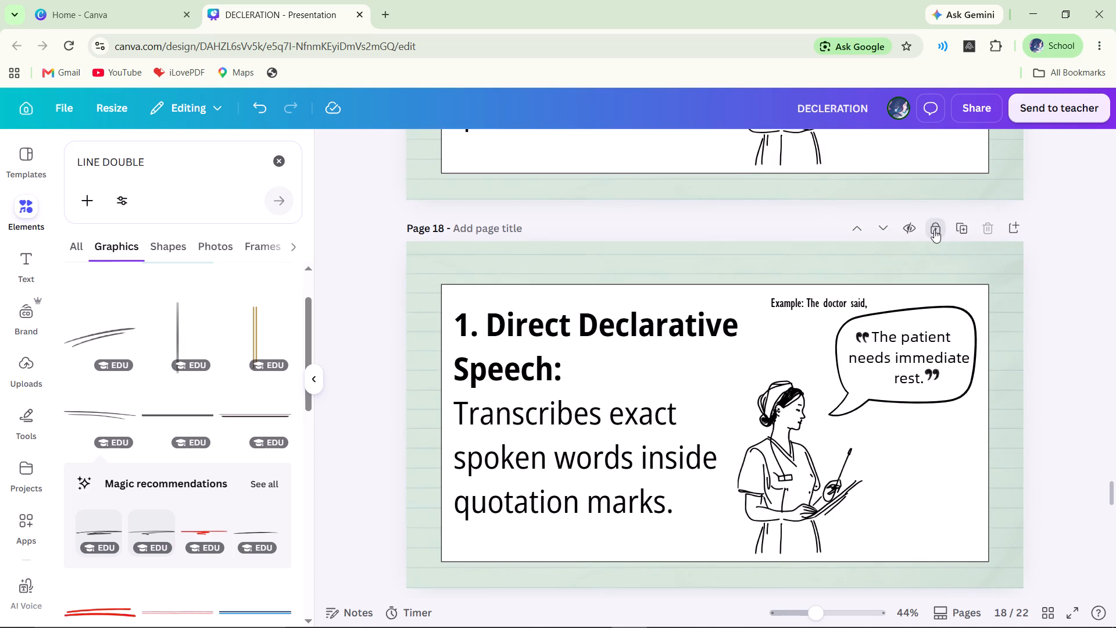
Fully lock page 17 and page 16, the "Reported Speech & Indirect Declaratives" title slide.
scroll(934, 230, "up", 7)
double_click(941, 351)
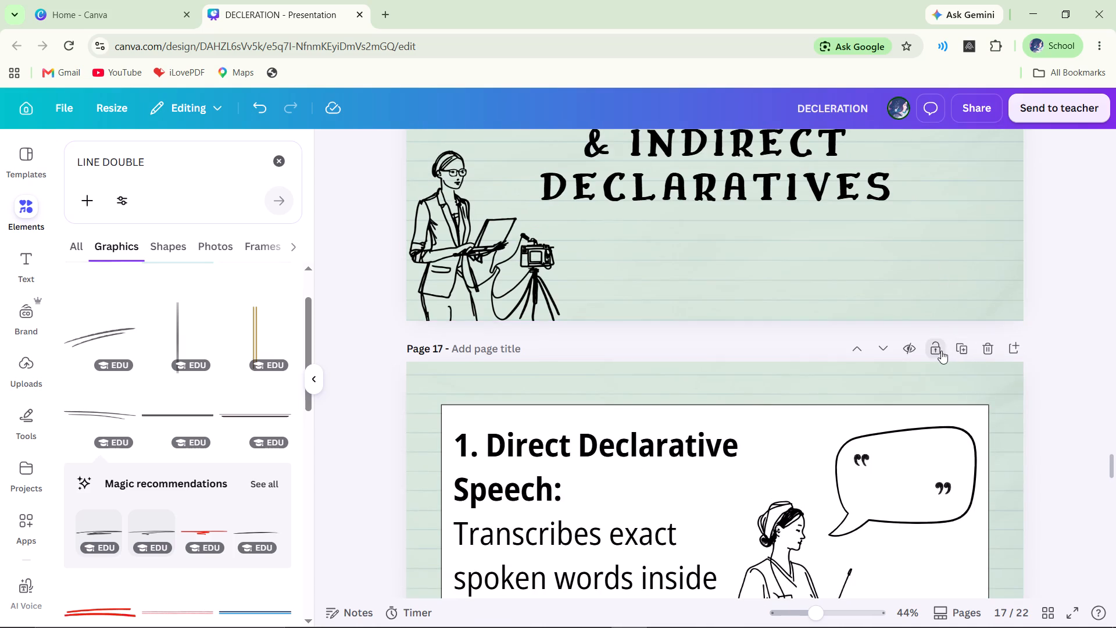
scroll(942, 341, "up", 4)
triple_click(939, 254)
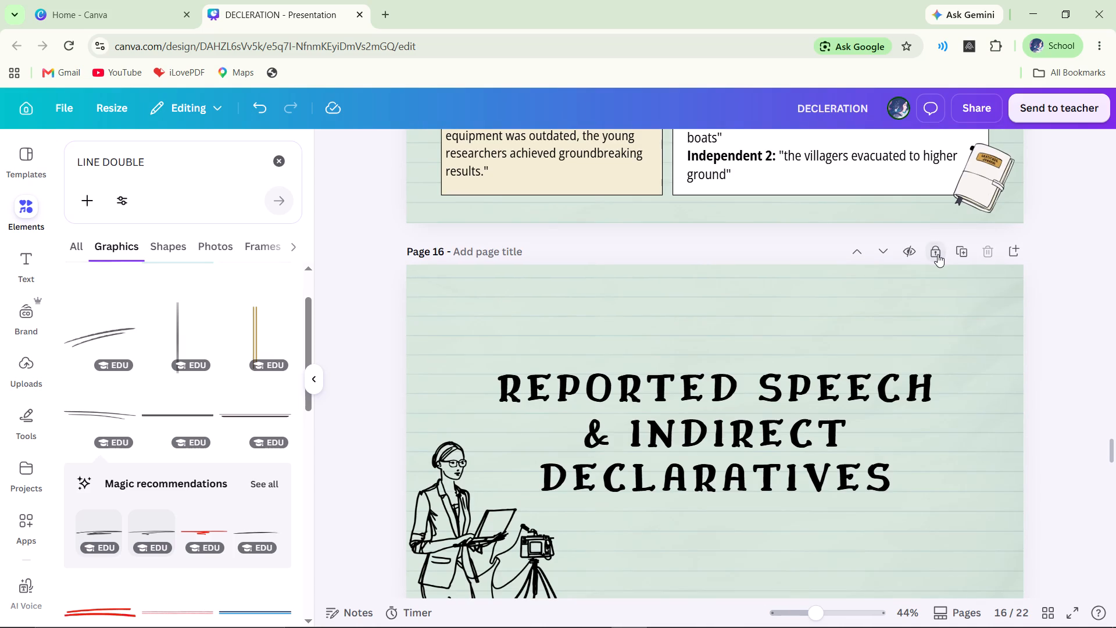
left_click(938, 254)
left_click(938, 254)
Fully lock page 15 and page 14, the two "Complex & Compound-Complex" slides.
scroll(938, 254, "up", 6)
double_click(934, 302)
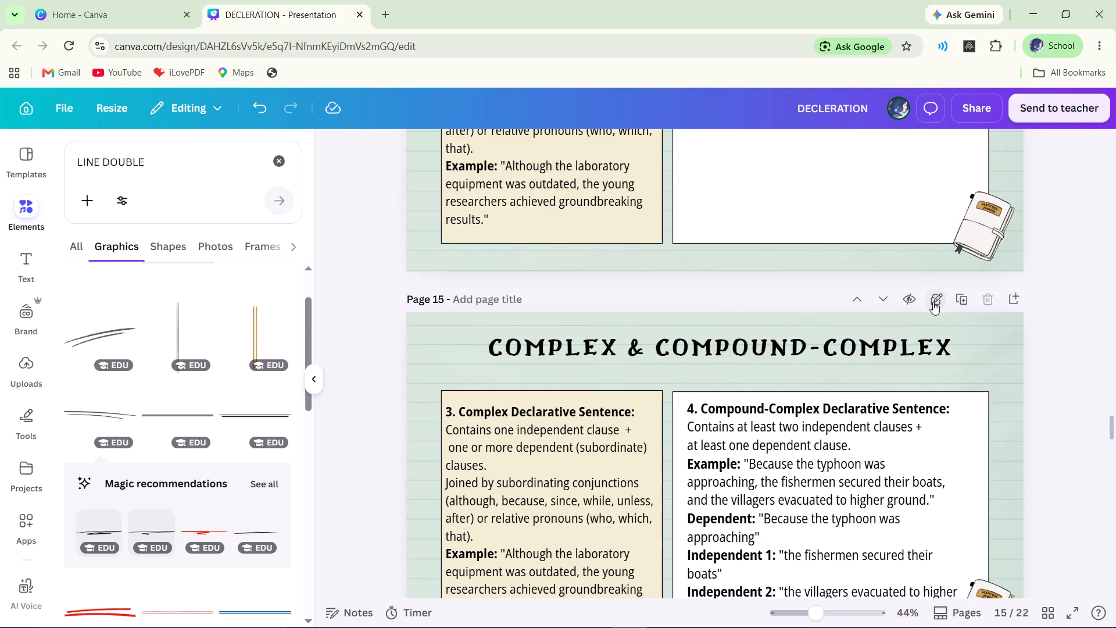
scroll(933, 302, "up", 4)
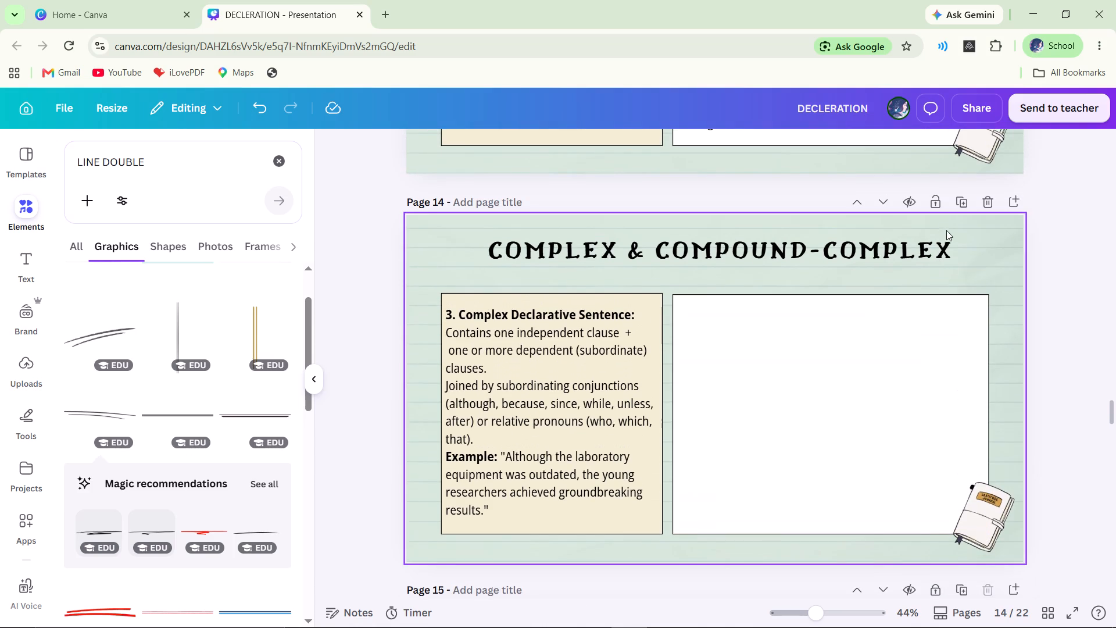
left_click(938, 192)
left_click(936, 195)
Fully lock page 13 ("Simple & Compound") and page 12 ("Declaratives by Clause Structure").
scroll(929, 281, "up", 4)
scroll(932, 221, "up", 2)
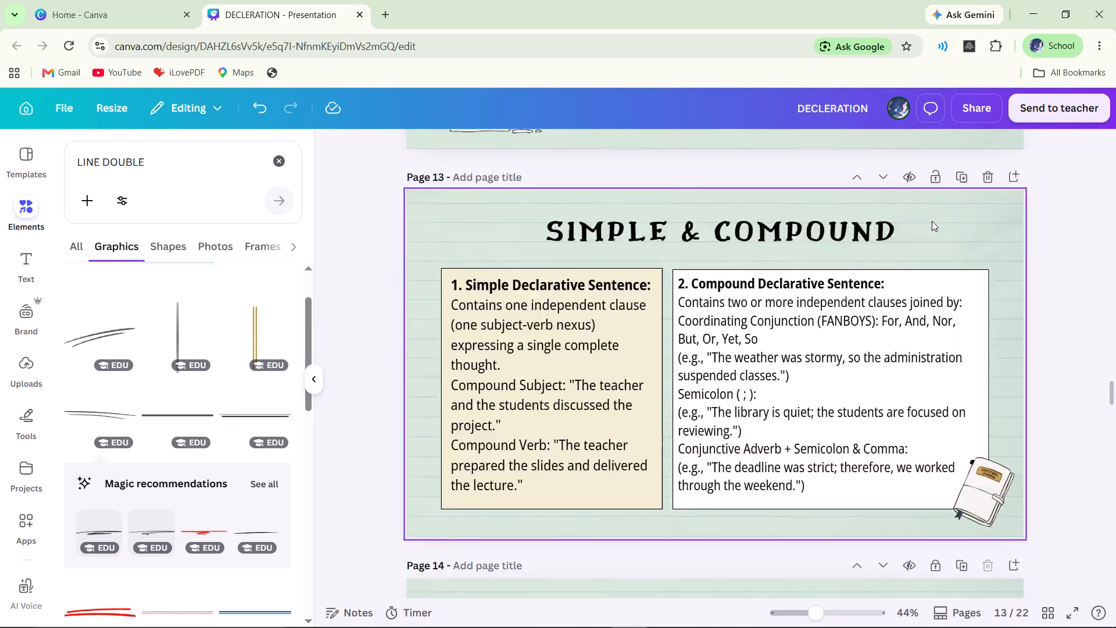
left_click(935, 401)
right_click(935, 401)
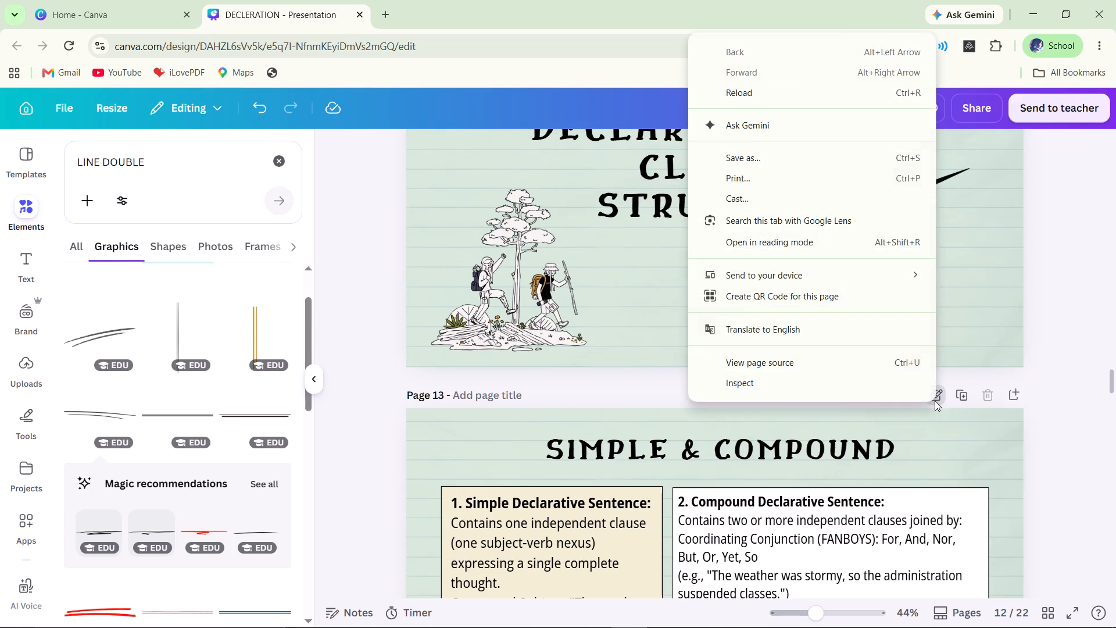
left_click(991, 377)
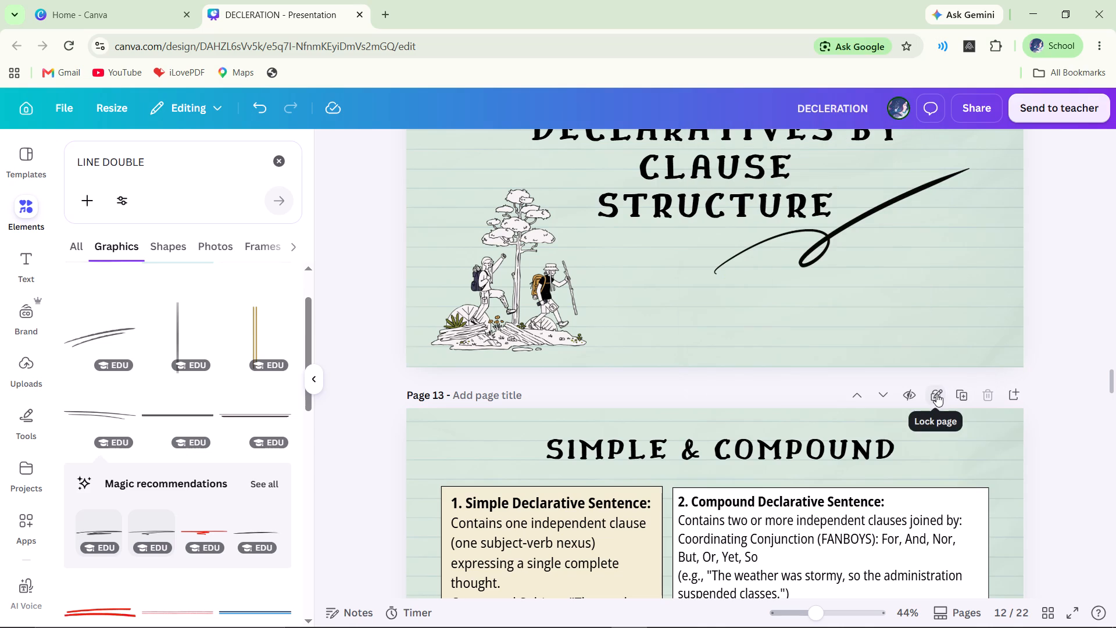
left_click(936, 394)
scroll(939, 381, "up", 3)
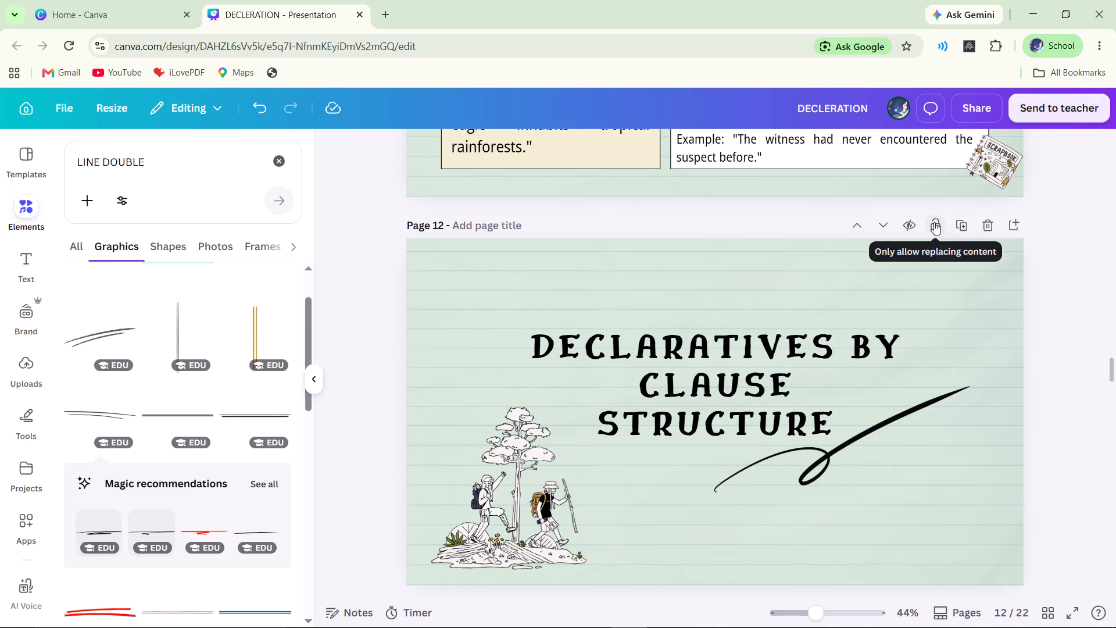
double_click(934, 222)
Fully lock page 11 ("Sentence Polarity: Affirmative vs. Negative") and page 10 ("Syntax Variation: Inverted Word Order").
scroll(932, 238, "up", 6)
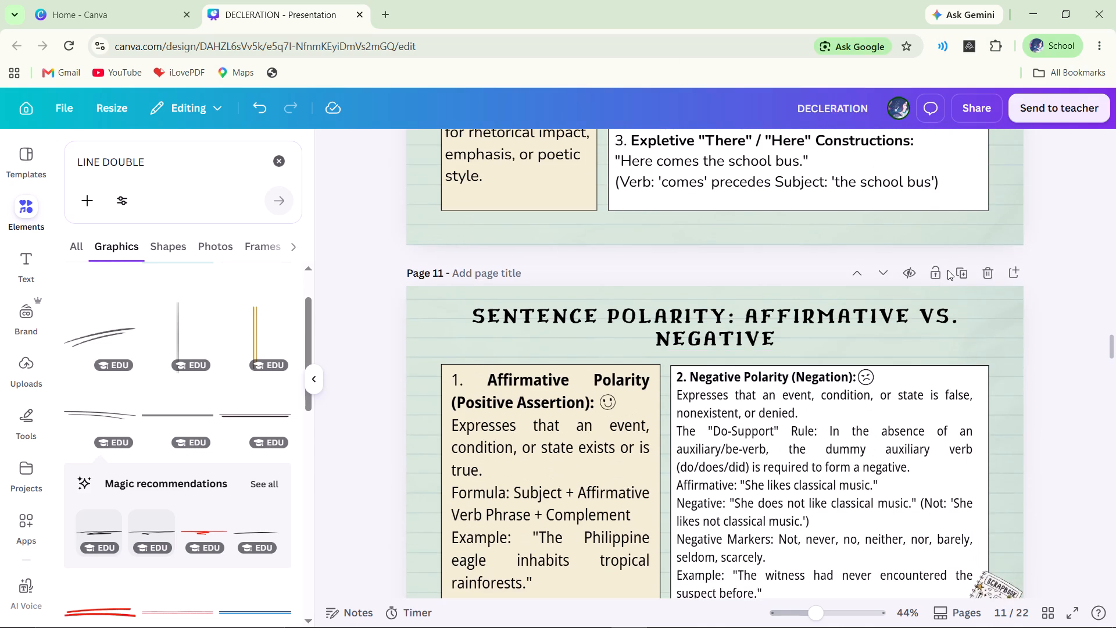
double_click(942, 270)
scroll(942, 271, "up", 3)
scroll(947, 222, "up", 2)
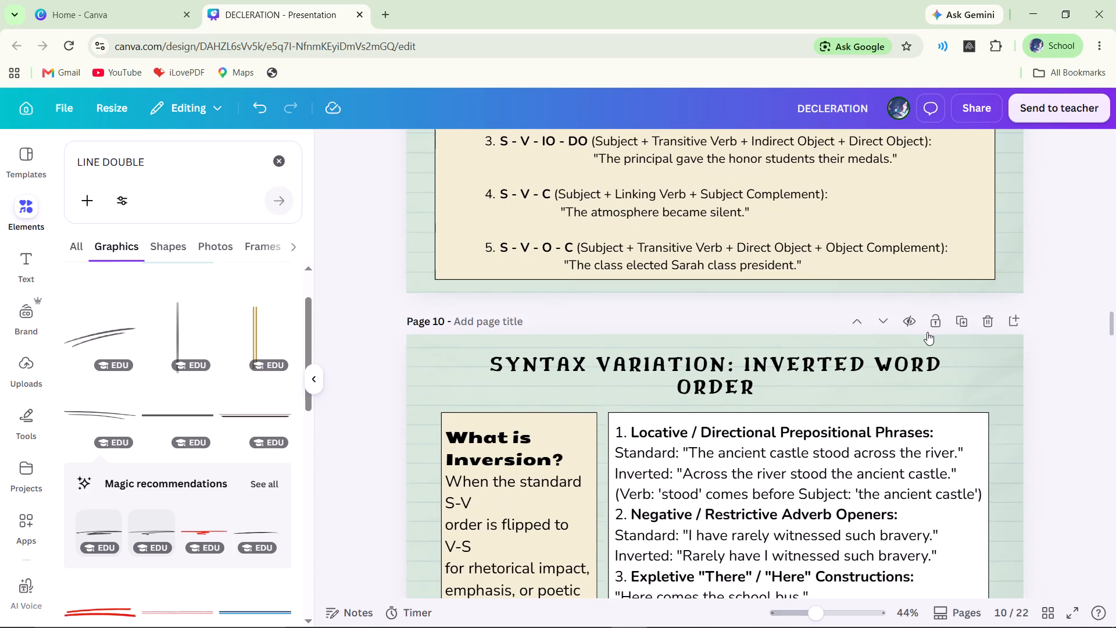
double_click(934, 326)
Fully lock page 9 ("Syntax: Standard Word Order & Five Core Patterns") and page 8 just before it.
scroll(934, 326, "up", 3)
scroll(933, 250, "up", 1)
double_click(938, 223)
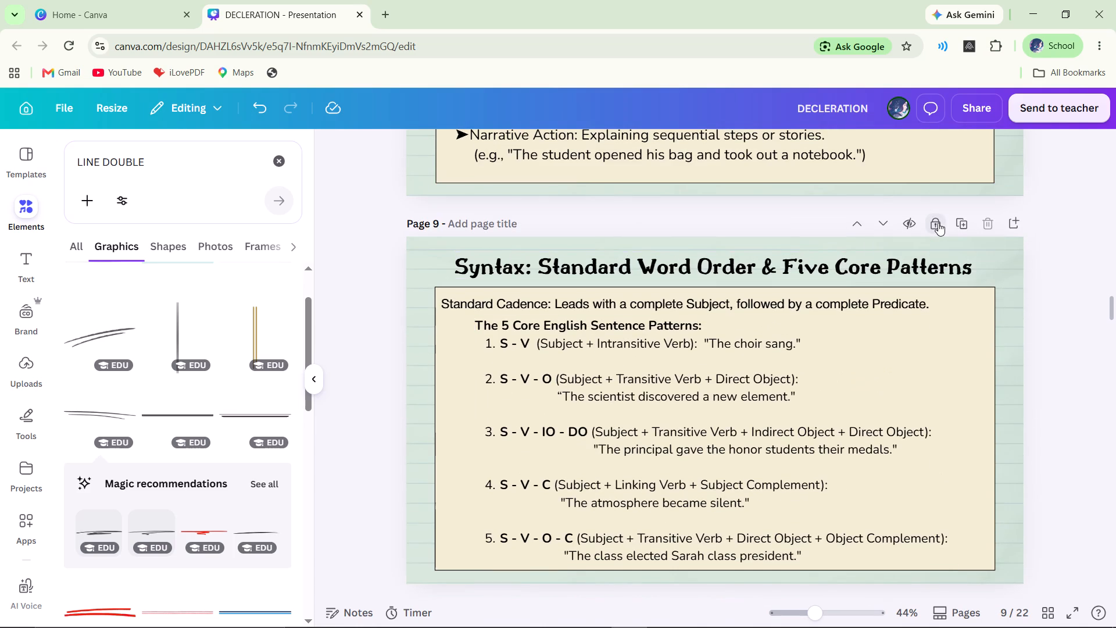
scroll(1006, 306, "down", 2)
scroll(1005, 302, "up", 7)
left_click(928, 203)
left_click(928, 203)
Fully lock page 7 ("Etymology, & Core Functions") and page 6, the "What Is a Declarative Sentence?" slide with examples.
scroll(933, 229, "up", 5)
left_click(942, 172)
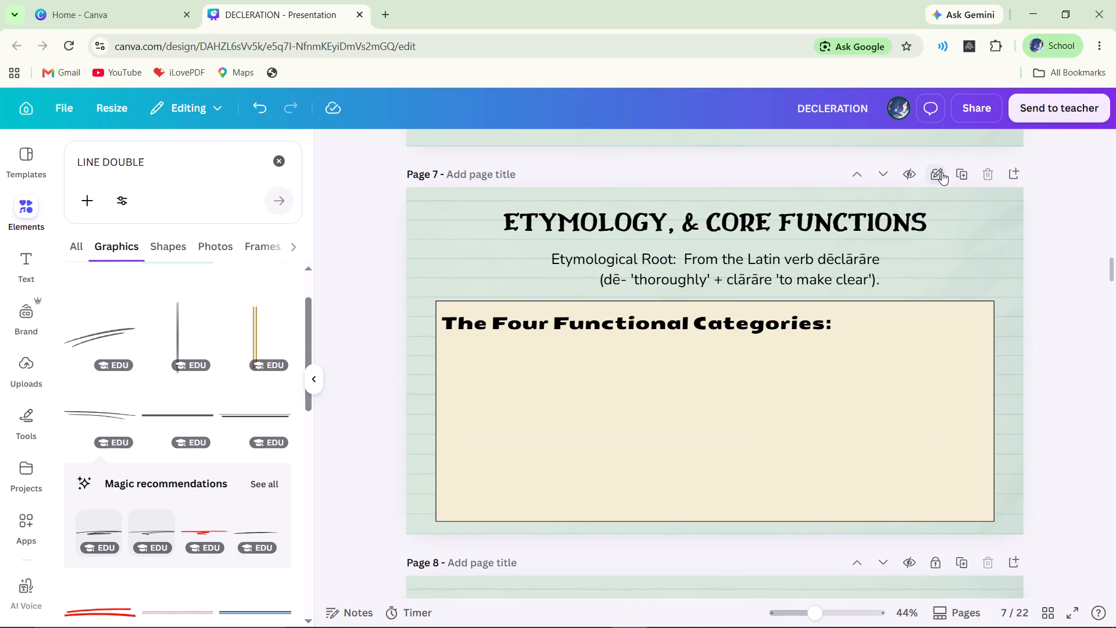
left_click(942, 172)
scroll(937, 190, "up", 5)
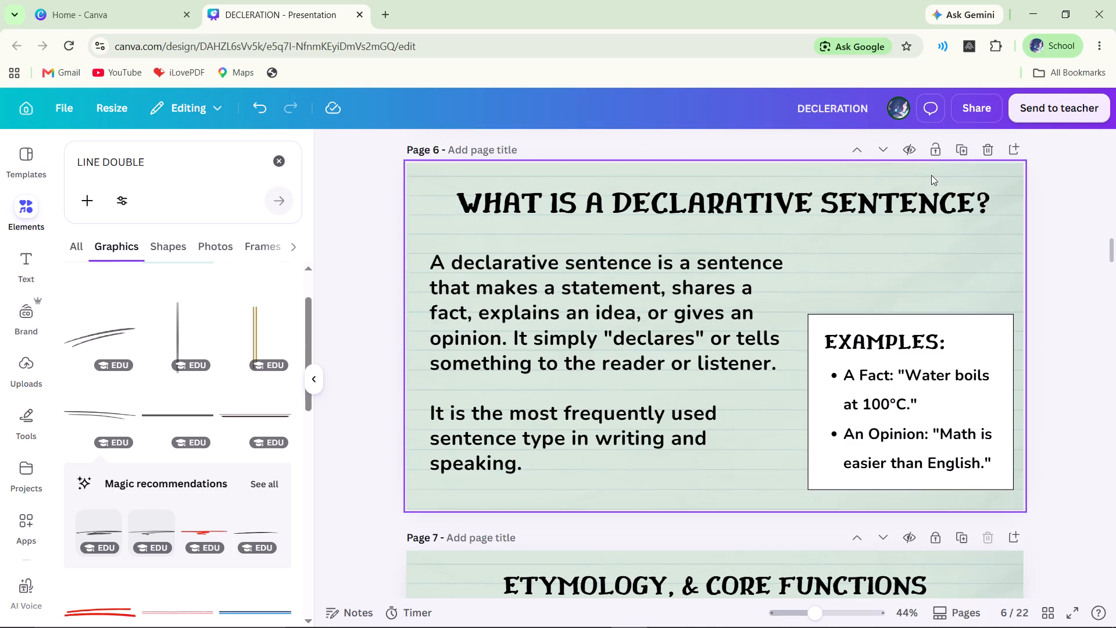
left_click(936, 158)
left_click(940, 148)
Fully lock page 5 and page 4, the "What Is a Declarative Sentence?" slides with the notebook illustration.
scroll(939, 192, "up", 3)
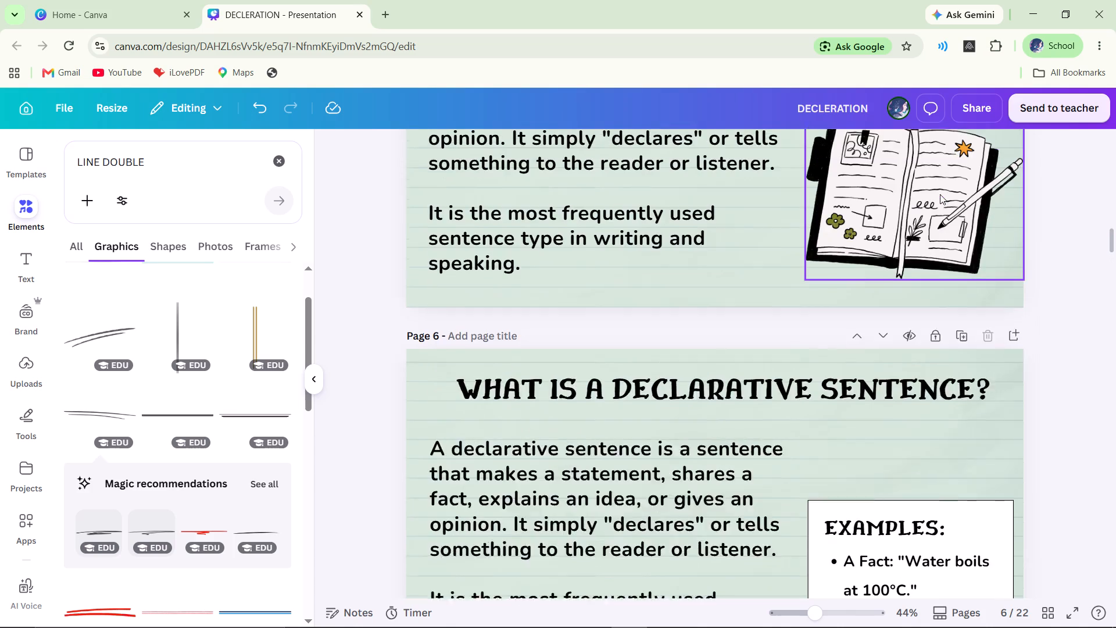
scroll(939, 206, "up", 3)
double_click(936, 209)
scroll(936, 209, "up", 2)
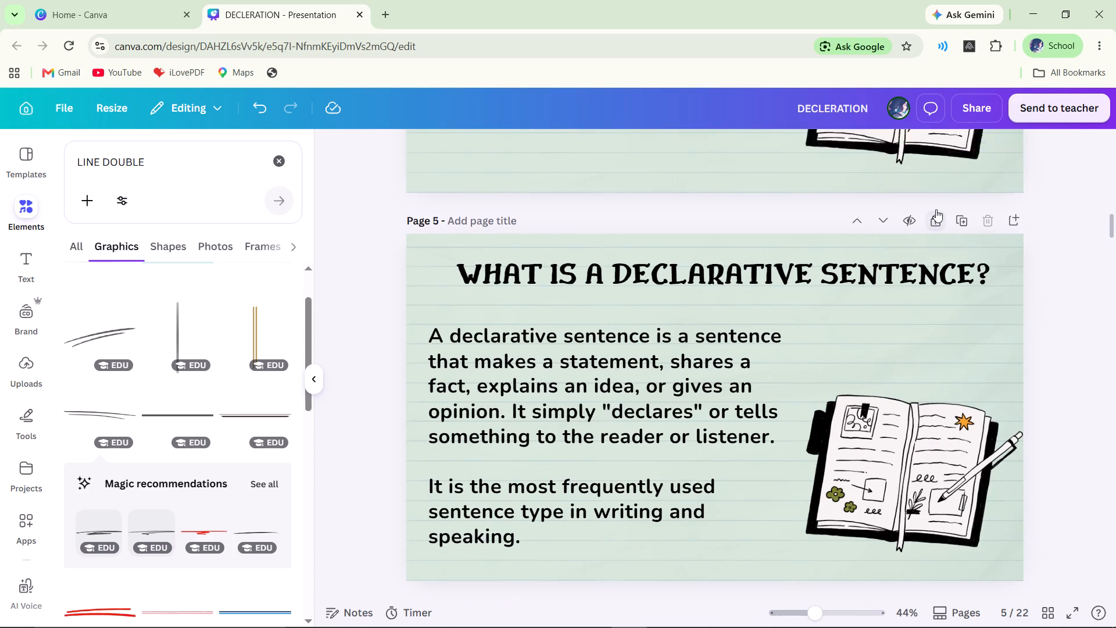
scroll(936, 209, "up", 5)
left_click(936, 329)
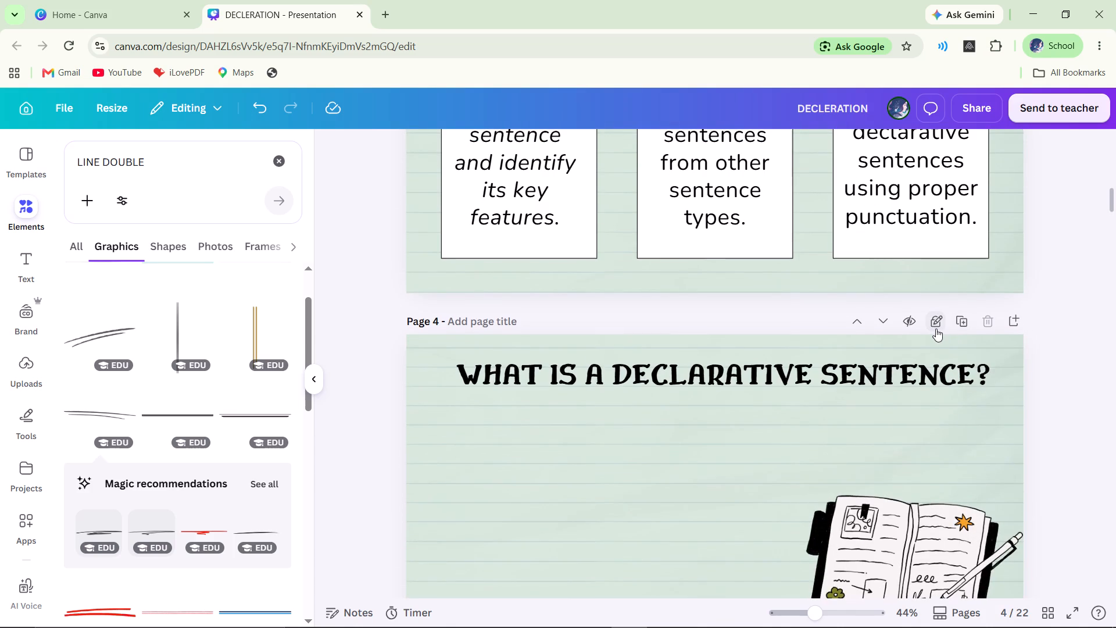
left_click(936, 329)
Fully lock page 3 ("Learning Objectives") and page 2, the slide listing the group members.
scroll(936, 329, "up", 5)
double_click(940, 290)
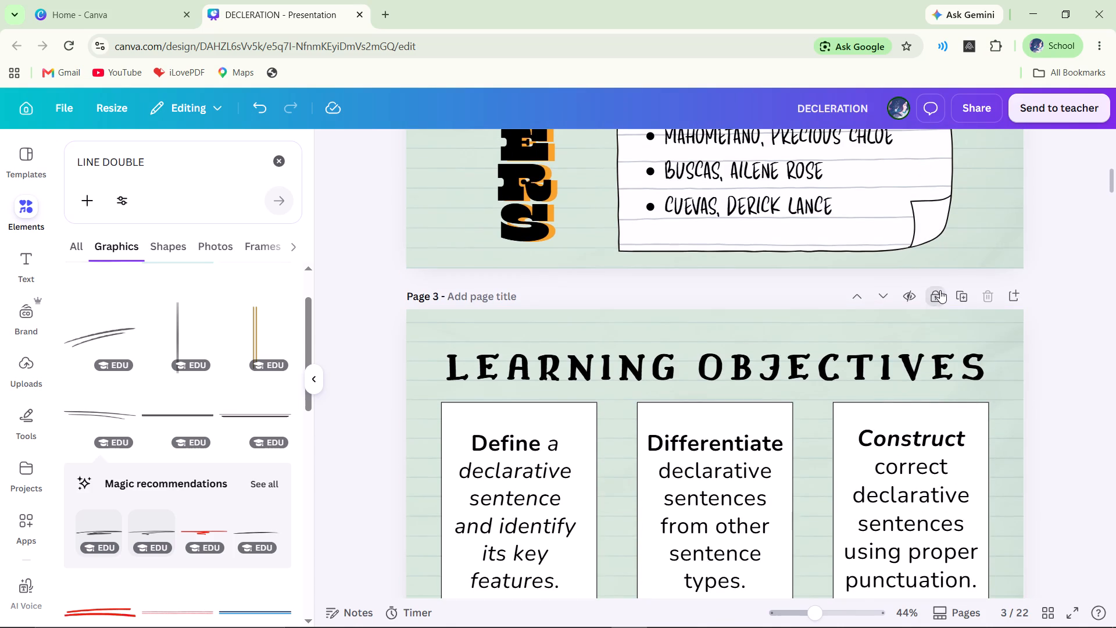
scroll(940, 292, "up", 7)
left_click(933, 421)
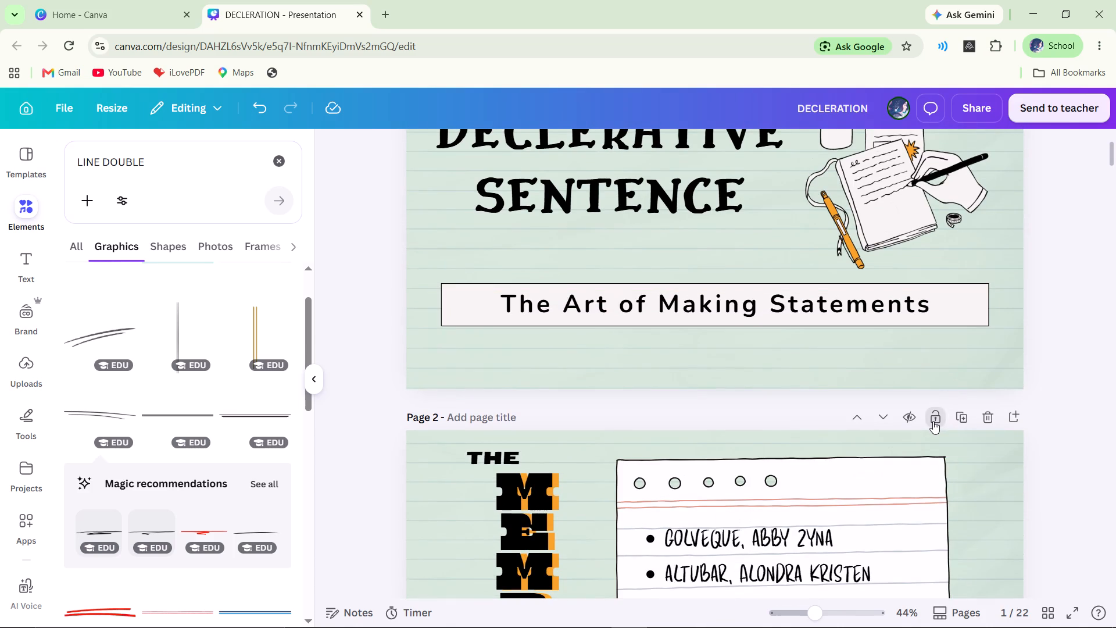
left_click(933, 421)
Try to fully lock page 1, the "DECLERATIVE SENTENCE" title slide.
scroll(928, 395, "up", 3)
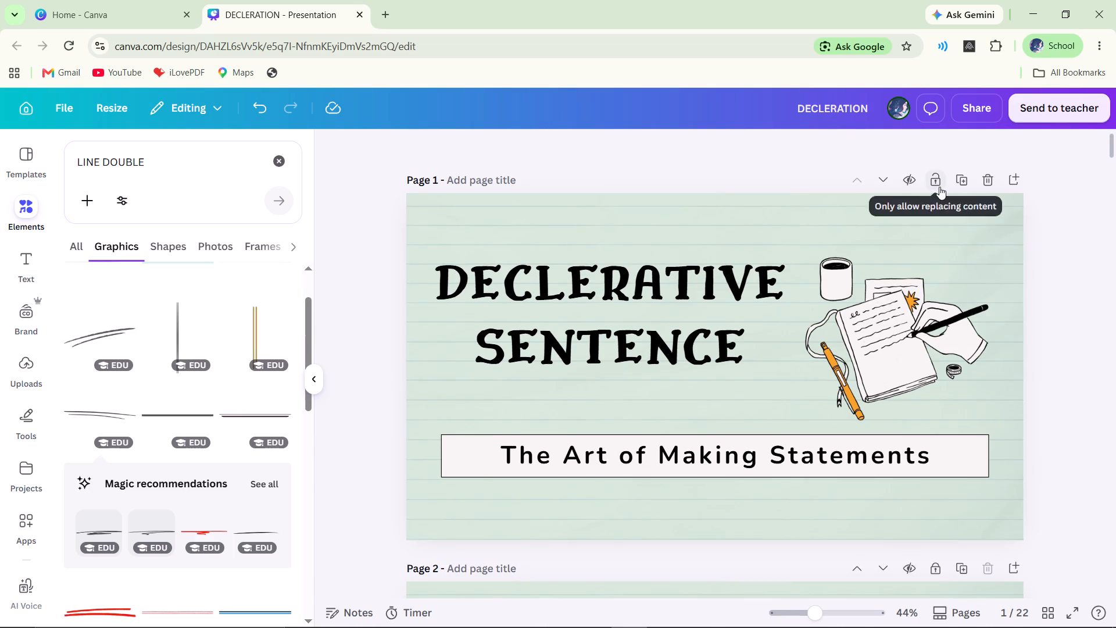
left_click(939, 187)
double_click(939, 187)
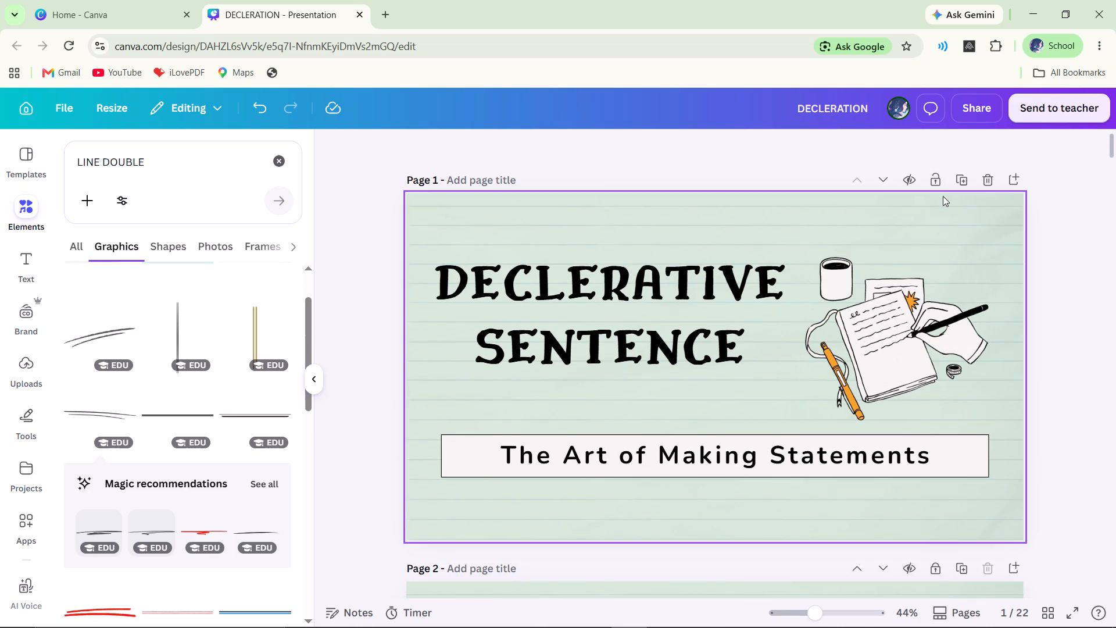
Fully lock page 1, the "DECLERATIVE SENTENCE" title slide.
left_click(934, 180)
left_click(940, 187)
left_click(989, 266)
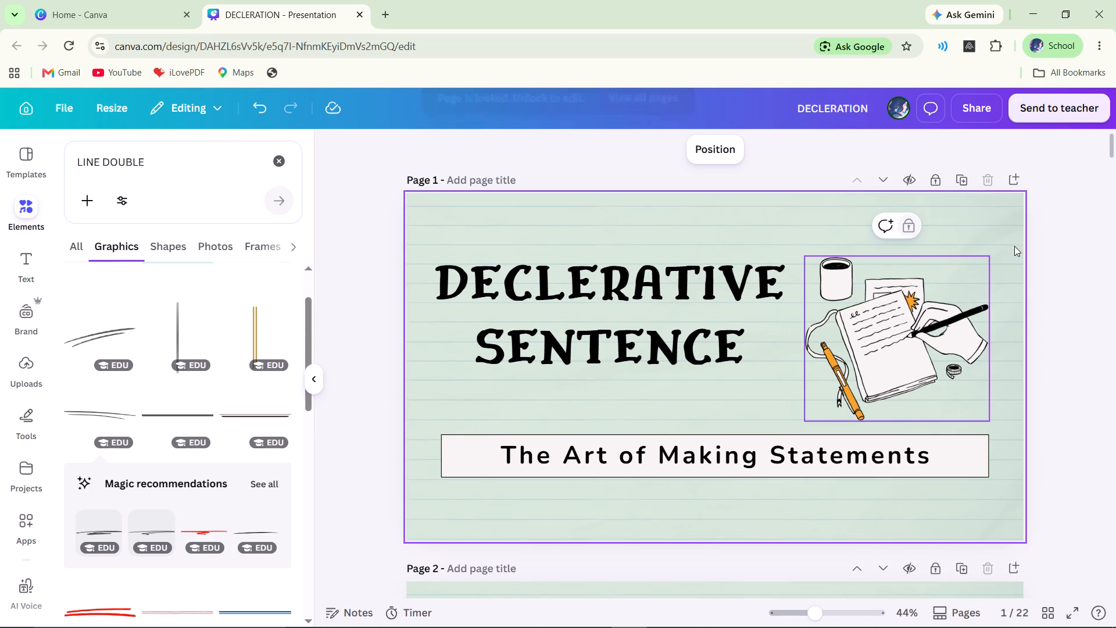
left_click(1005, 244)
left_click(1051, 222)
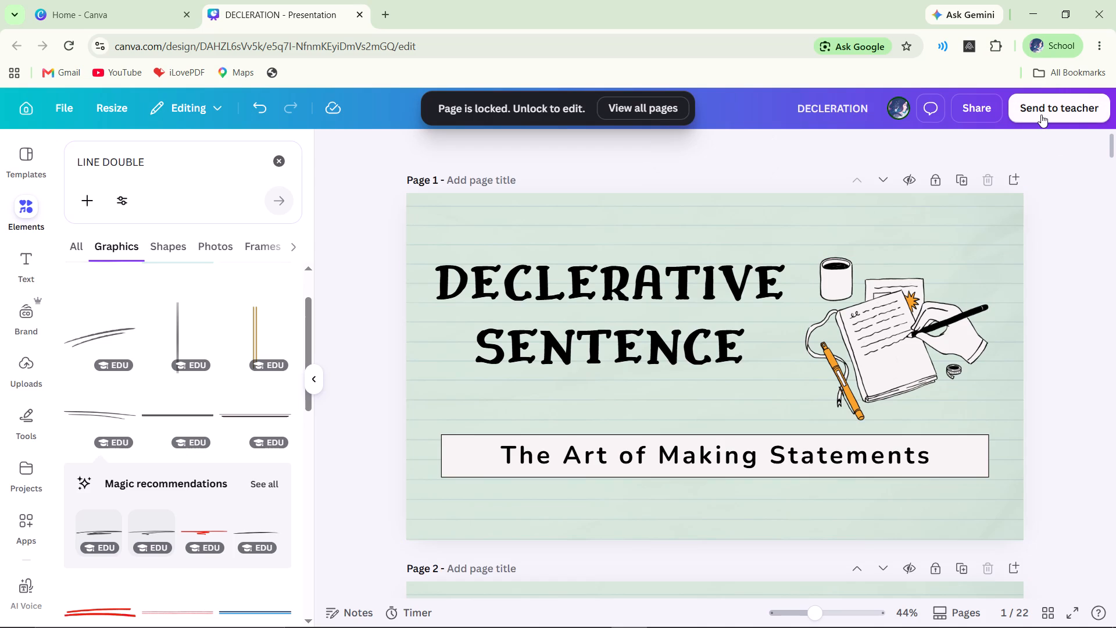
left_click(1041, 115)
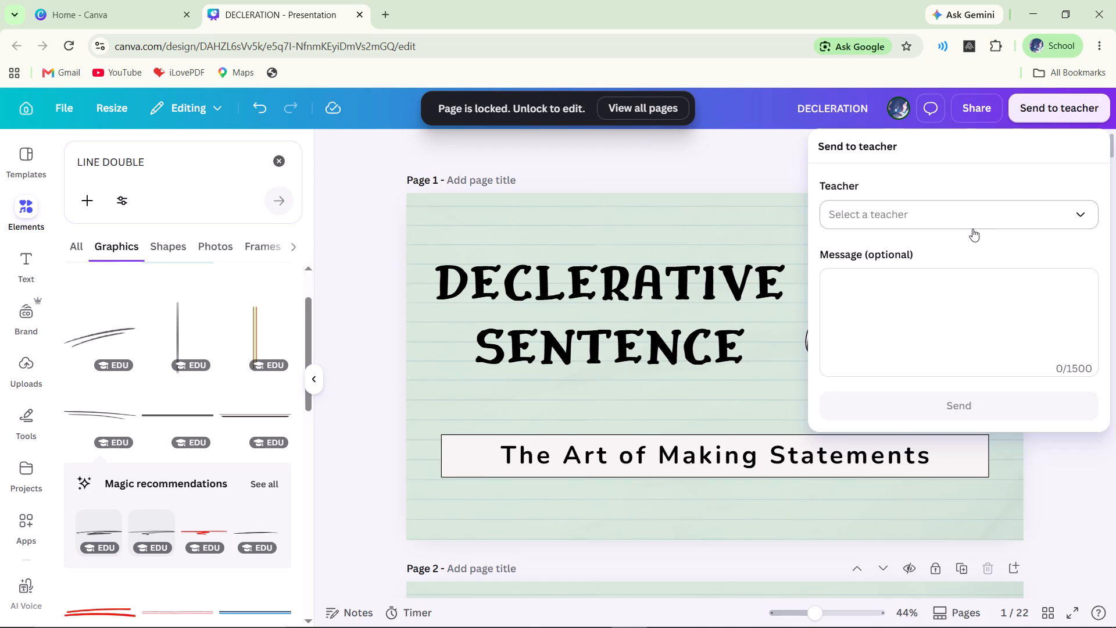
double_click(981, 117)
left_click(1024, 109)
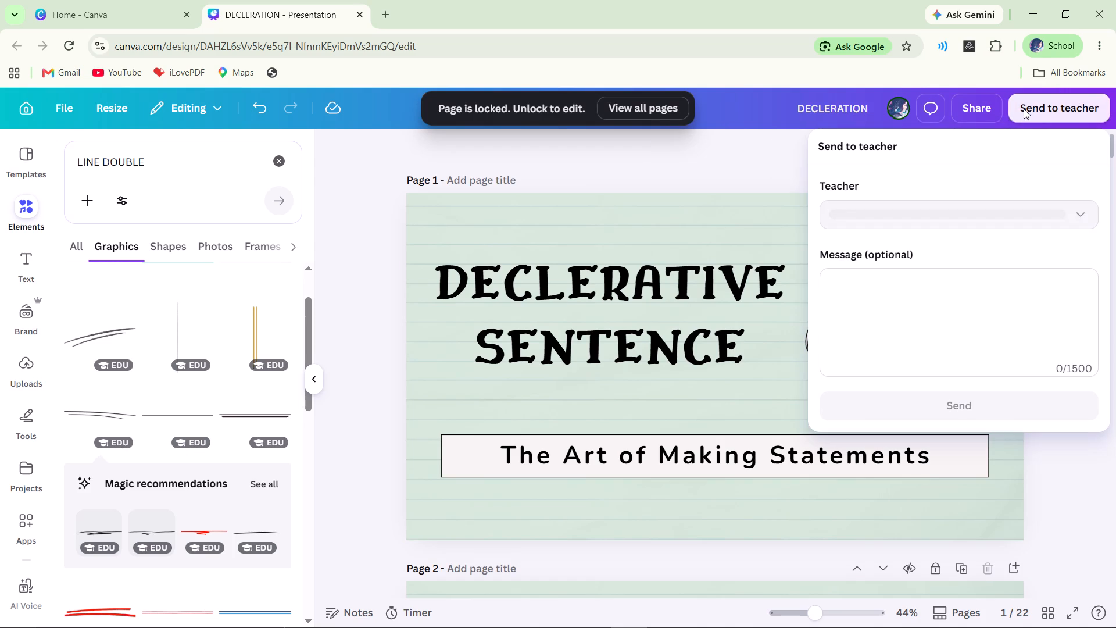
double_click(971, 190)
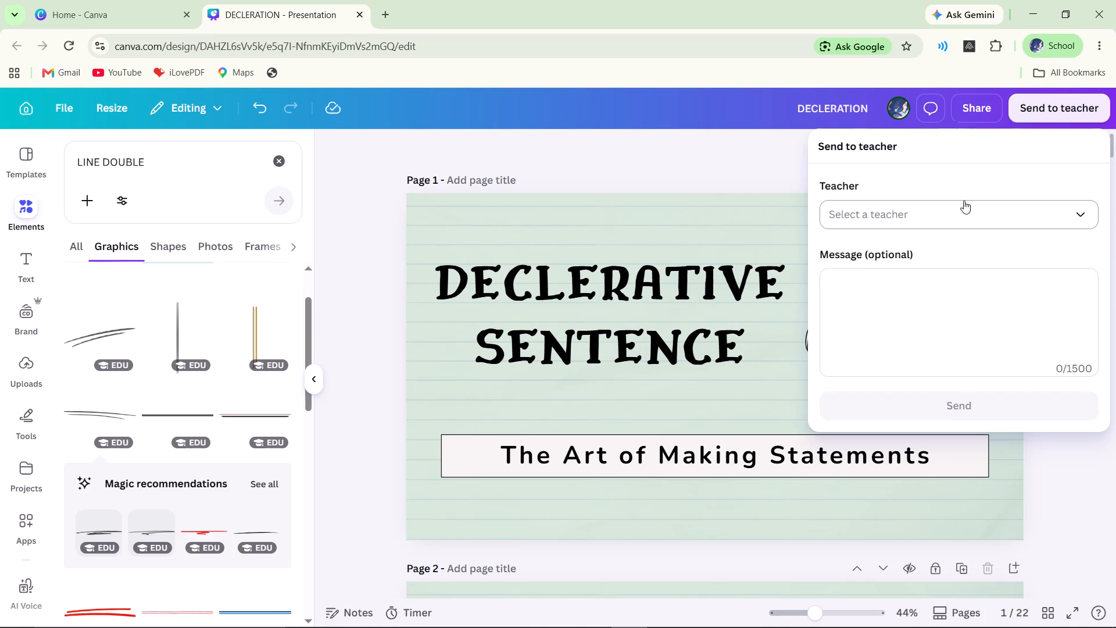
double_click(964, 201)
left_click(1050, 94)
Open the sharing options for the DECLERATION presentation.
left_click(990, 109)
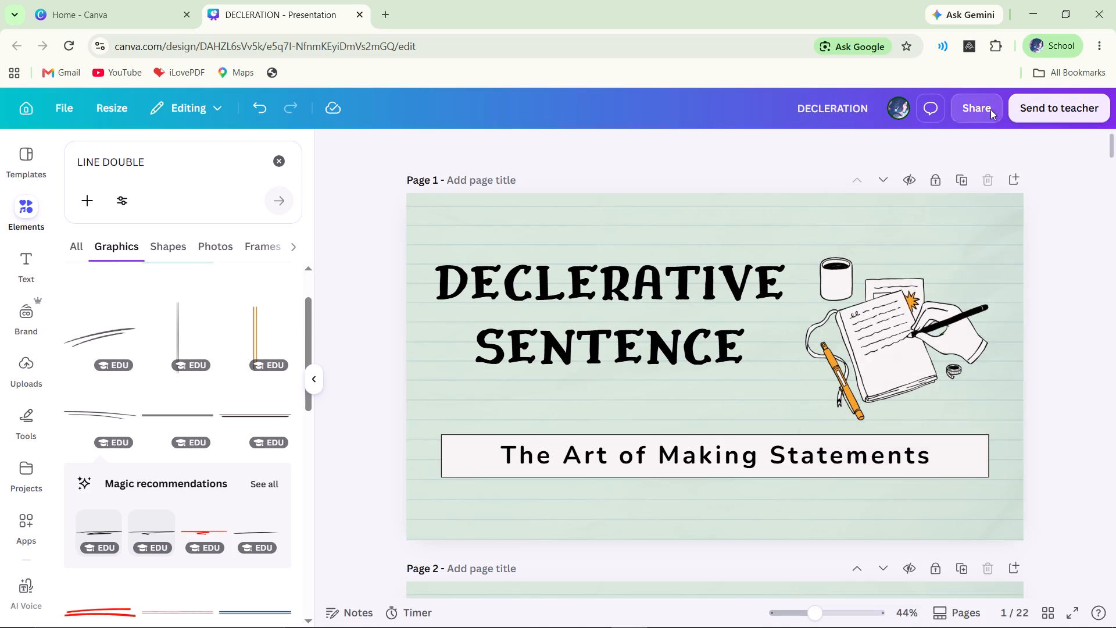
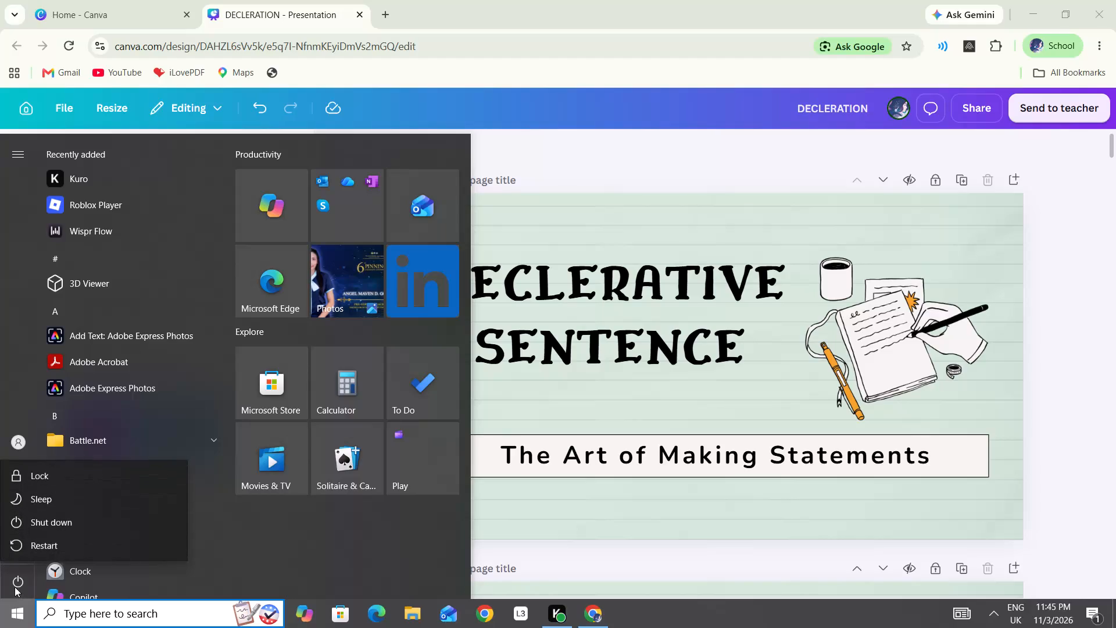
Shut down the computer.
double_click(24, 527)
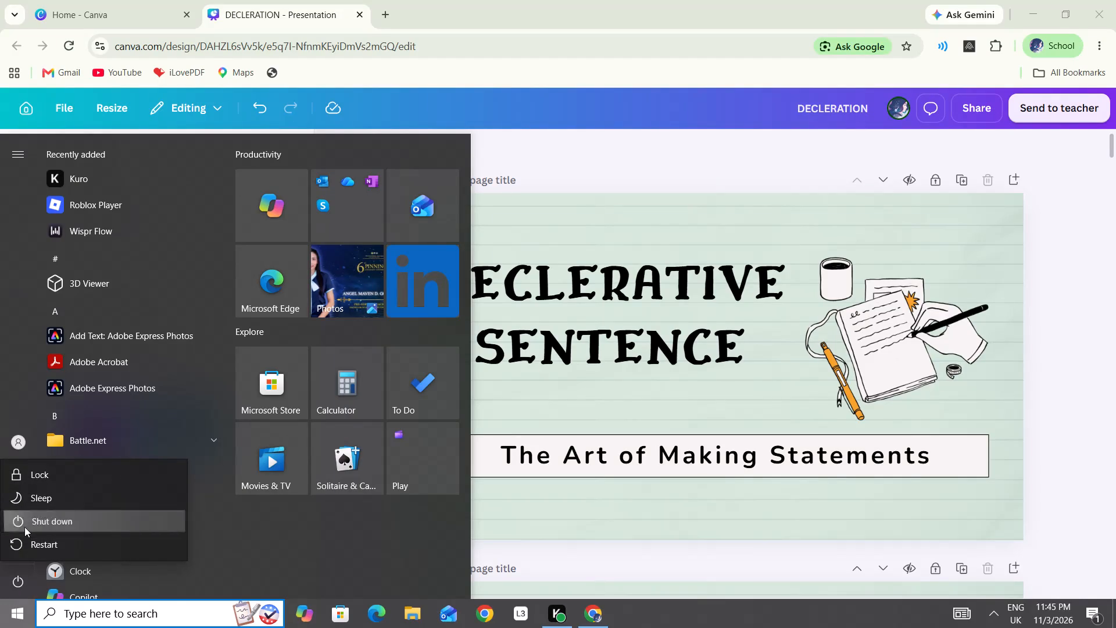